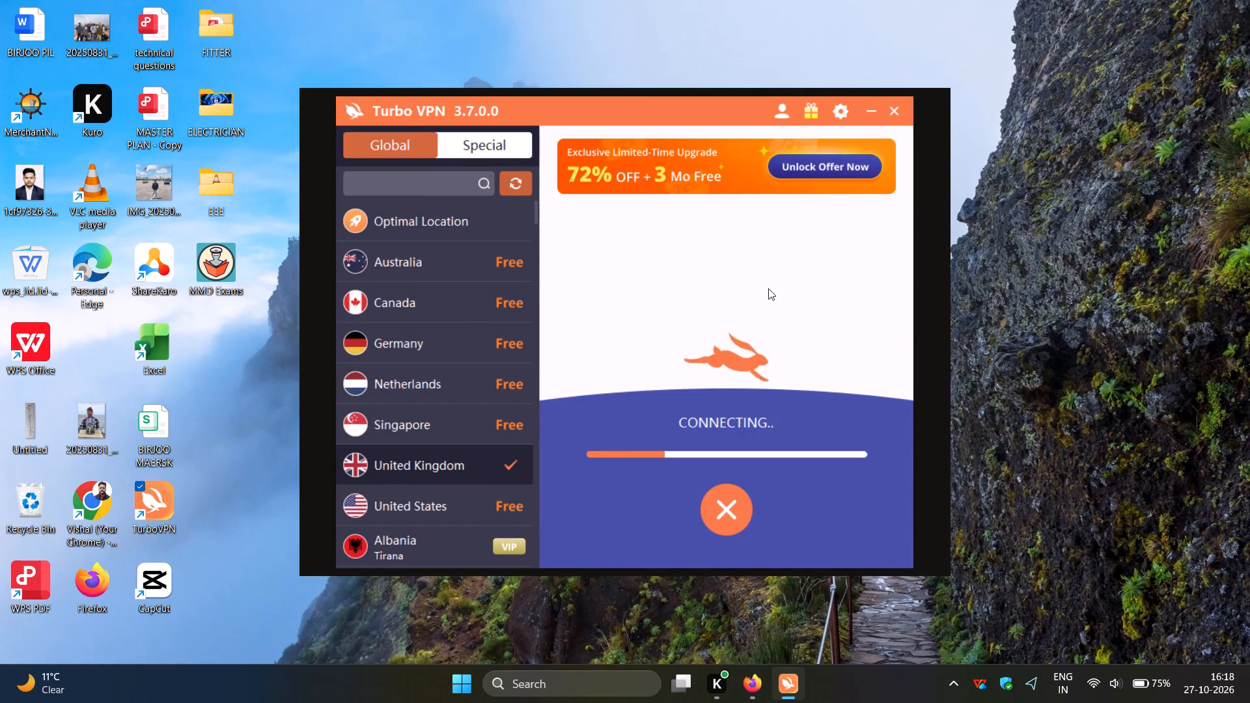
Check the Wi-Fi connection in the system's network list.
click(1094, 676)
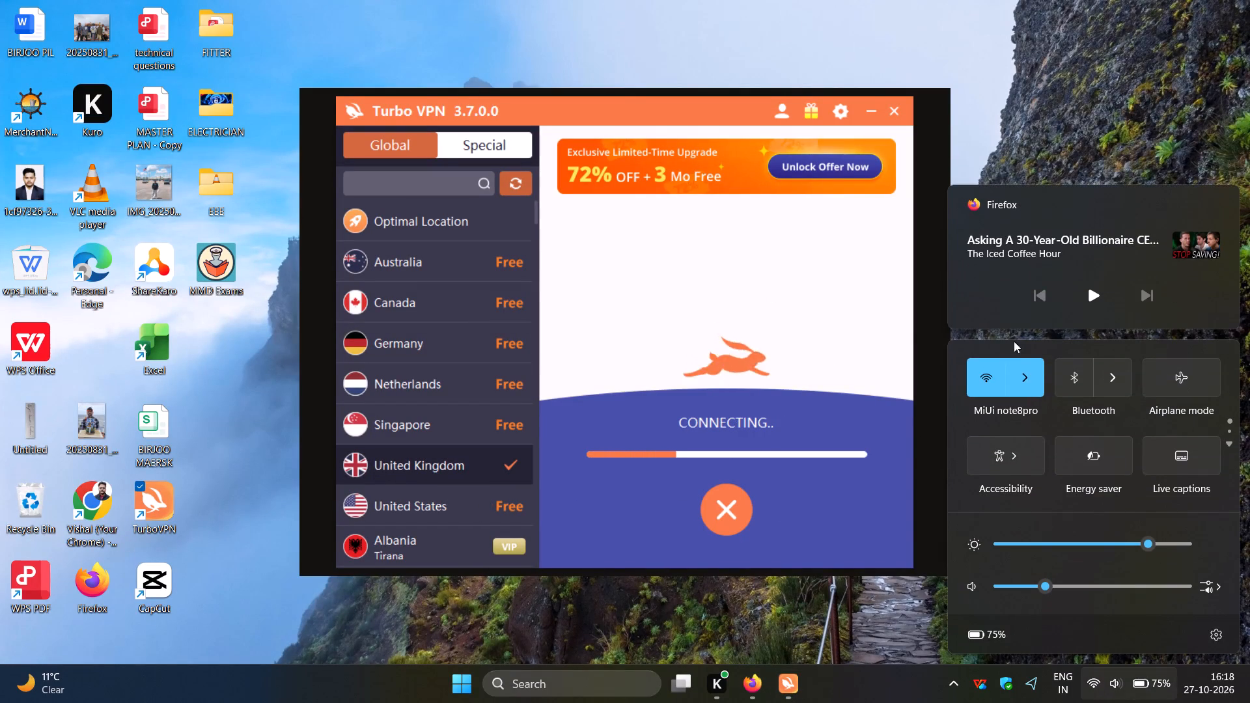
click(1025, 375)
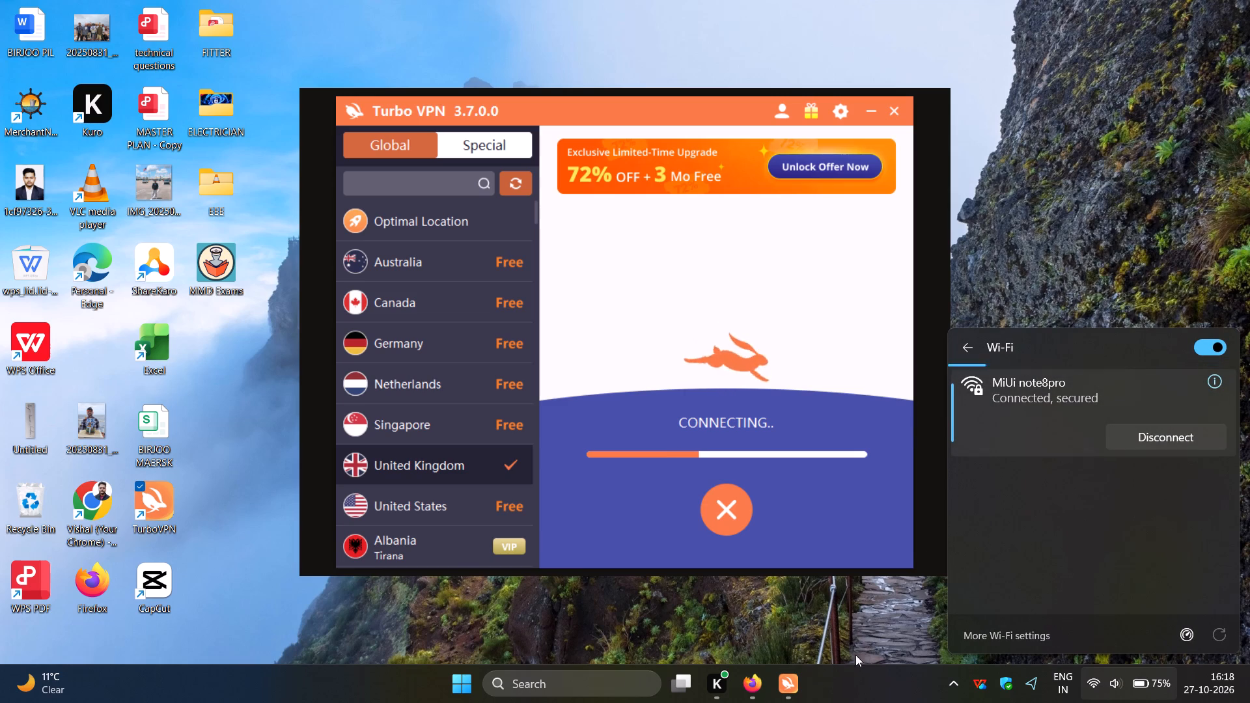
Switch to Firefox and review the Content Rewards campaign page and the TheIcedCoffeeHour x Greg Lav clip requirements document.
click(751, 623)
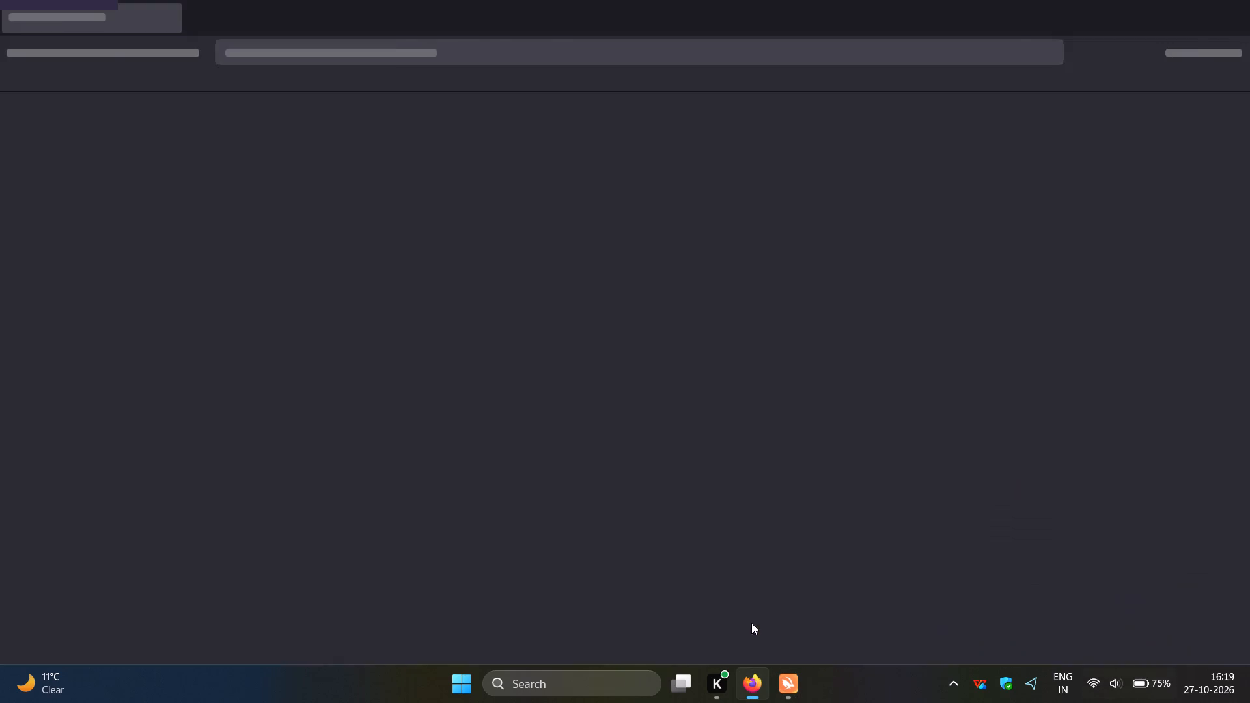
click(122, 8)
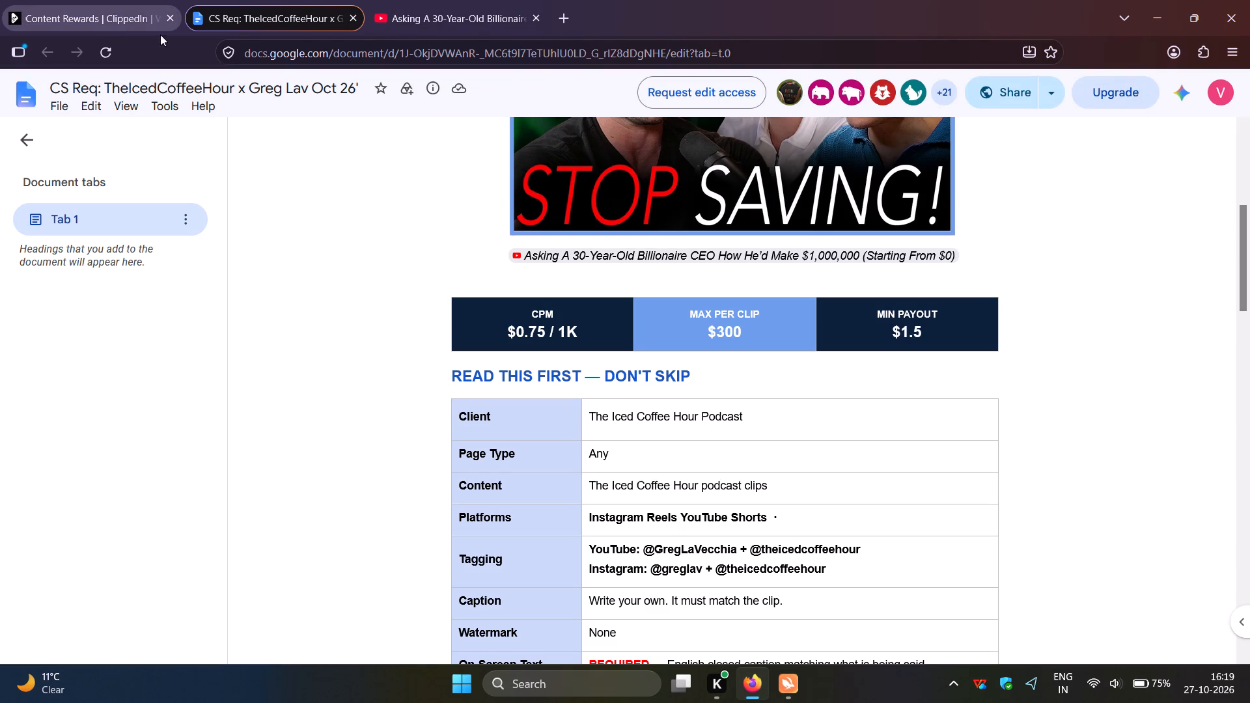
scroll(832, 291, down, 3)
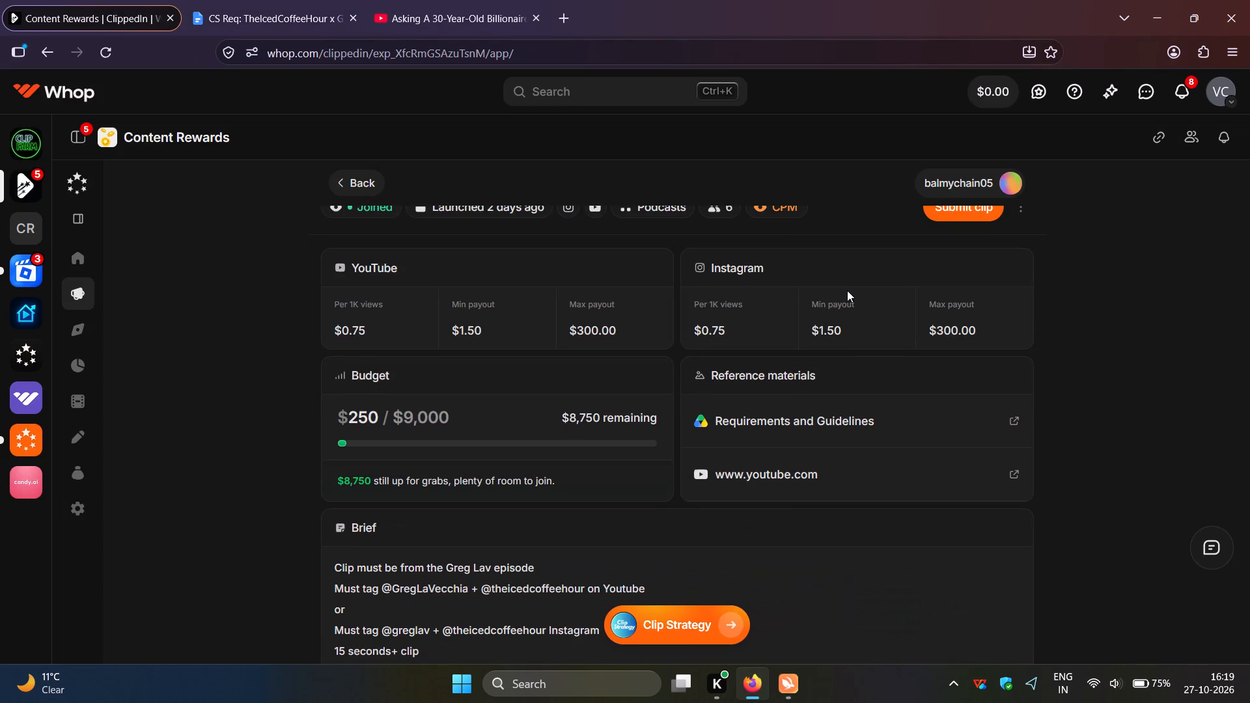
click(346, 0)
scroll(883, 301, down, 3)
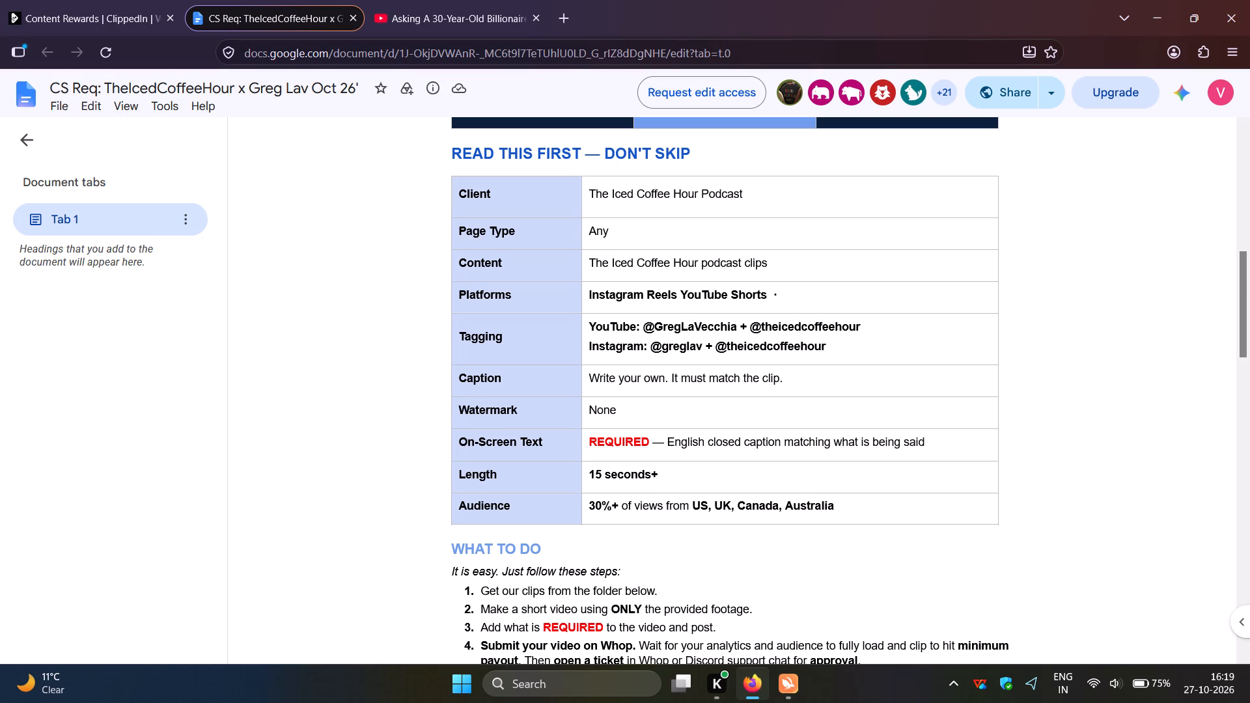
scroll(854, 391, down, 3)
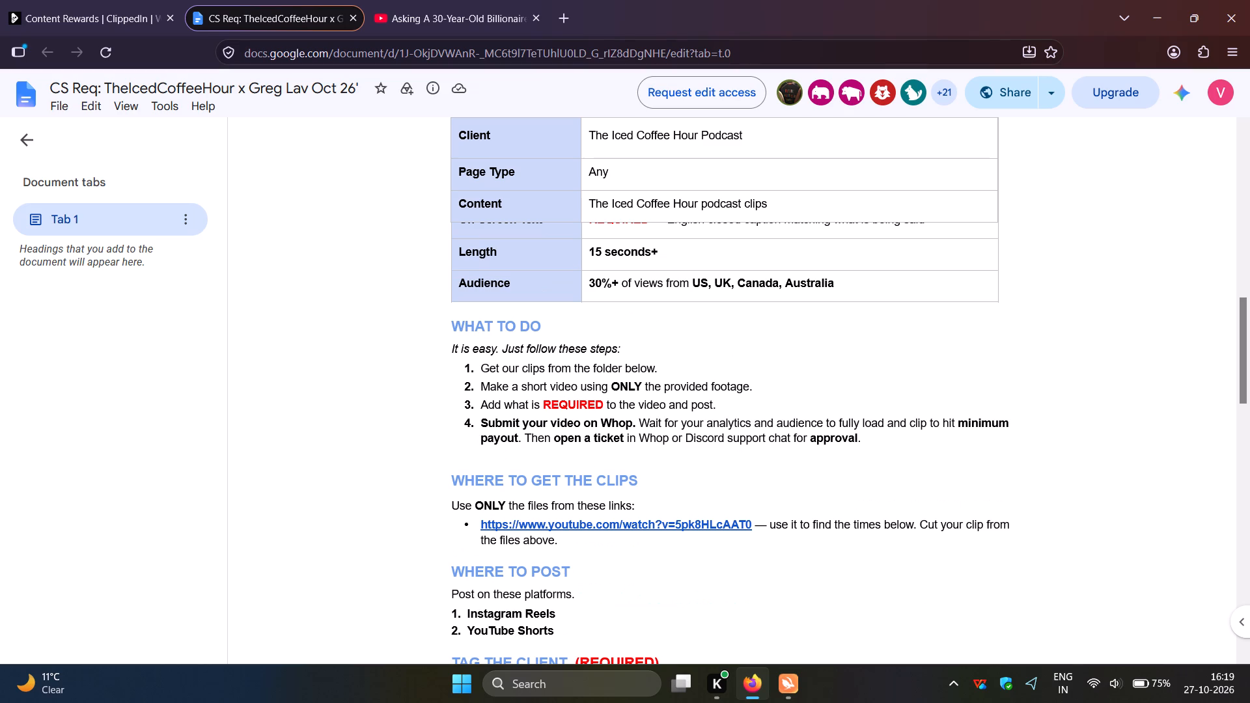
scroll(856, 391, down, 6)
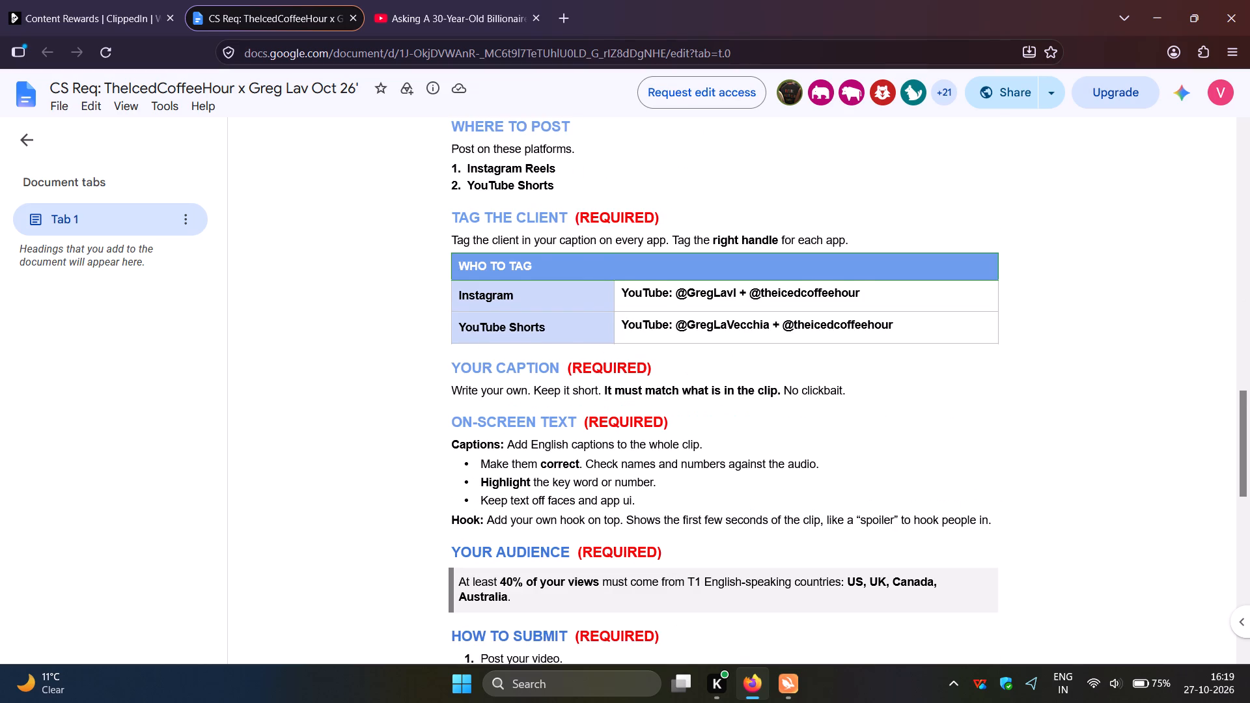
scroll(856, 391, down, 2)
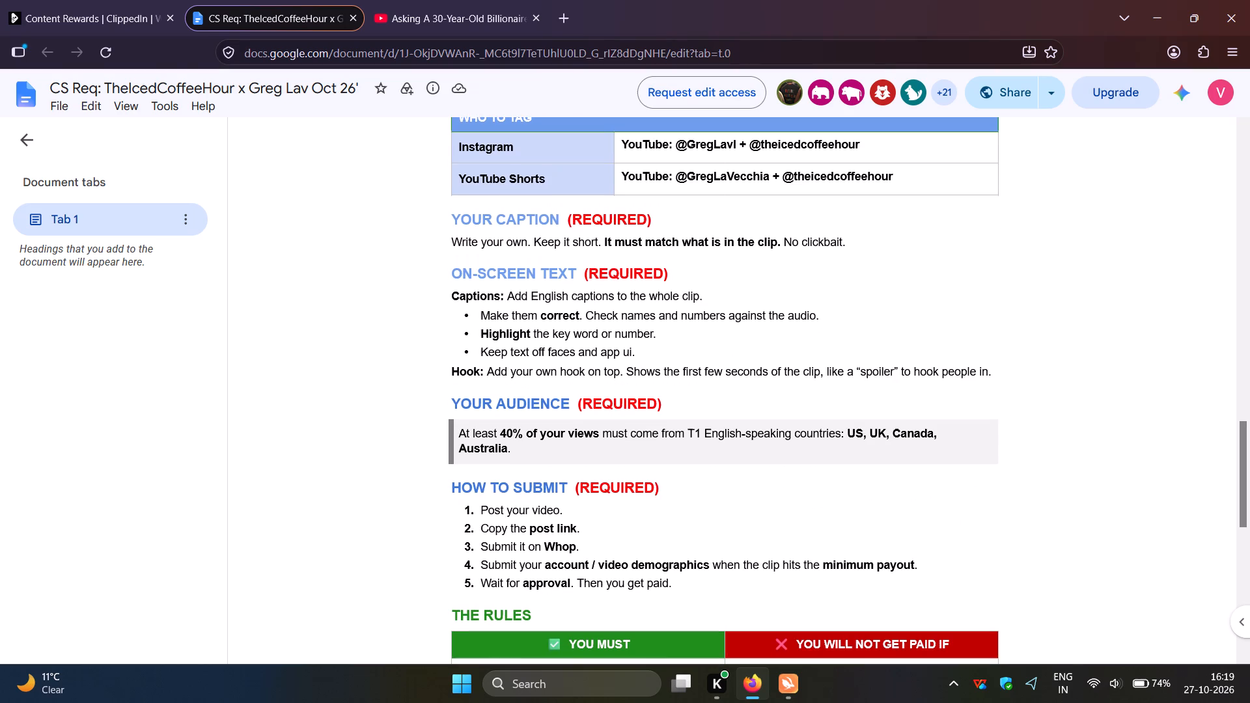
Minimize the browser and launch CapCut from the desktop.
click(1171, 7)
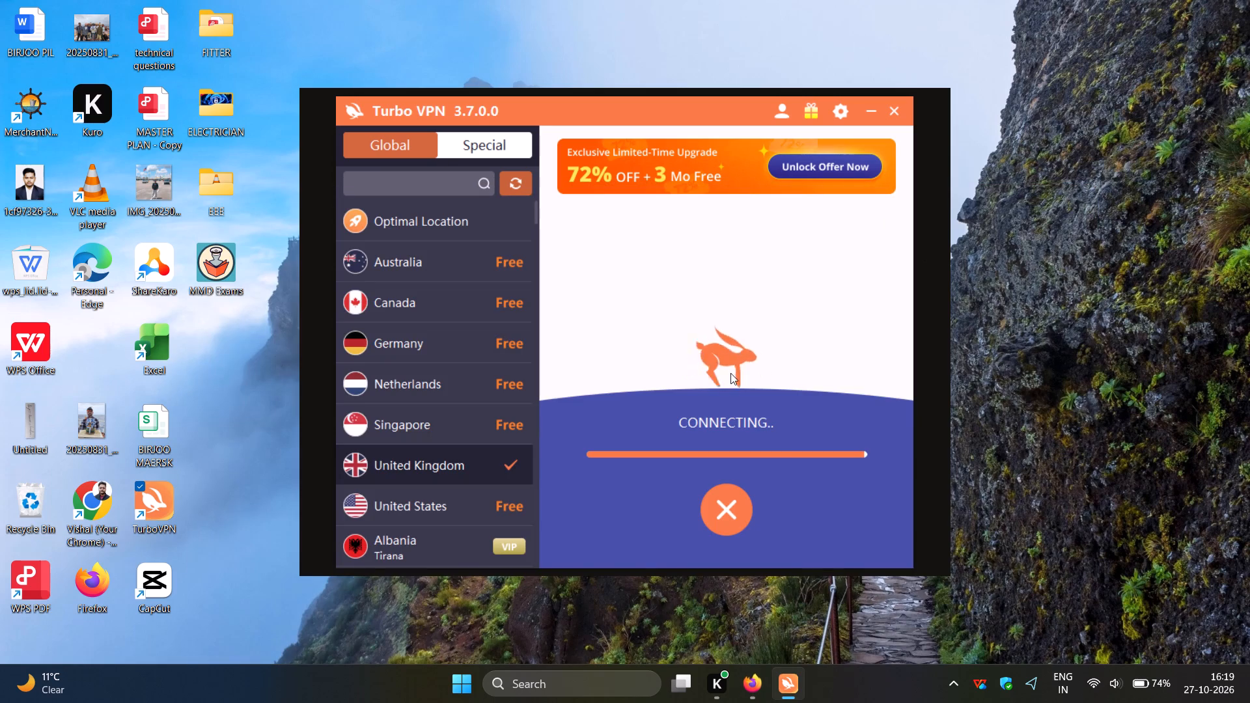
double_click(157, 577)
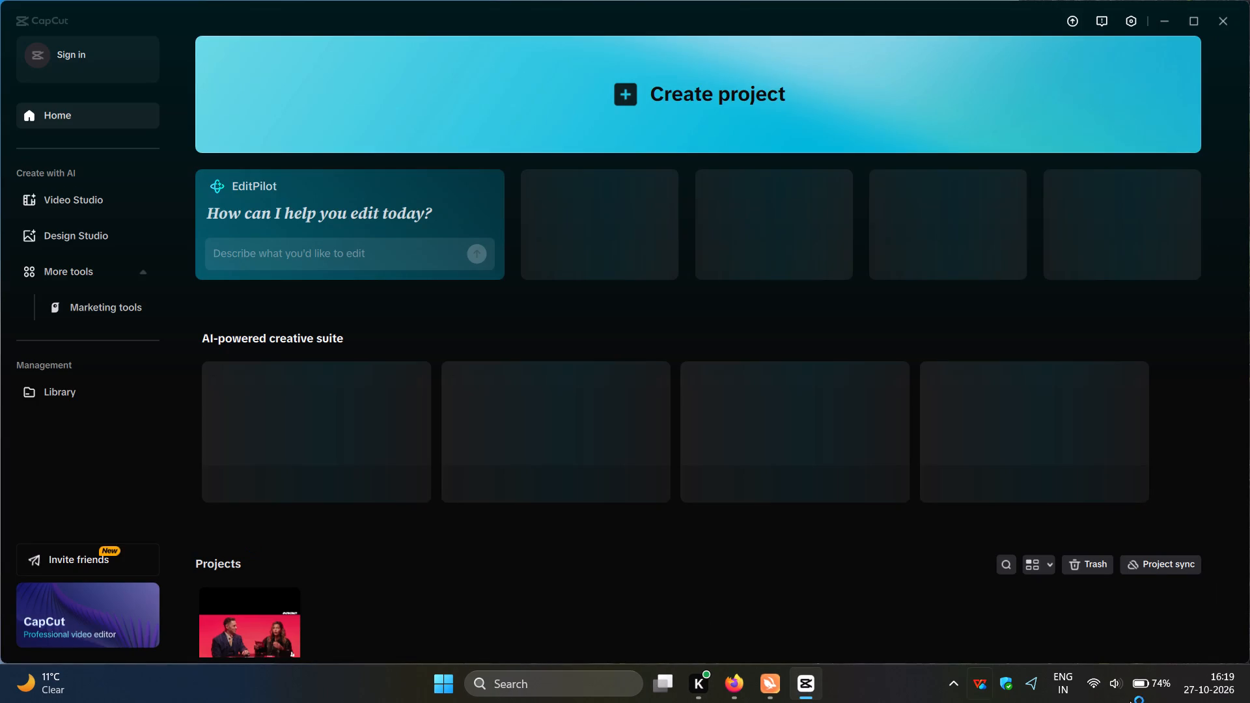
Create a new, empty video project from the home page.
scroll(1074, 521, up, 6)
scroll(973, 503, down, 6)
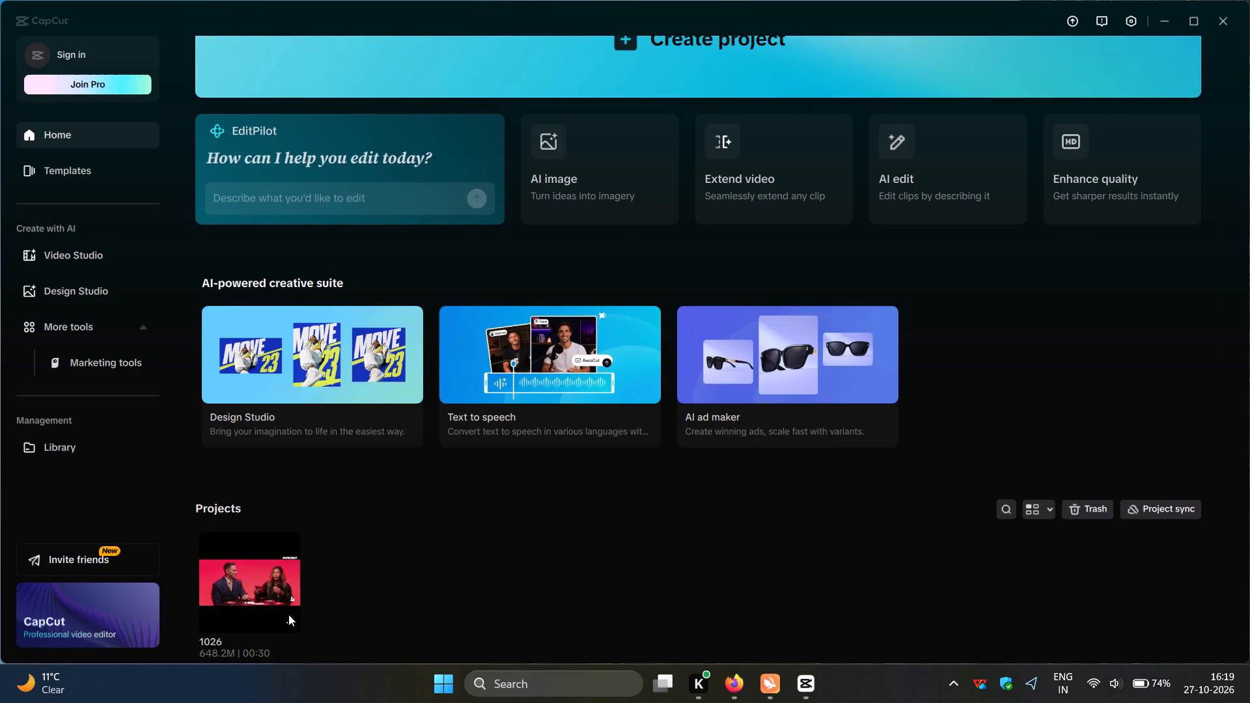
click(288, 620)
click(308, 644)
click(566, 391)
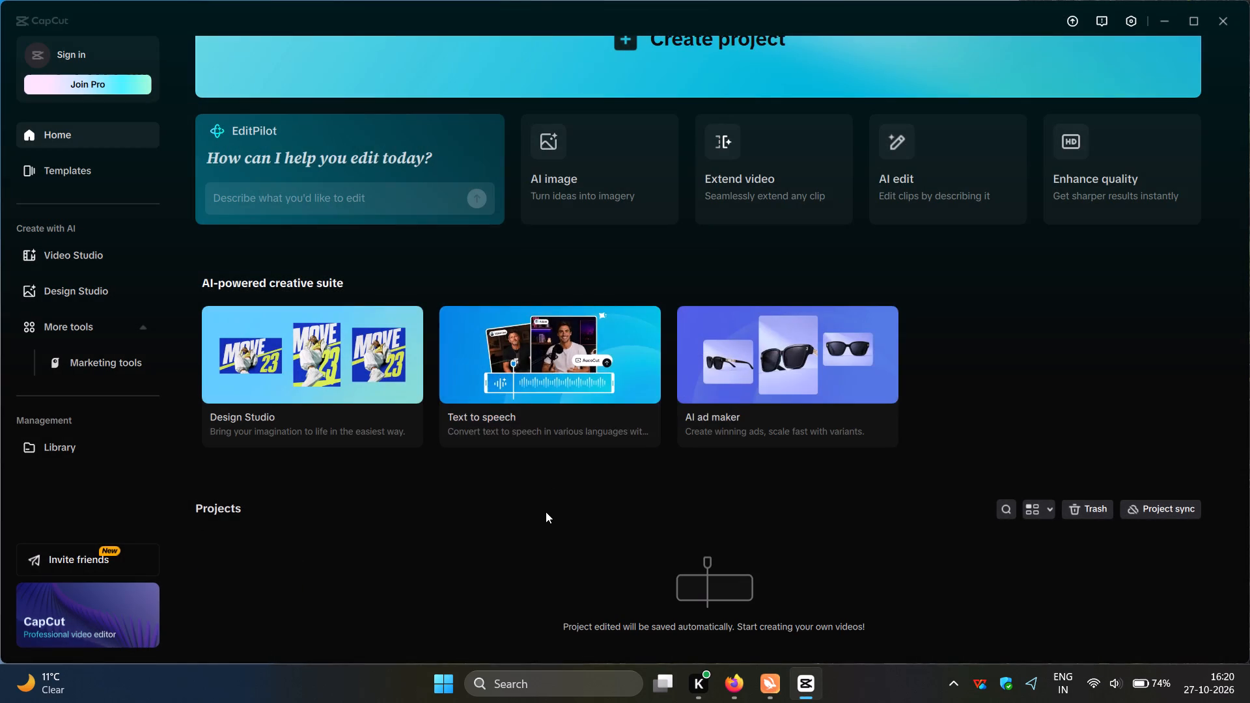
scroll(546, 512, up, 10)
click(730, 98)
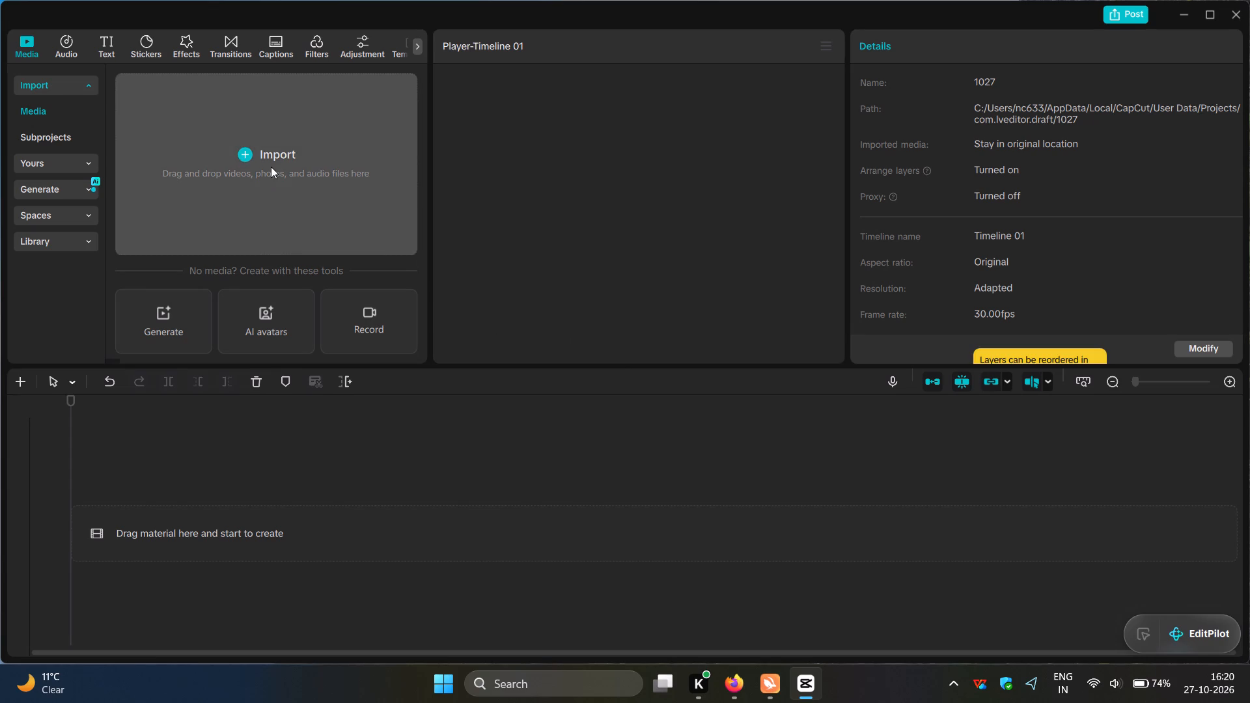
Import the "Asking A 30-Year-Old Billionaire CEO" video from the device's Pictures > Screenshots folder into the project media.
click(273, 152)
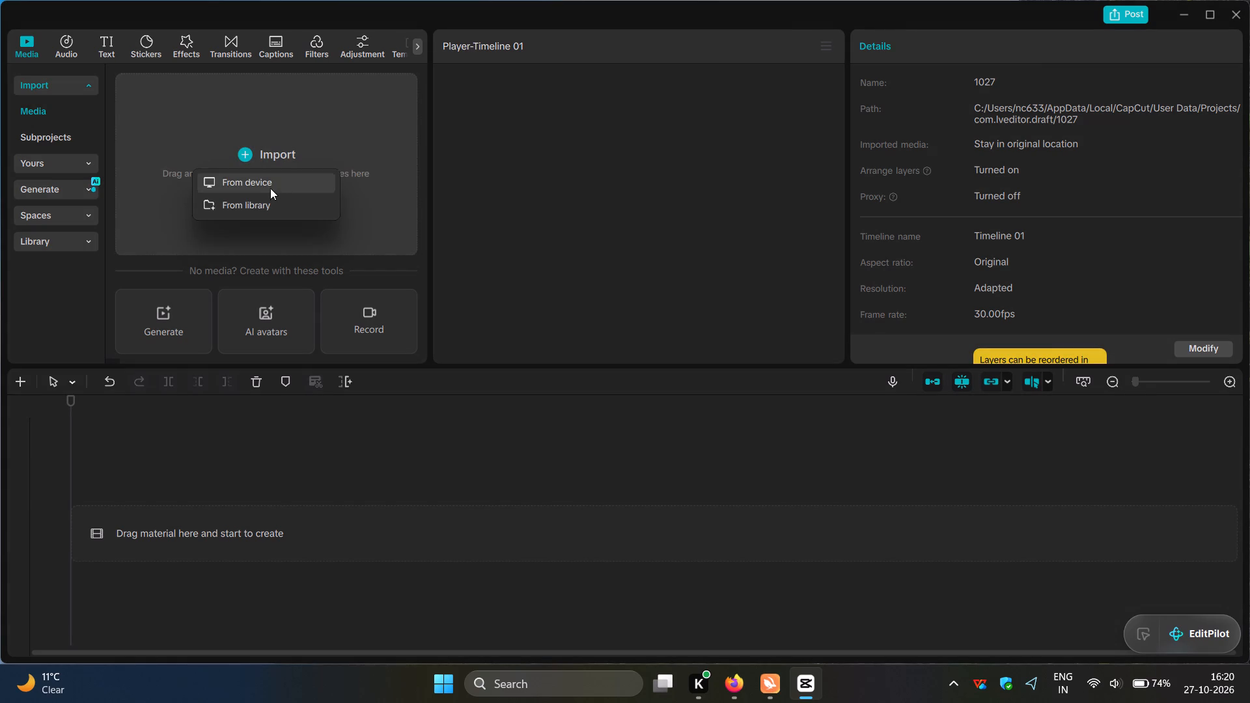
click(270, 186)
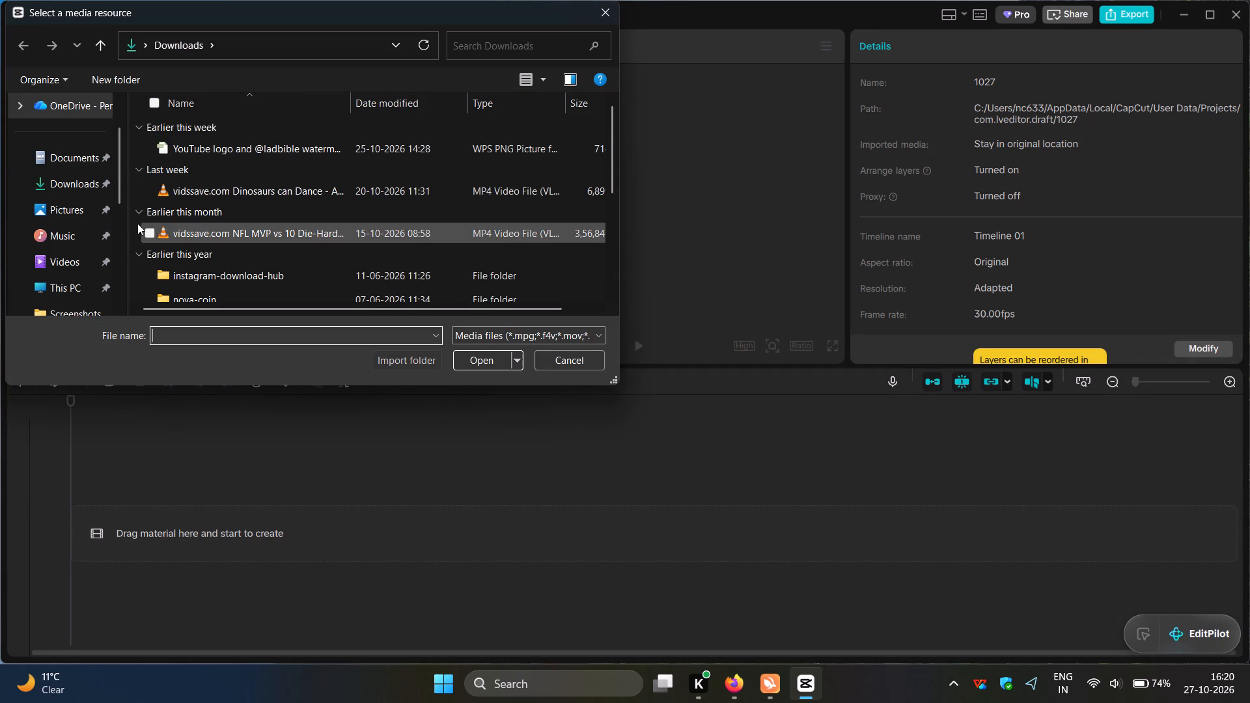
scroll(79, 247, down, 2)
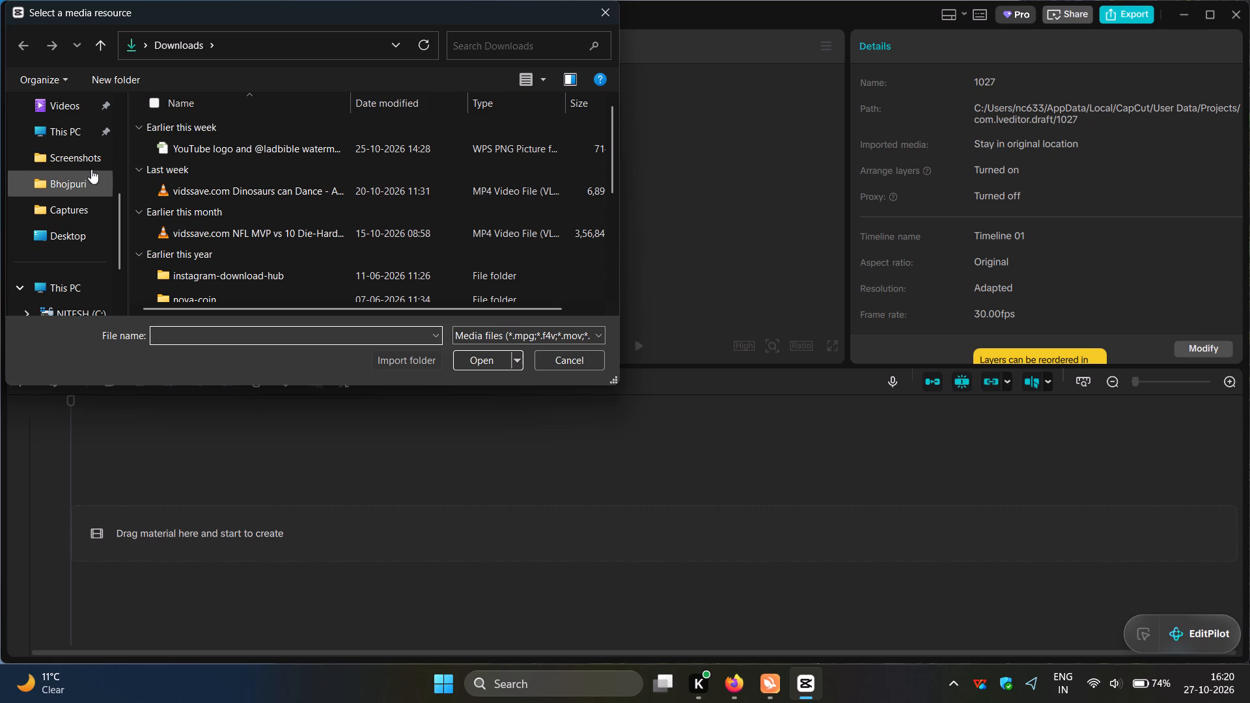
click(89, 150)
click(194, 171)
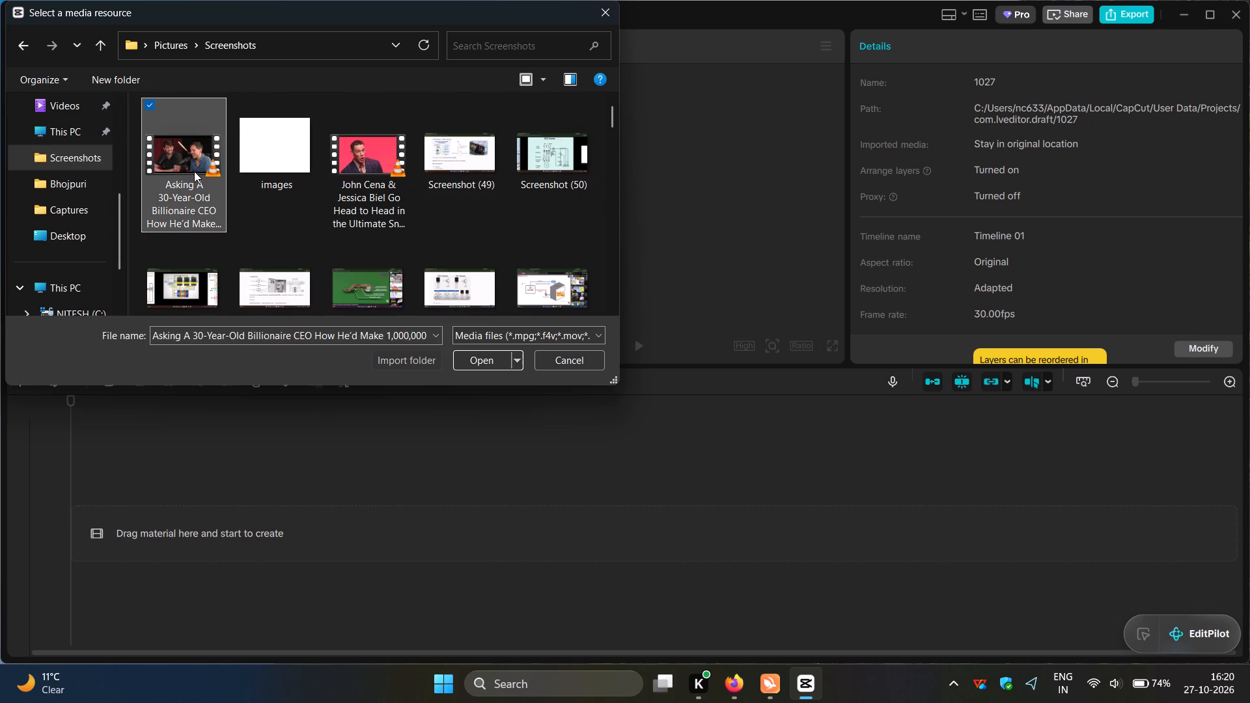
click(467, 369)
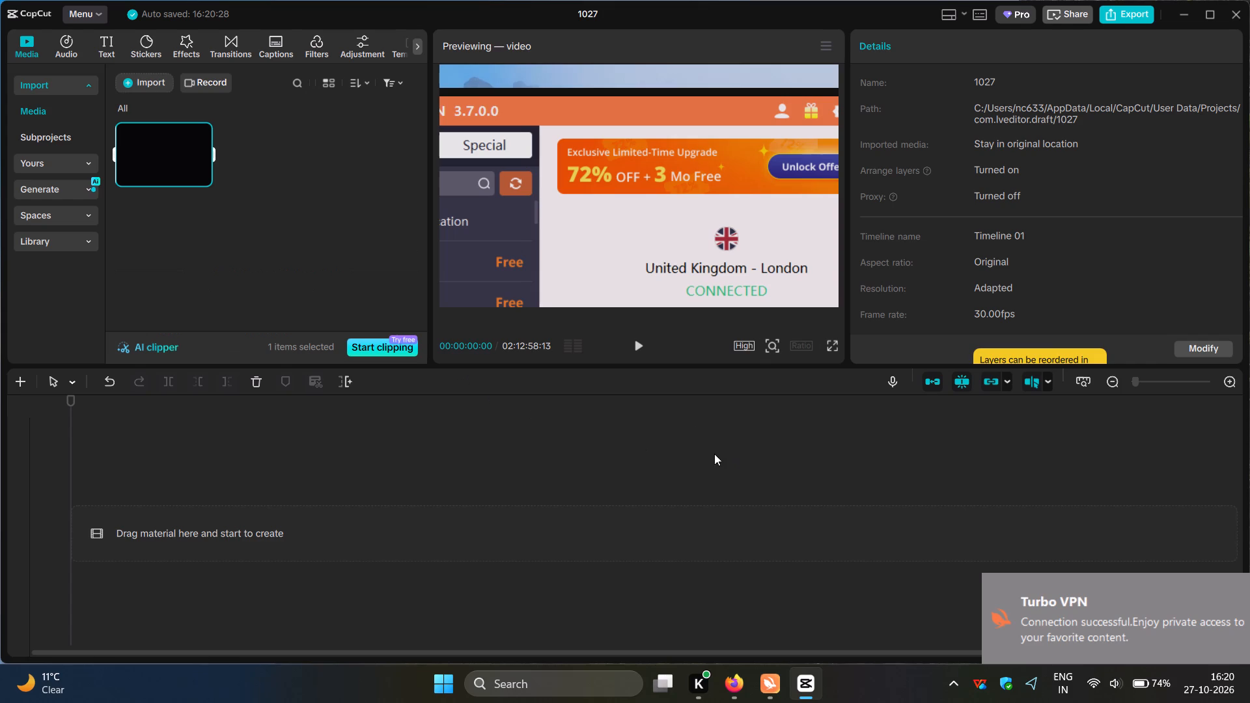
Add the imported "Asking A 30-Year-Old Billionaire CEO" video to the empty timeline track.
click(654, 217)
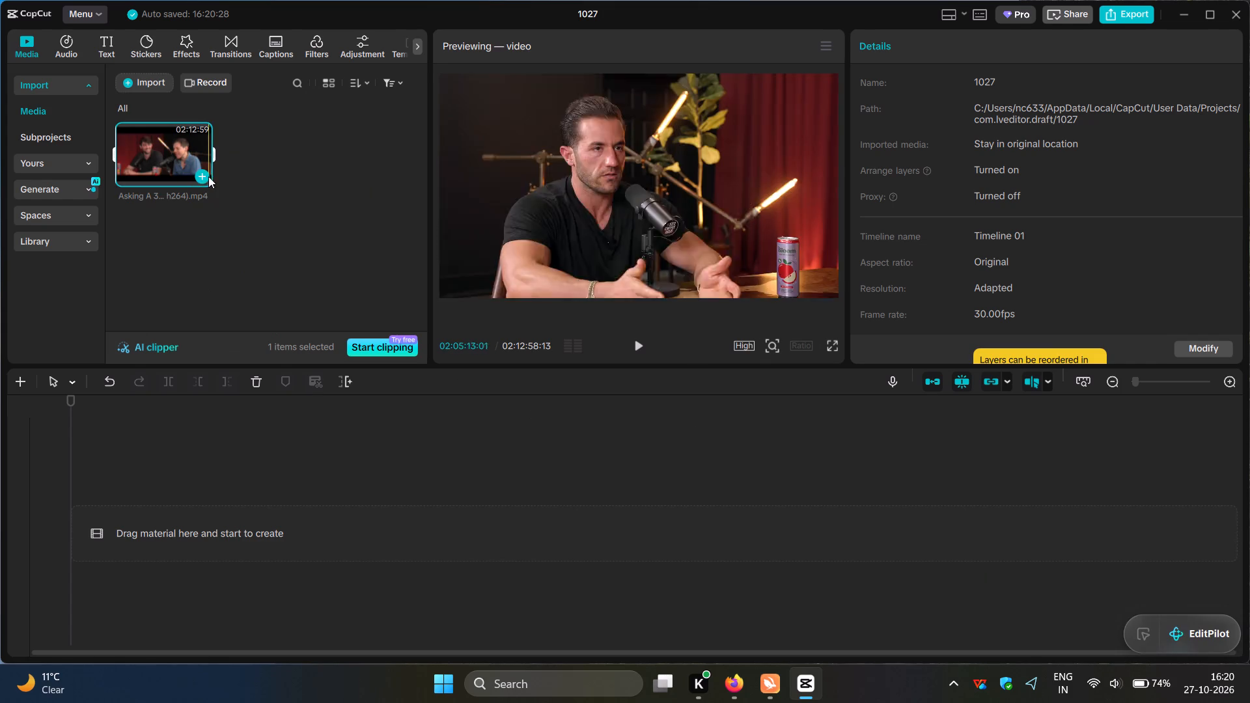
click(202, 176)
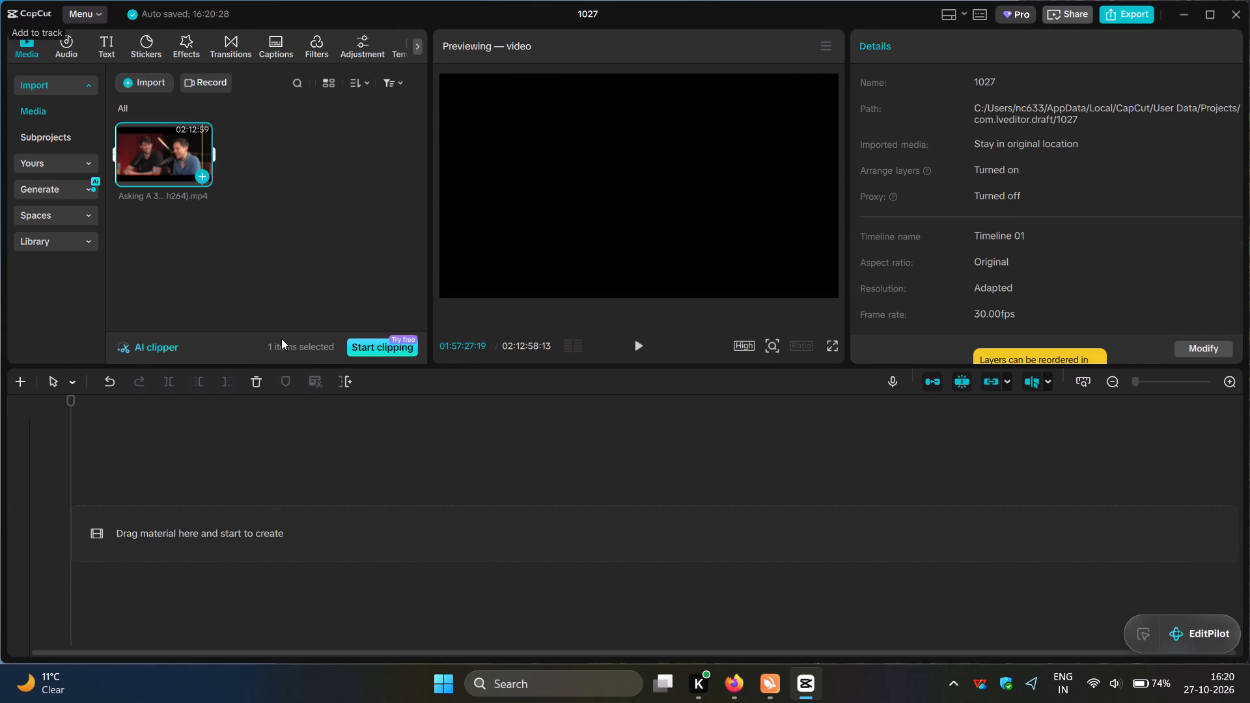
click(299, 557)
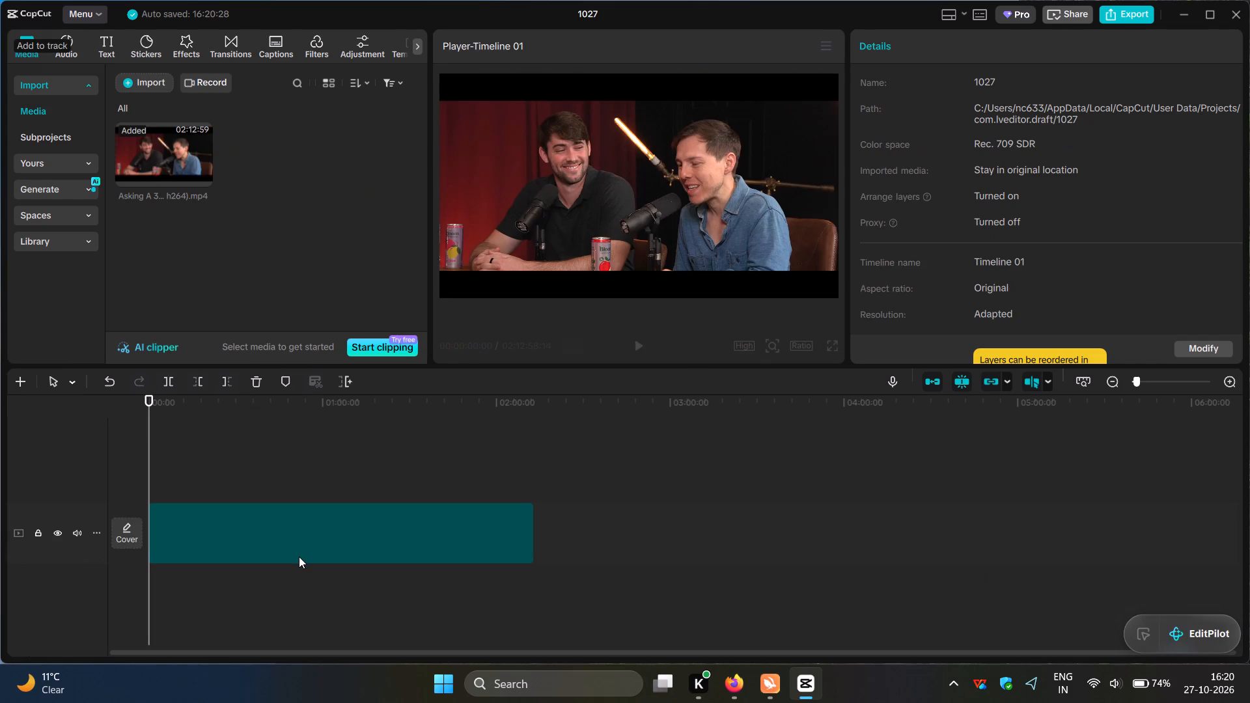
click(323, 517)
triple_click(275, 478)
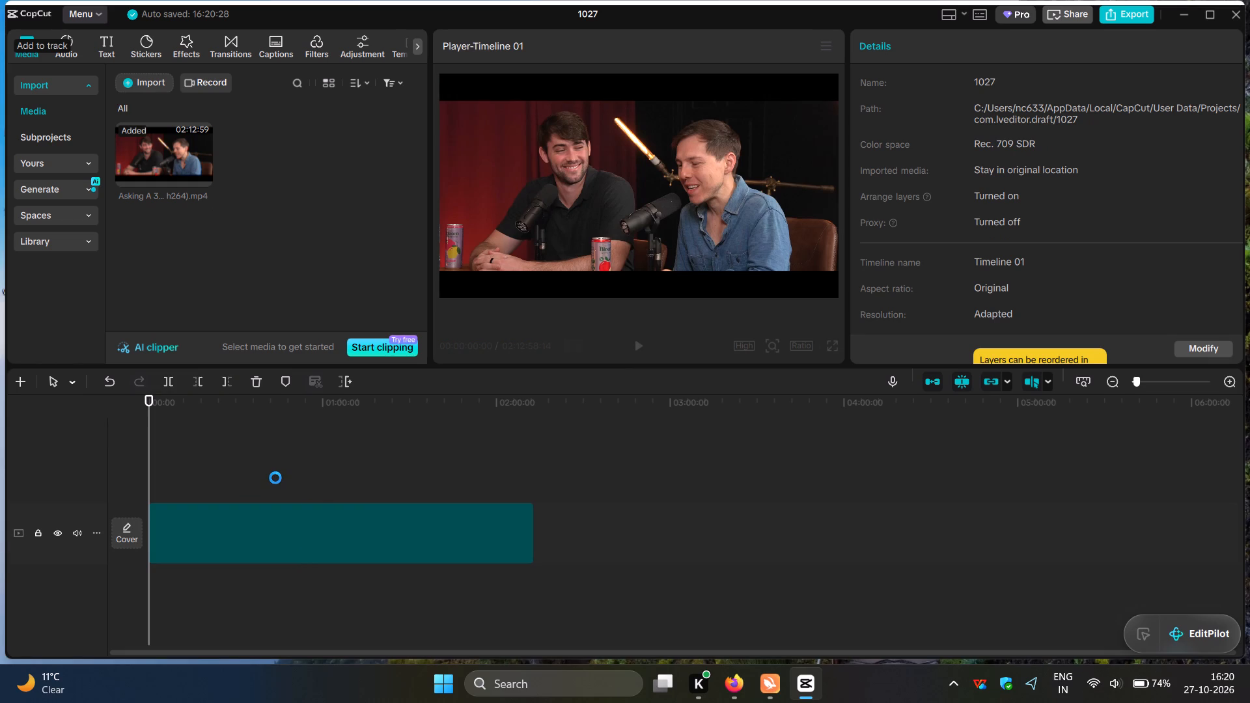
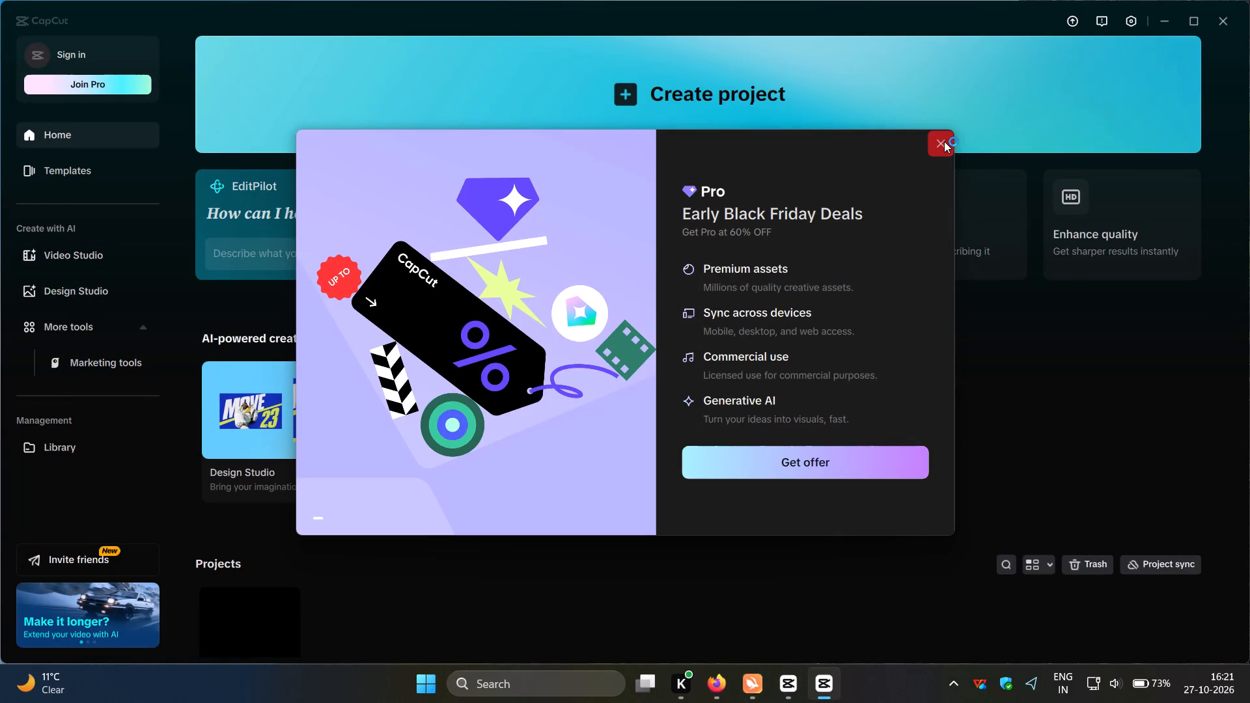
Dismiss the Early Black Friday Deals Pro offer on the home page.
click(944, 141)
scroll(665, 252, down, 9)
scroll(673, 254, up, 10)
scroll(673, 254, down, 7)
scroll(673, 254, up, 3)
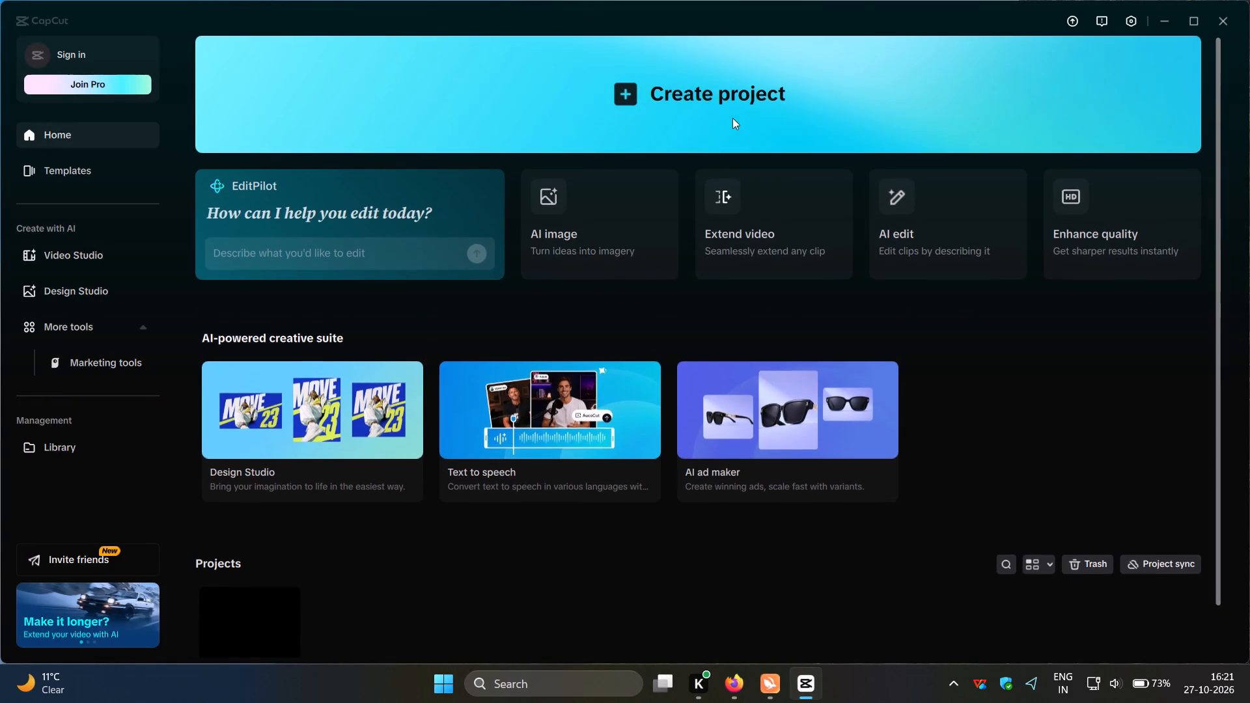
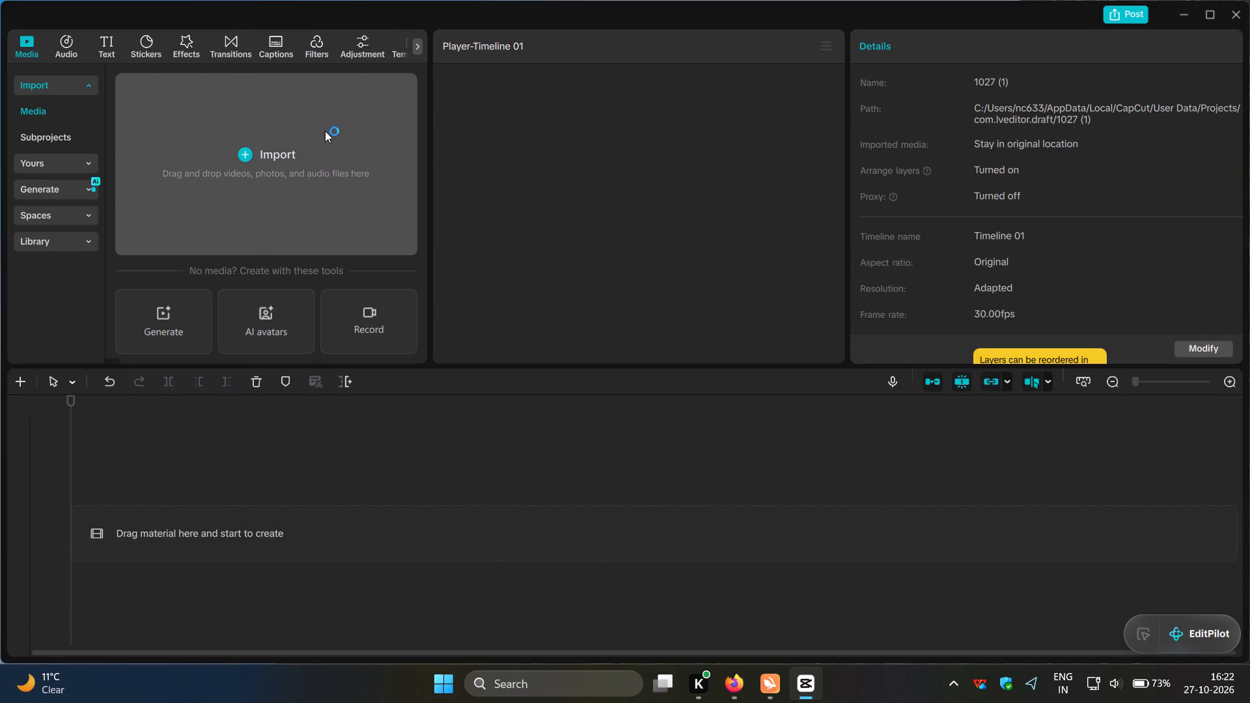
Import the "Asking A 30-Year-Old Billionaire CEO" video from the device's Screenshots folder and add it to the timeline.
click(260, 153)
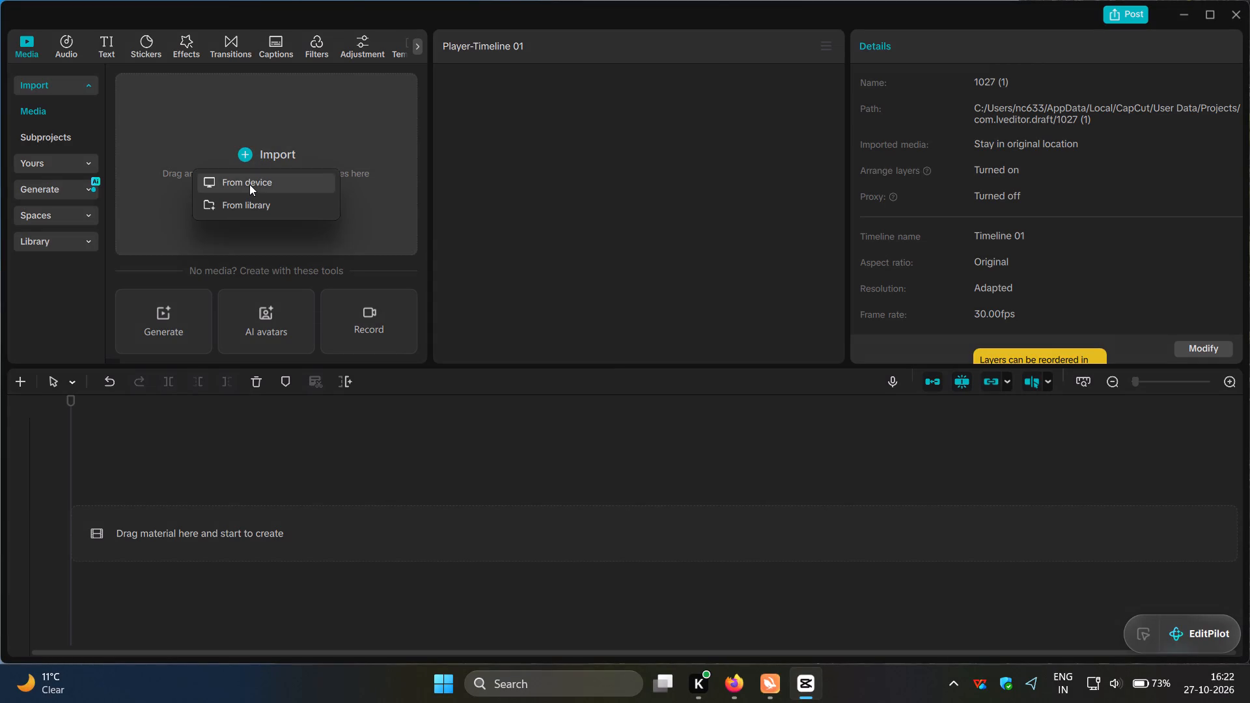
click(249, 184)
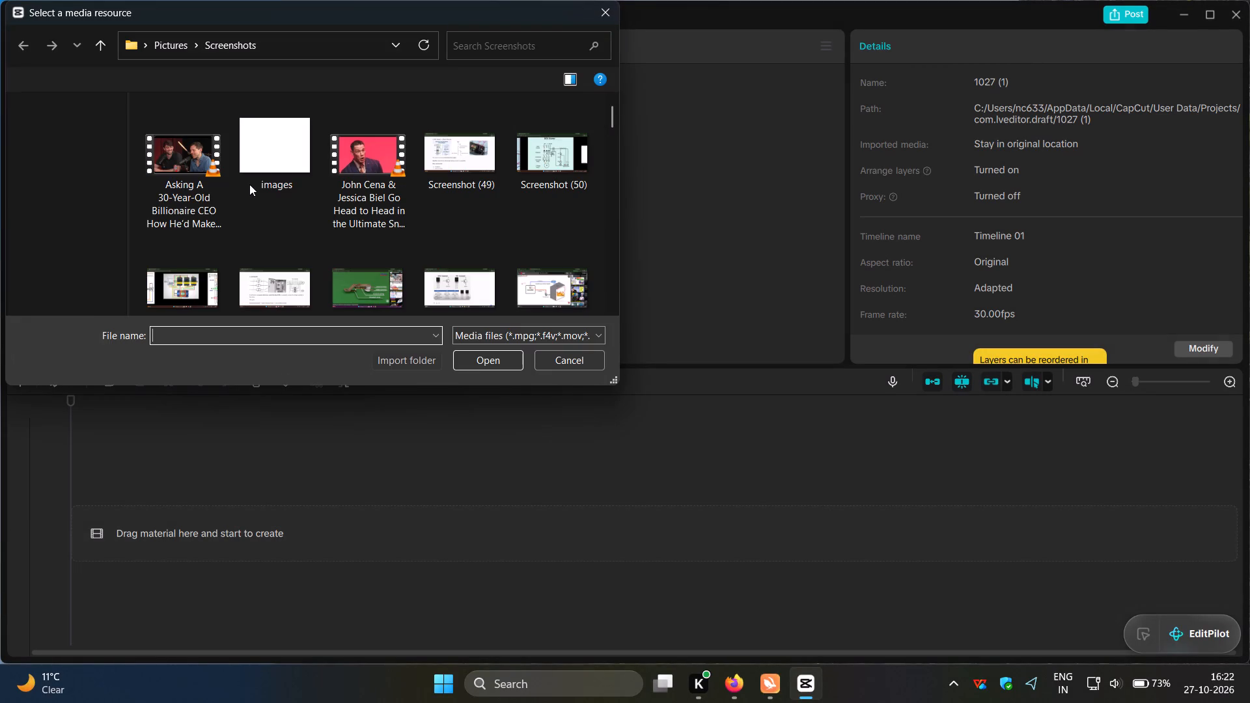
click(195, 170)
click(488, 357)
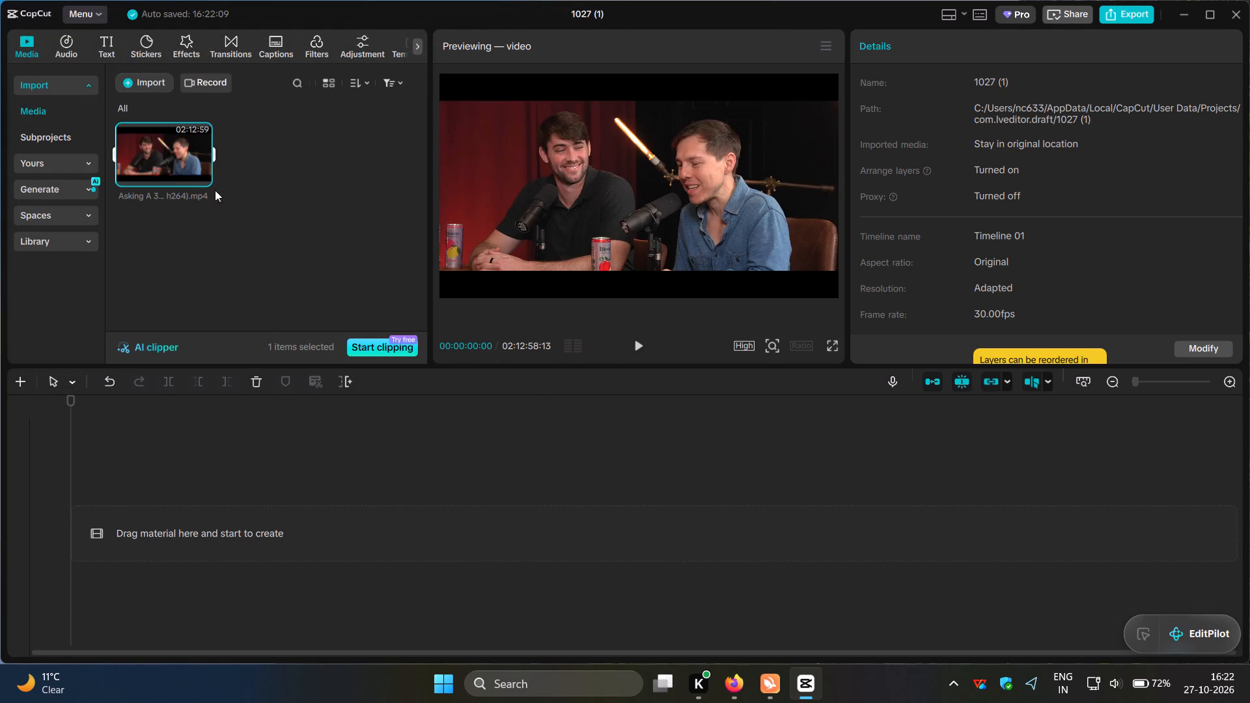
click(200, 178)
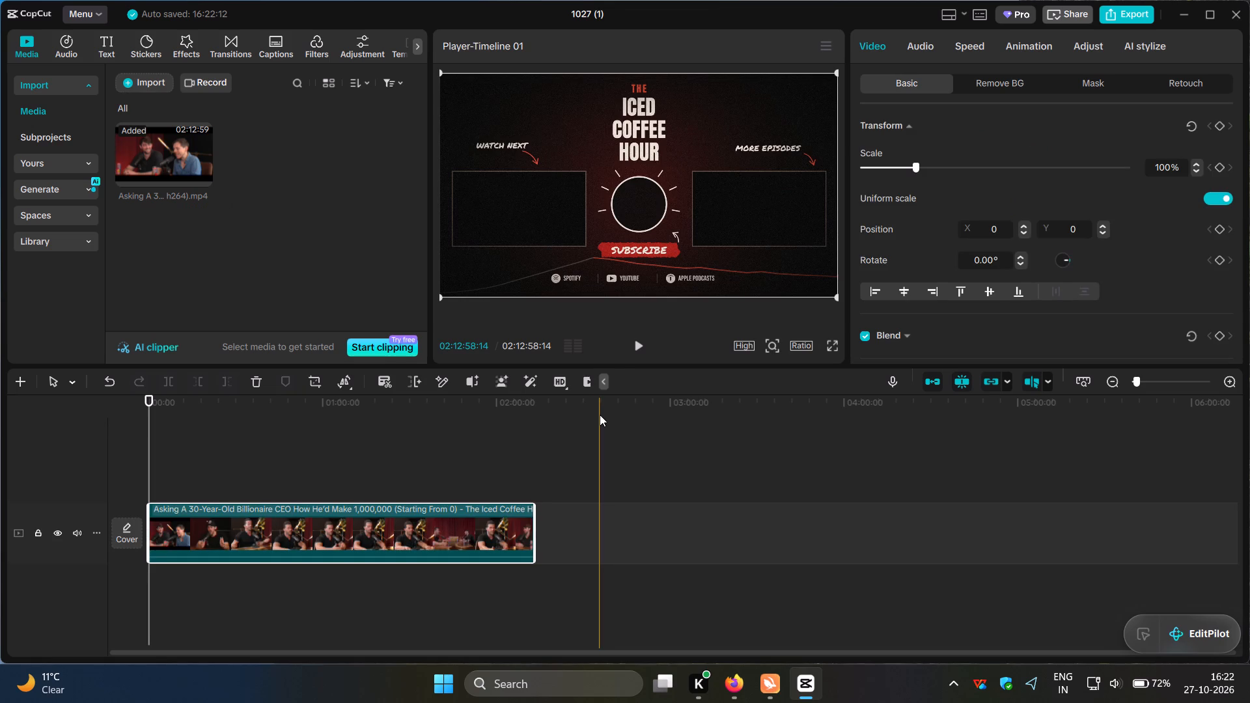
Split the video at 00:05:20:10 and delete everything after the cut.
click(165, 458)
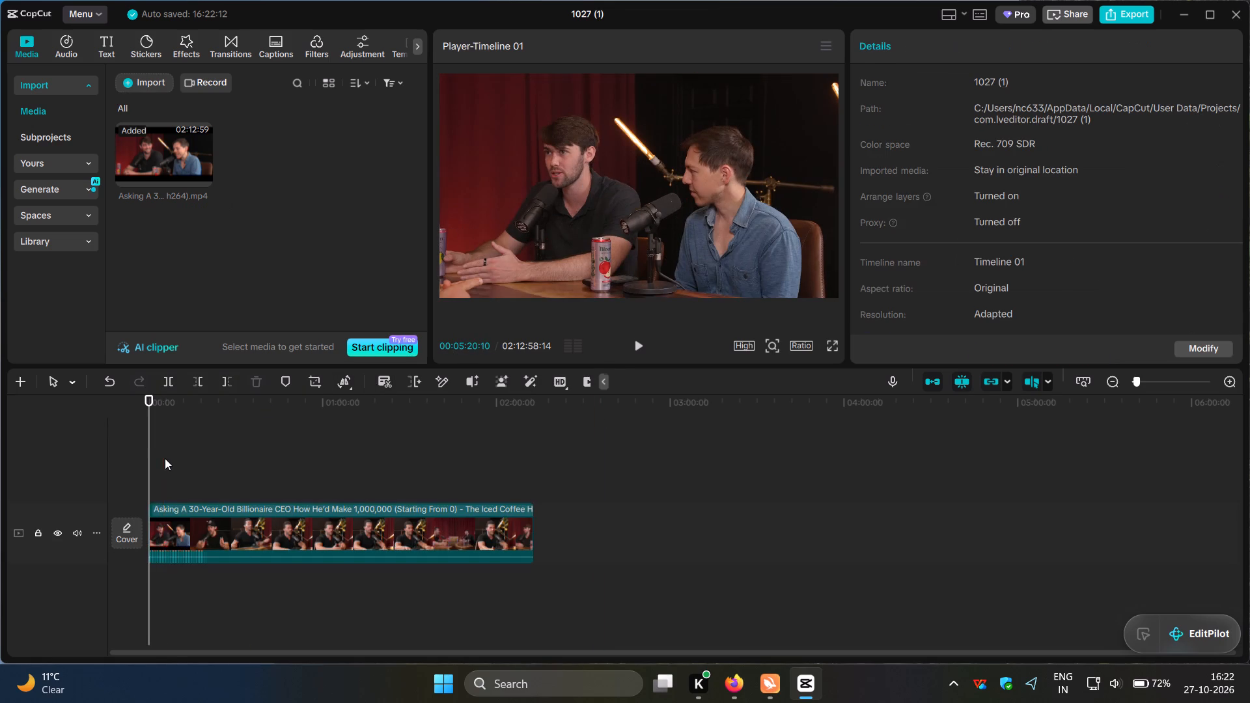
click(167, 383)
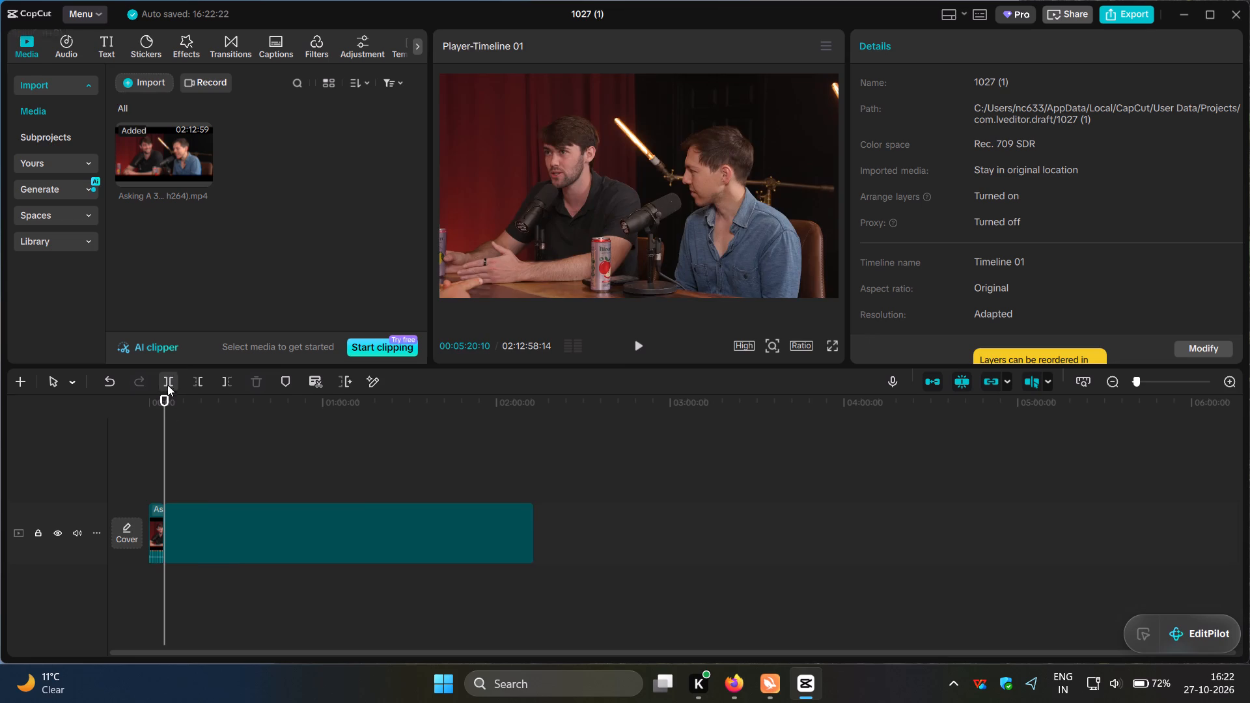
click(221, 523)
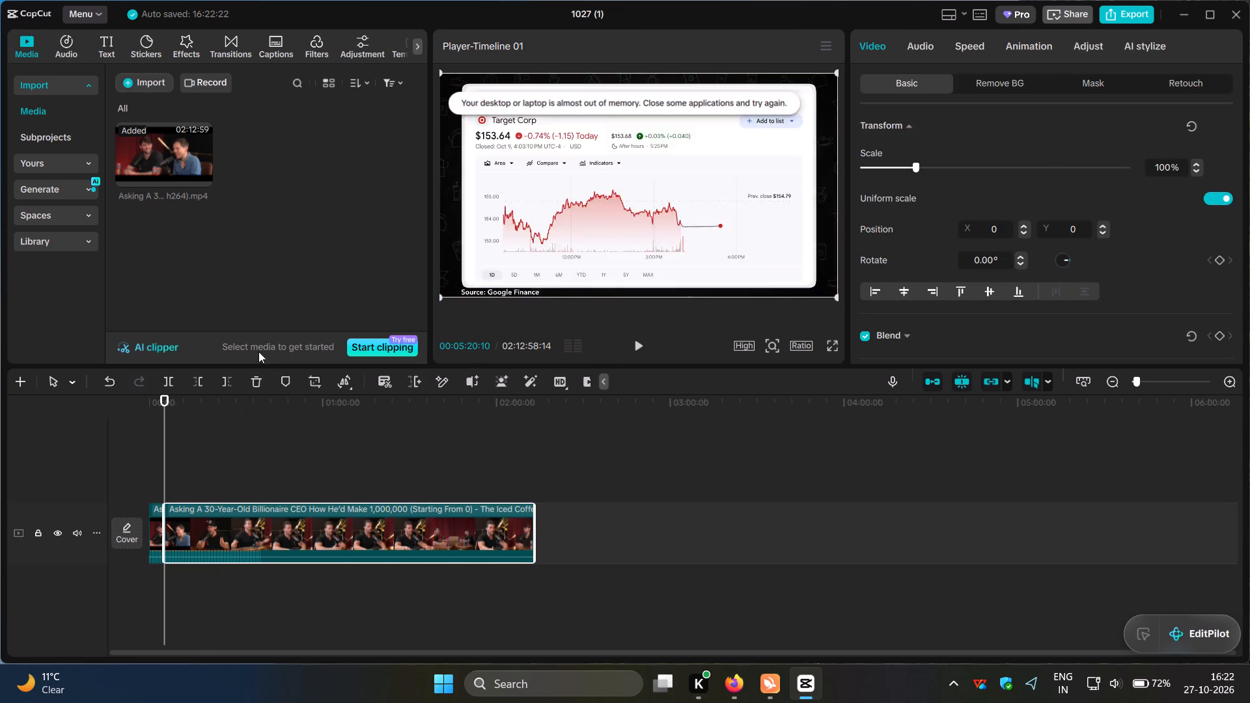
click(257, 383)
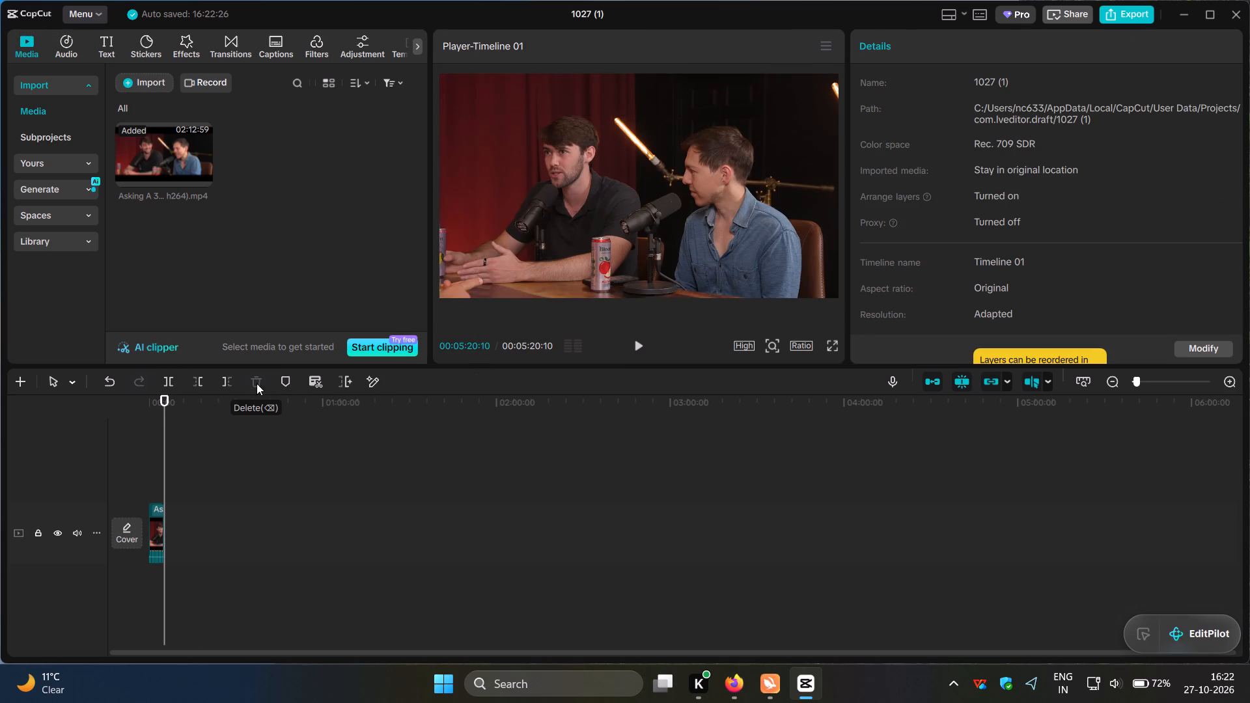
Split the remaining clip at 00:00:37:07 and delete the portion after the cut.
click(1076, 378)
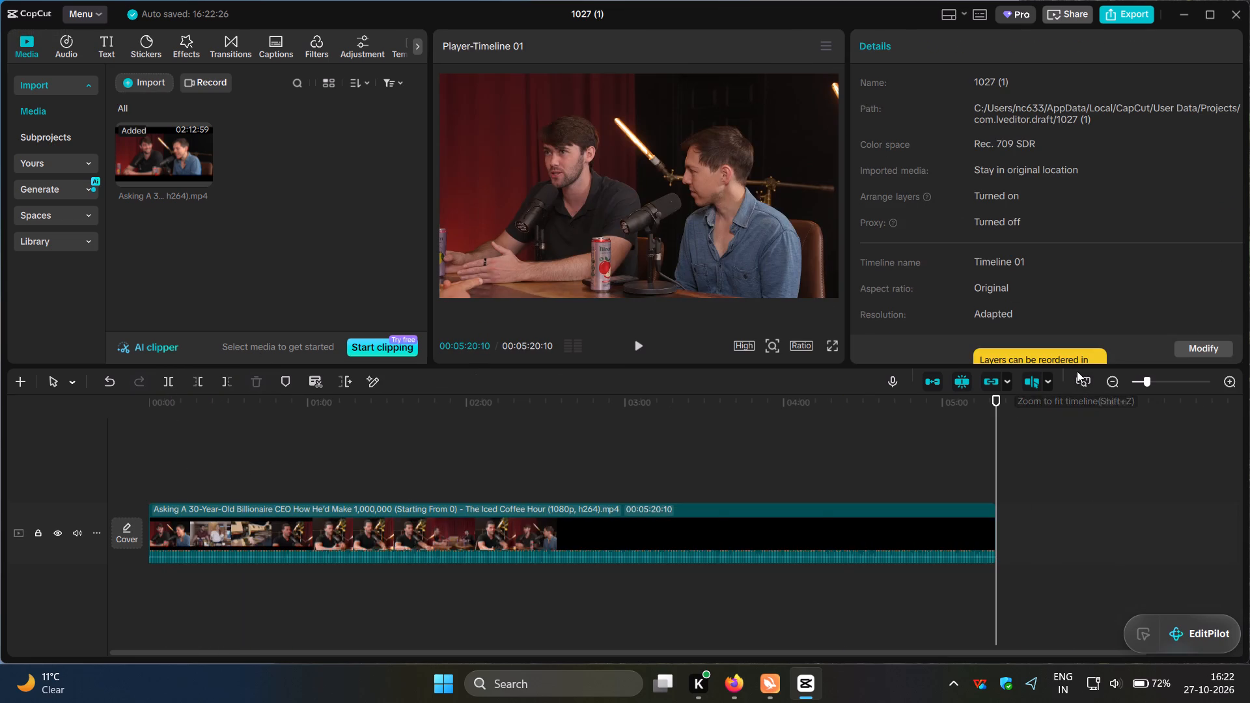
click(235, 456)
drag(235, 456, 178, 462)
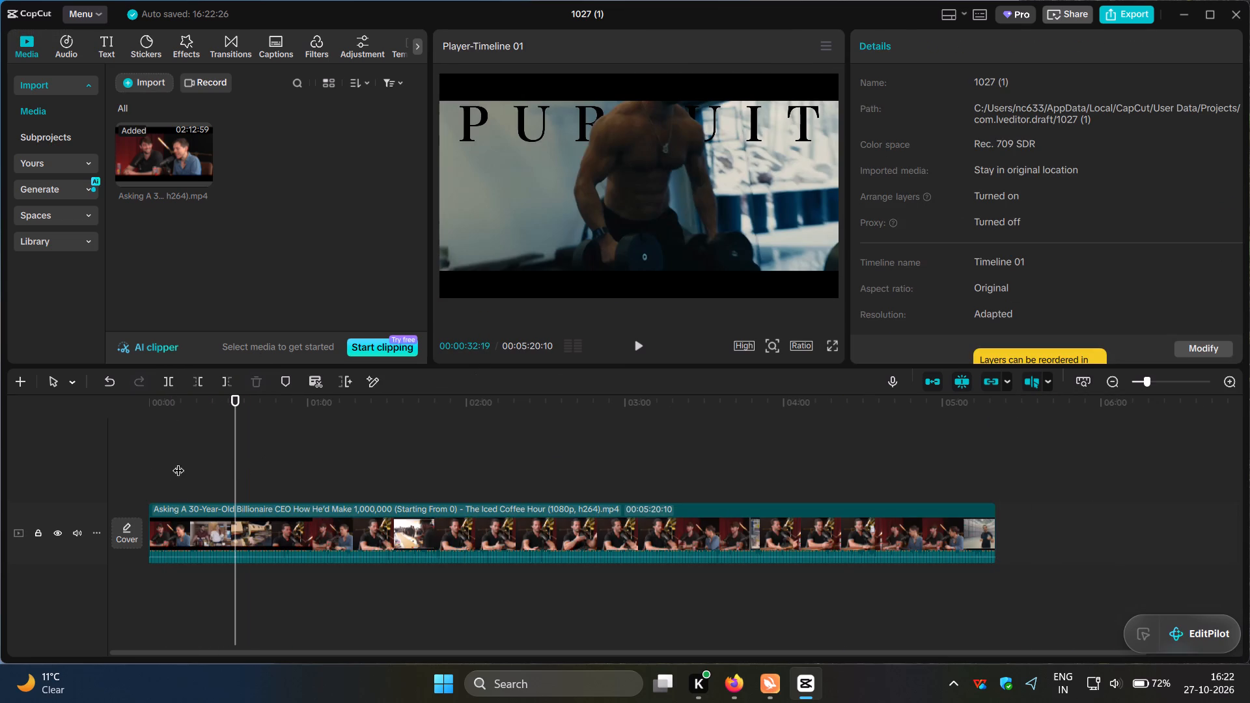
drag(178, 462, 118, 475)
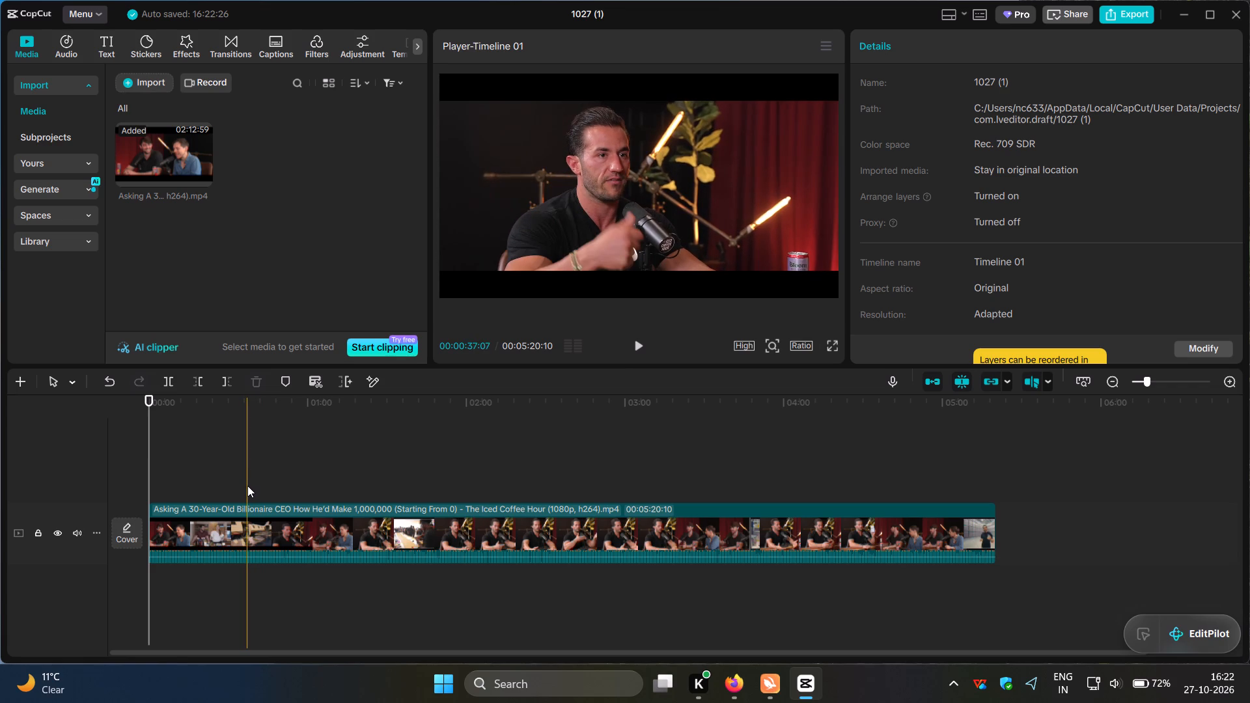
click(247, 486)
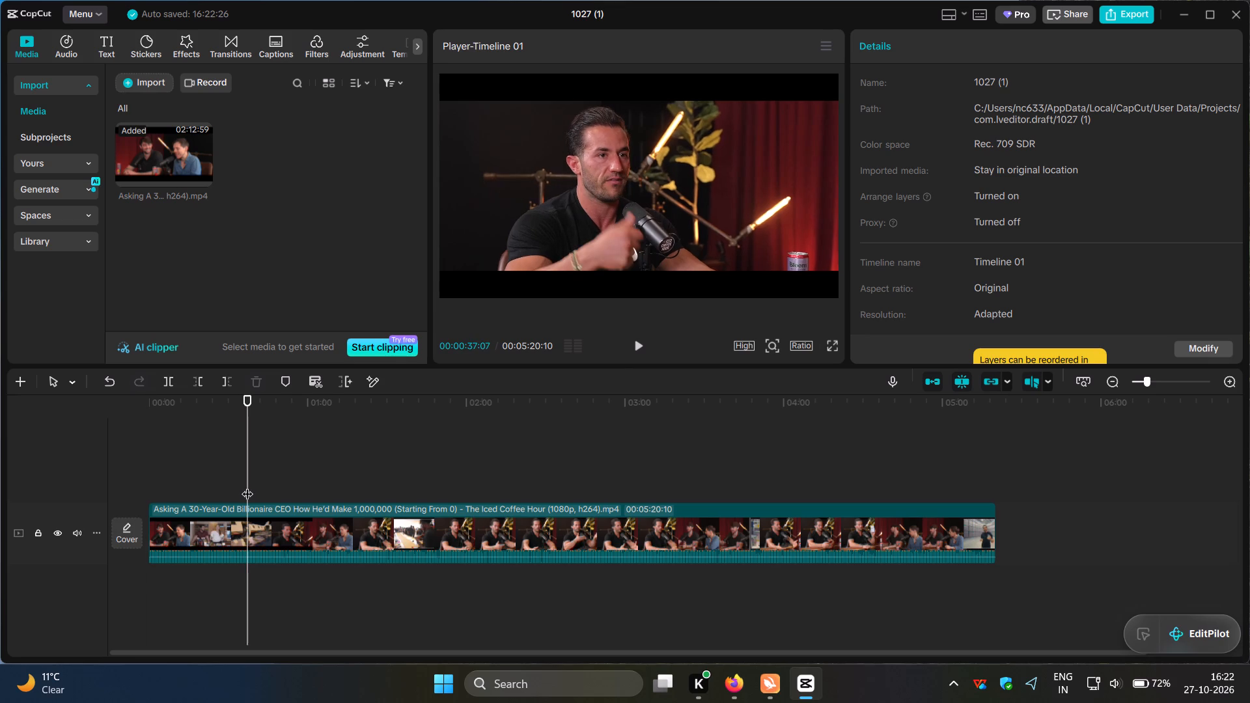
click(169, 378)
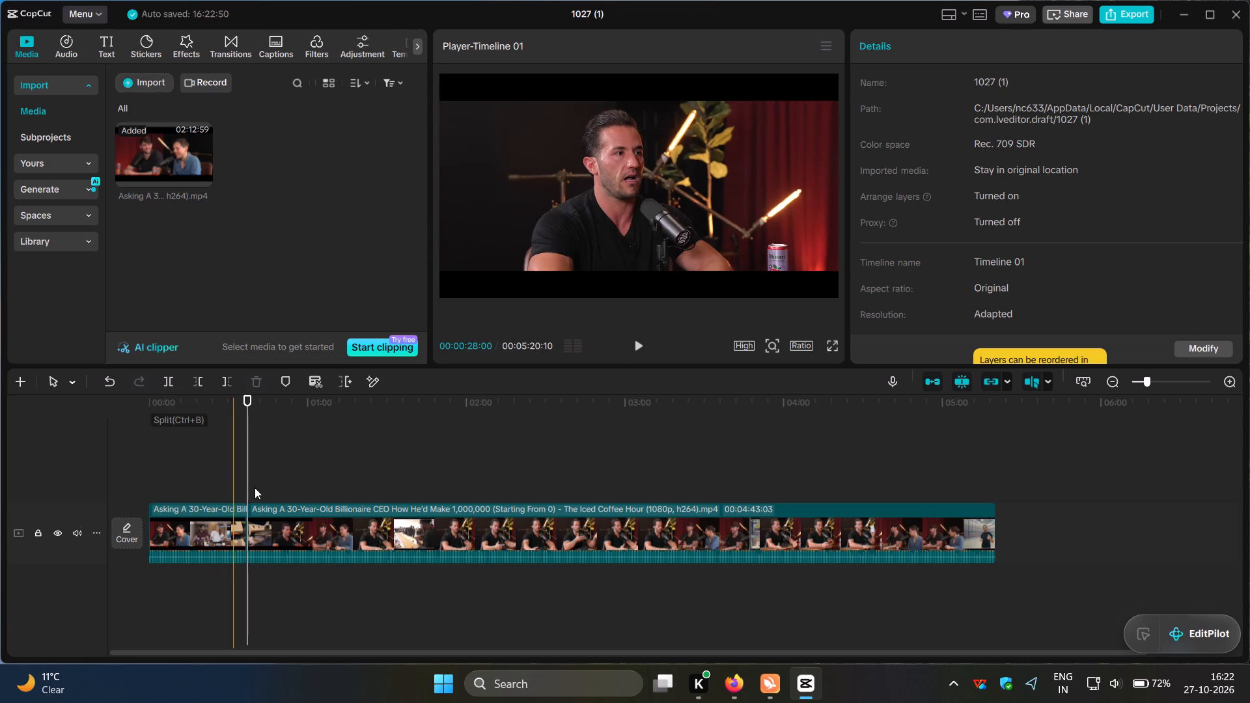
click(341, 519)
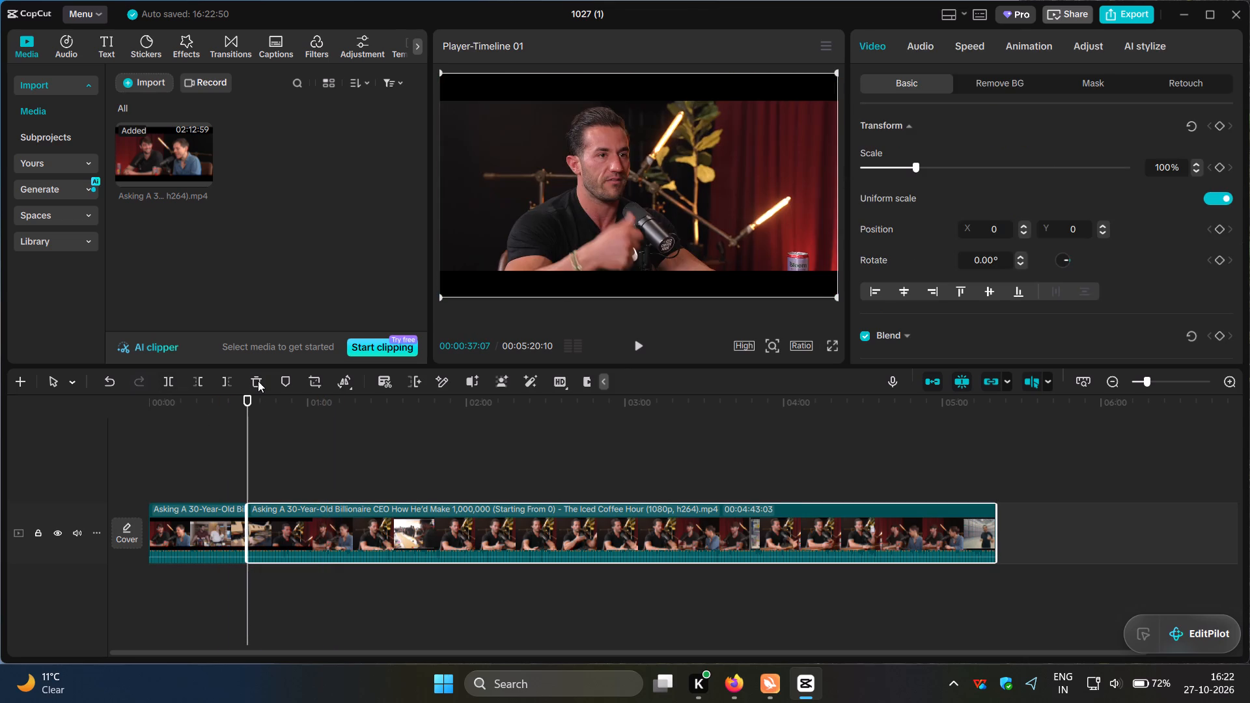
click(258, 381)
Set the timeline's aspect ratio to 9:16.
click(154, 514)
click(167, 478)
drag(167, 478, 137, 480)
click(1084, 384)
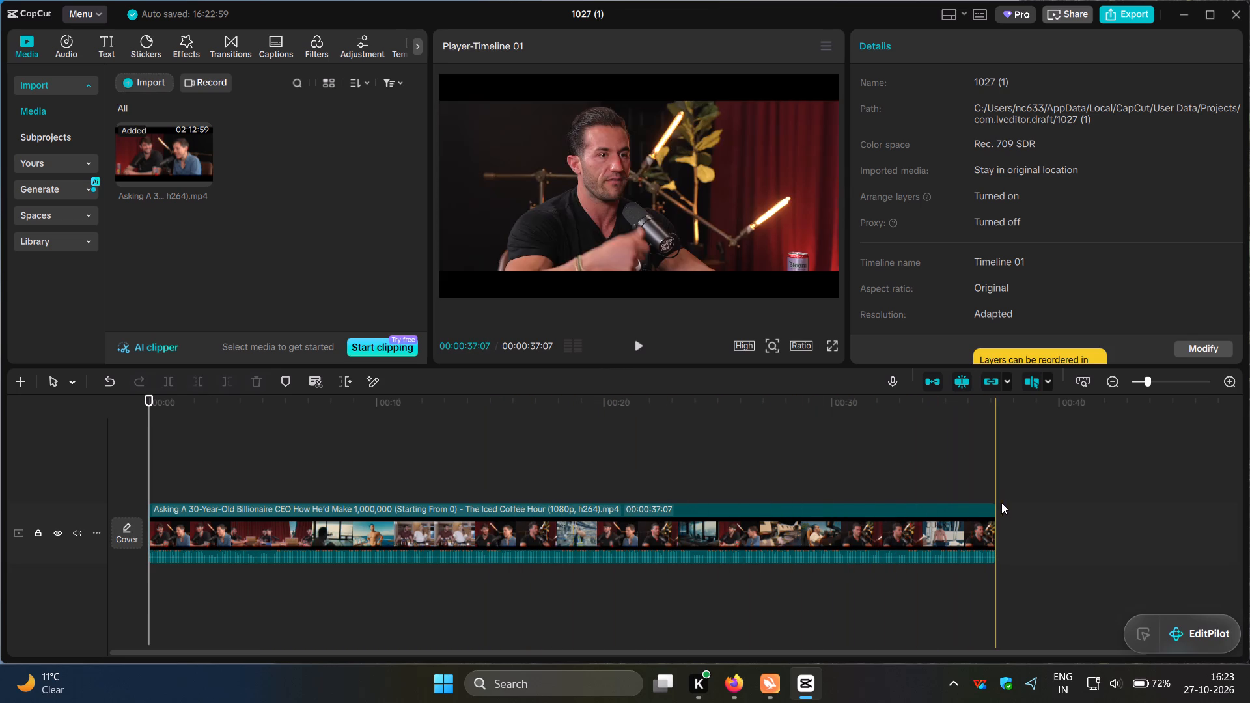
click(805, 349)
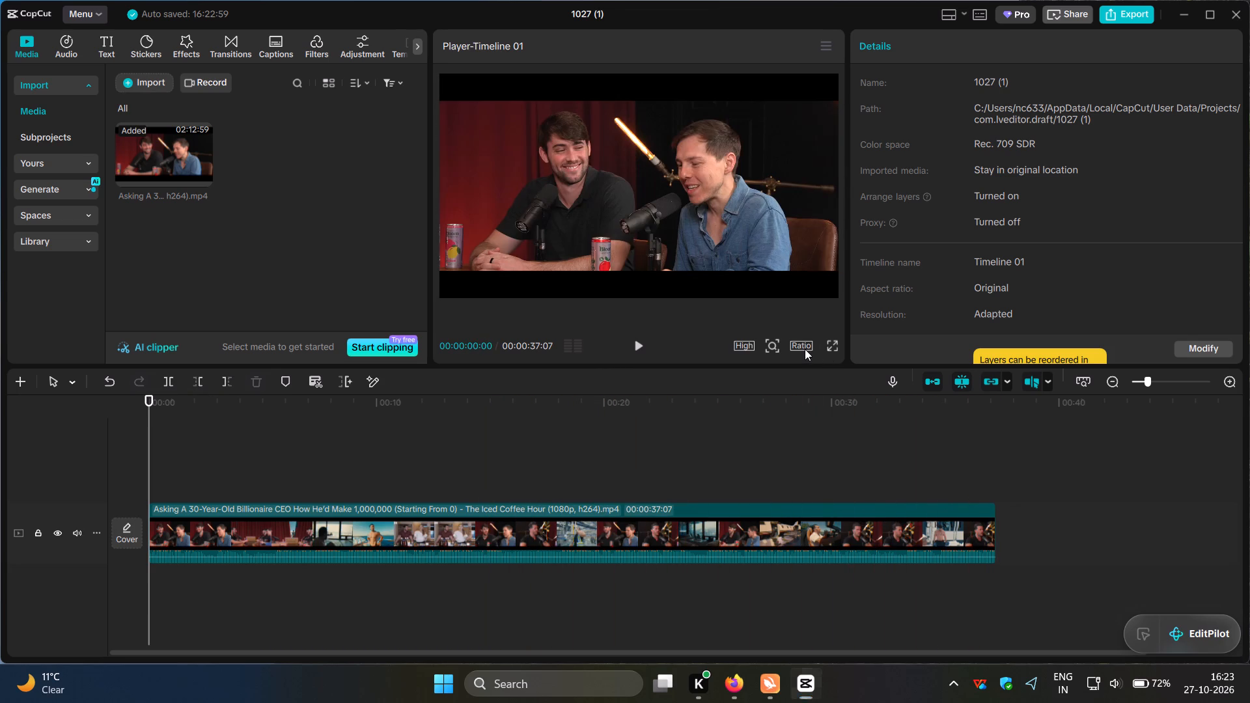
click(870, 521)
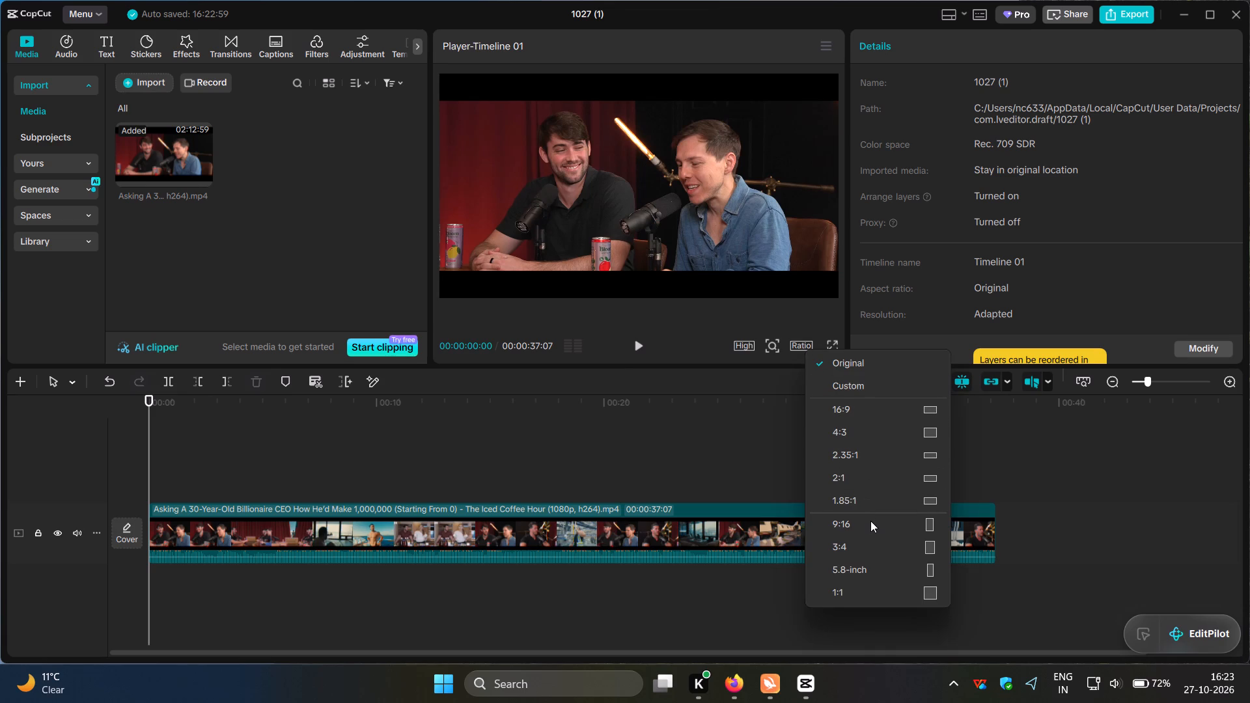
Crop the clip's upper and lower edges in to the picture area to cut off the black bars.
click(616, 202)
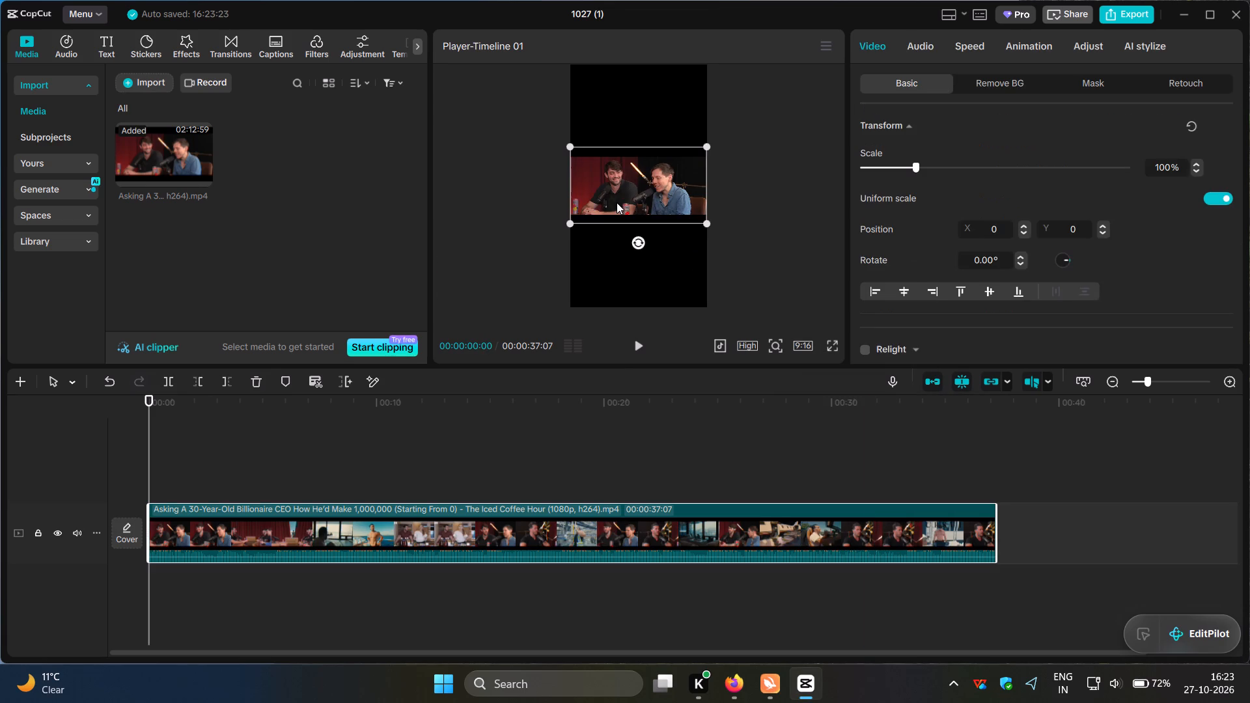
click(378, 468)
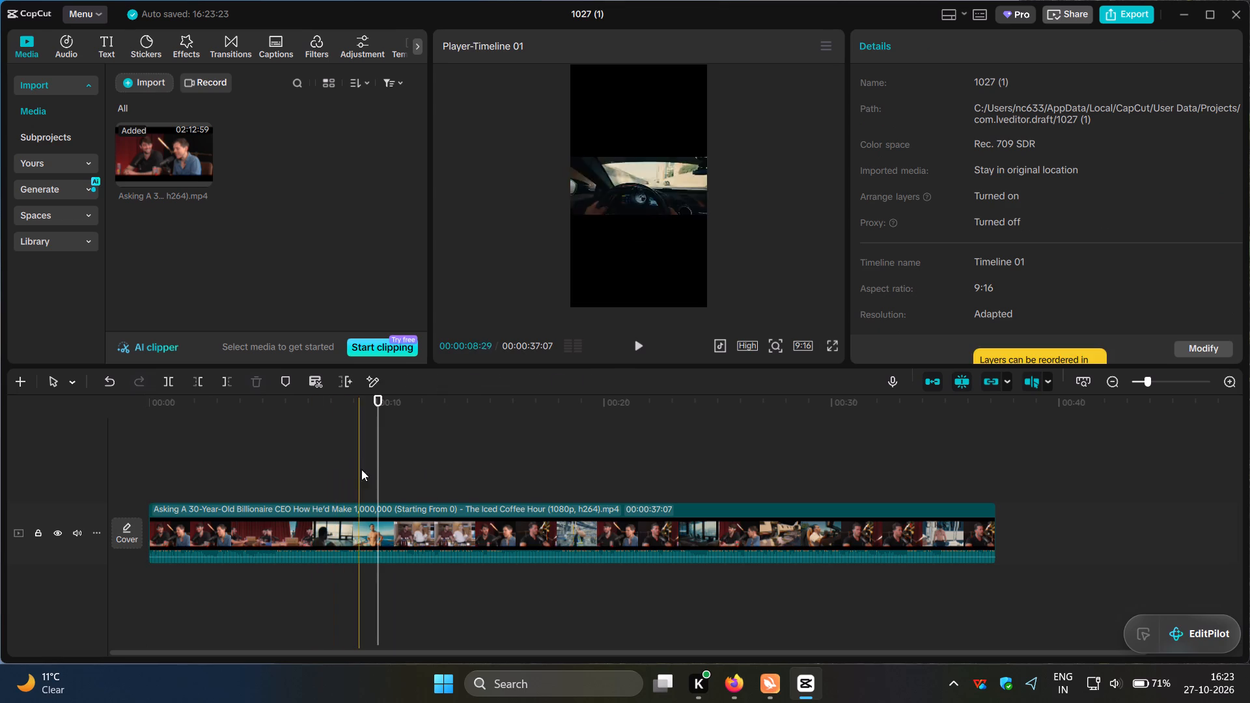
click(335, 462)
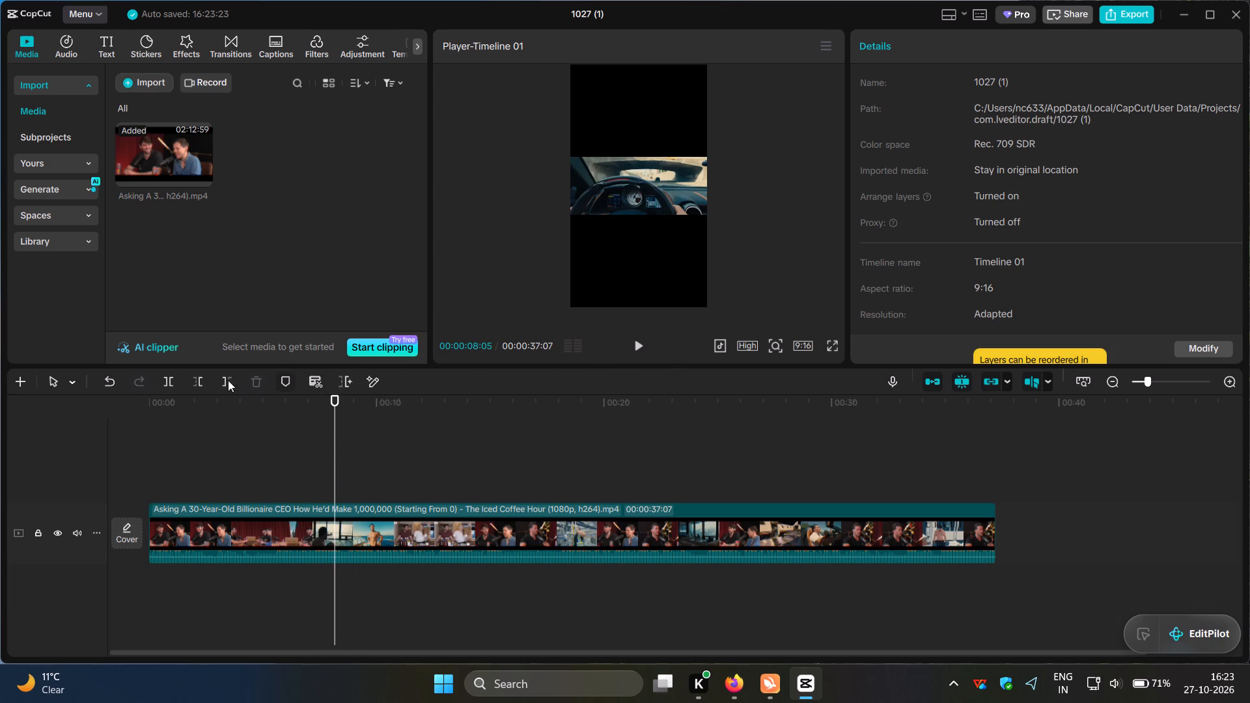
click(307, 510)
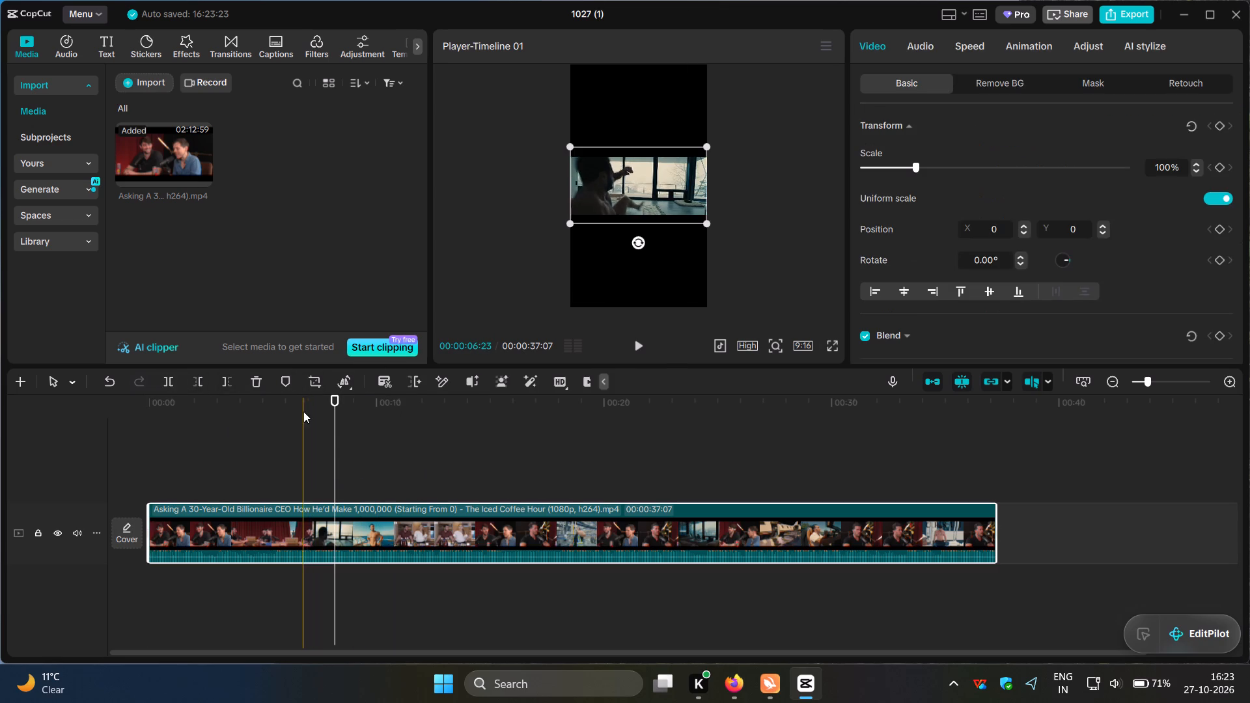
click(311, 378)
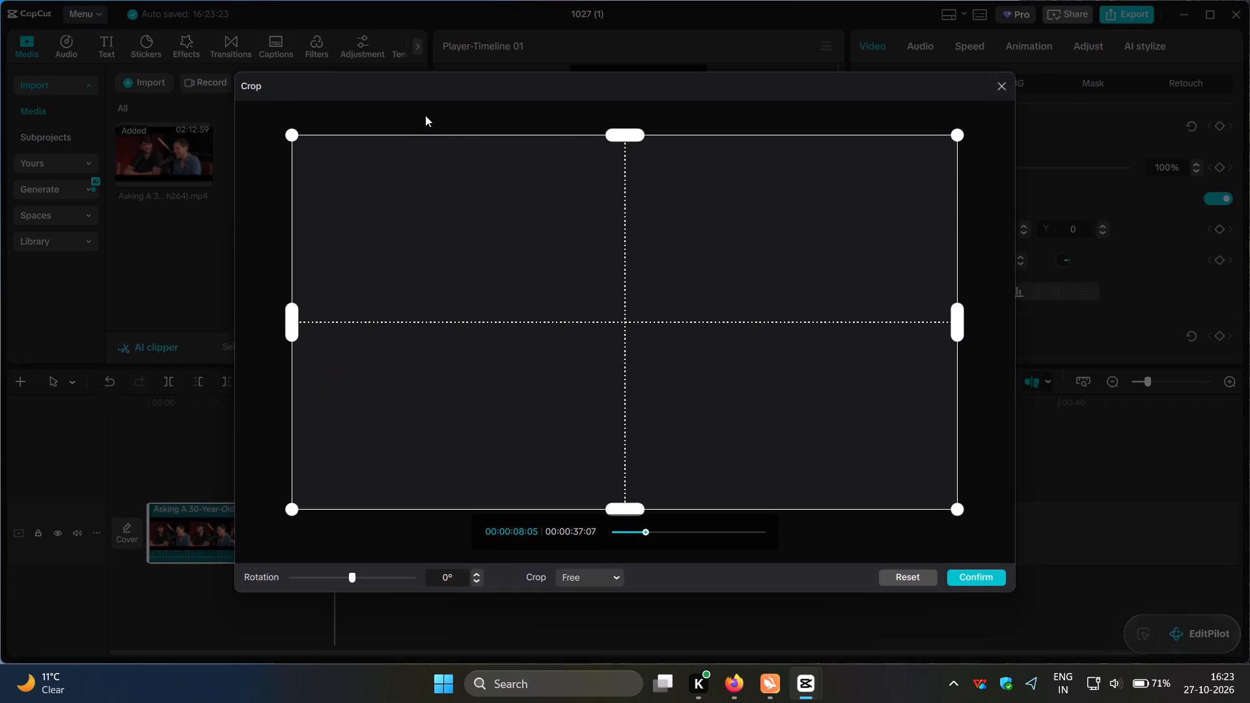
drag(633, 134, 633, 170)
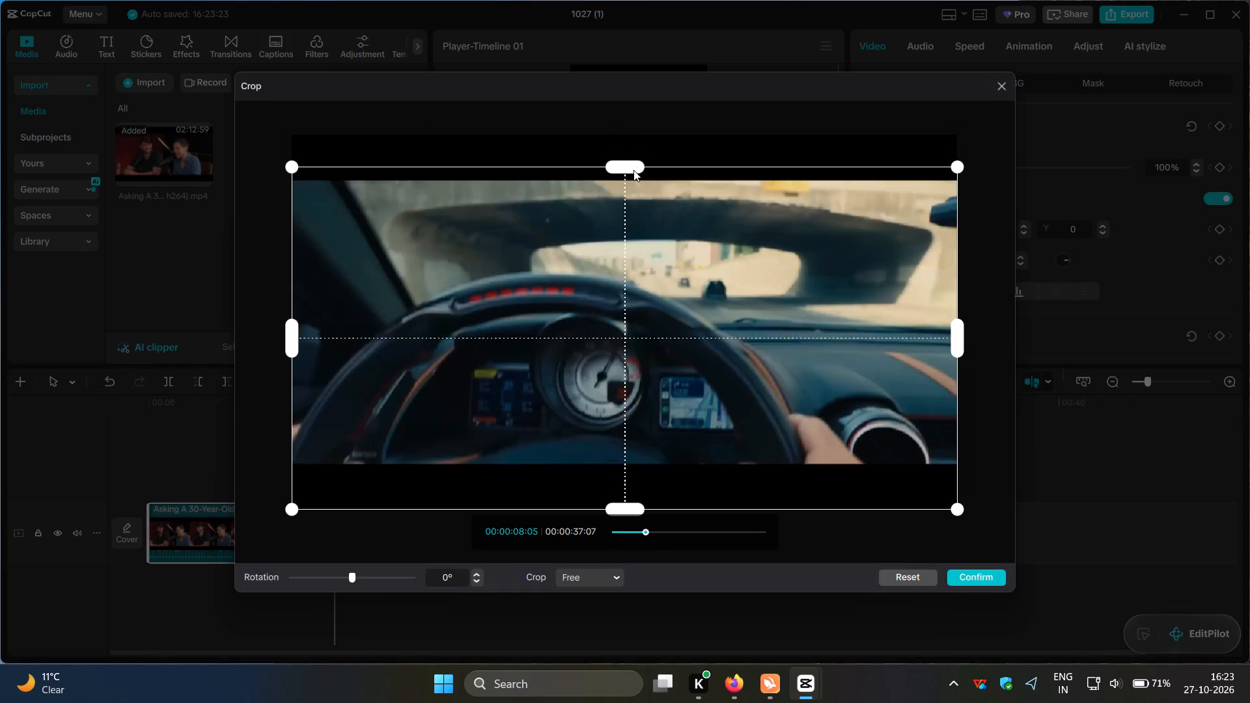
drag(633, 170, 643, 178)
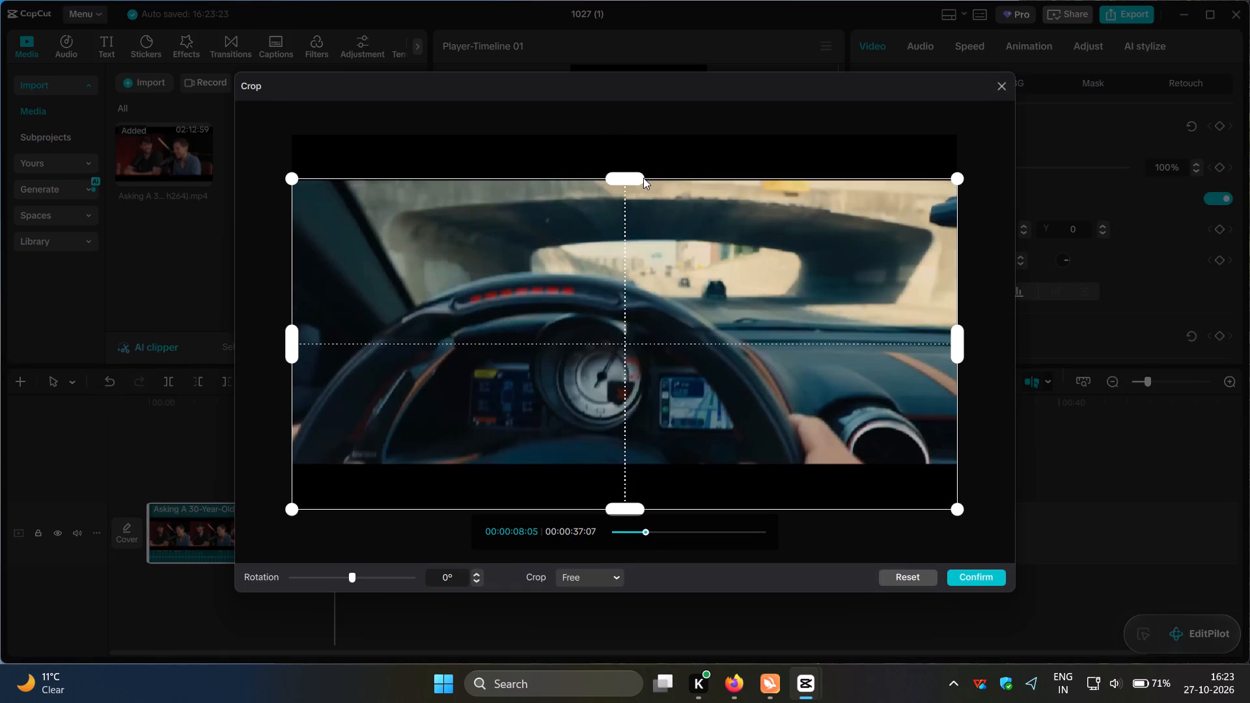
drag(643, 178, 646, 174)
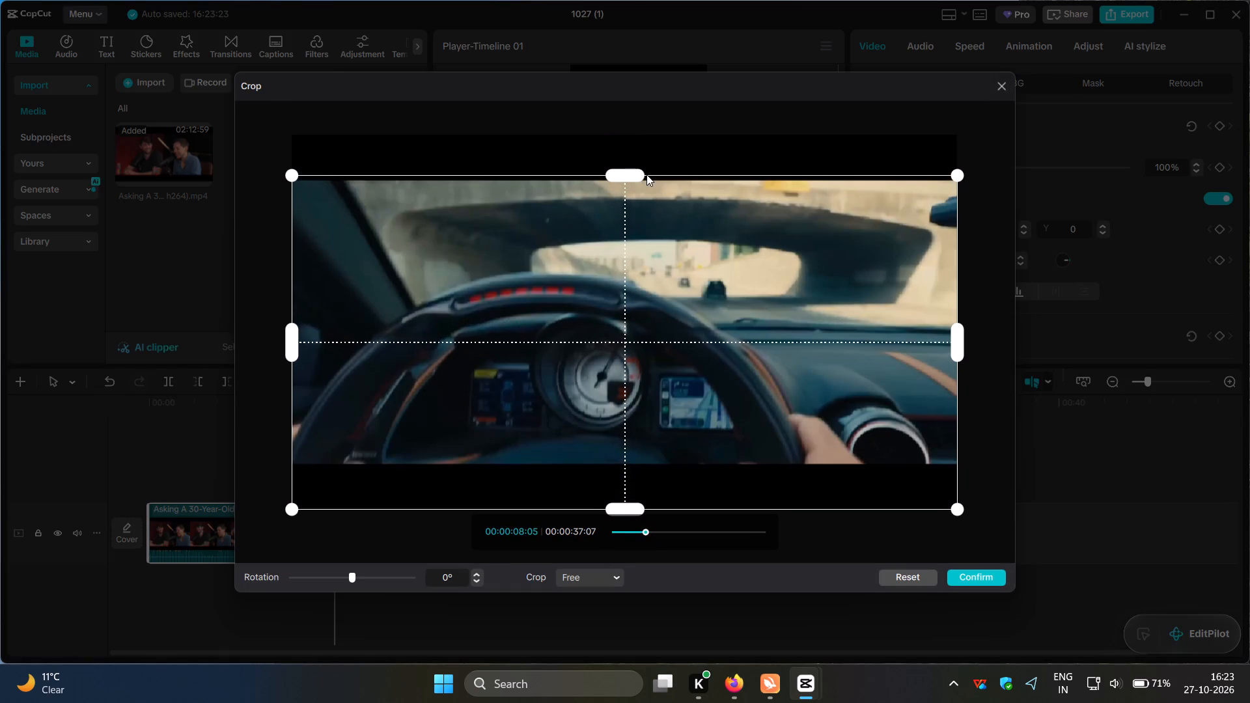
drag(633, 507, 633, 461)
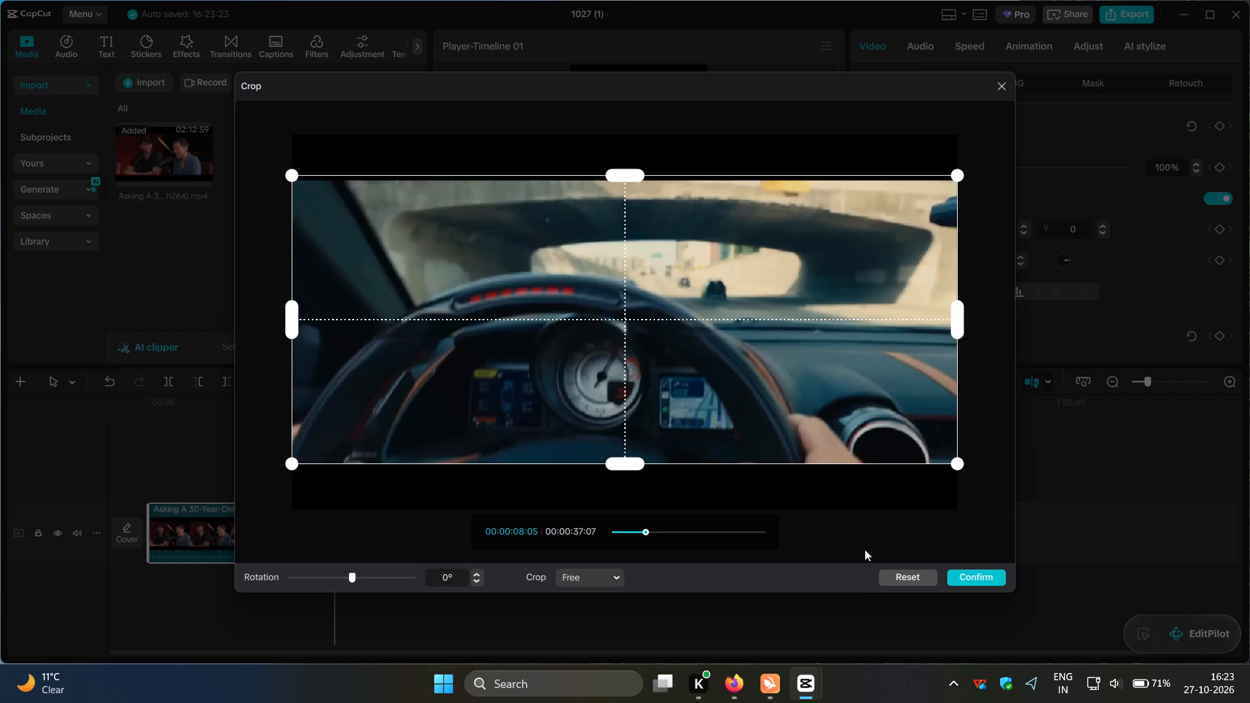
click(979, 573)
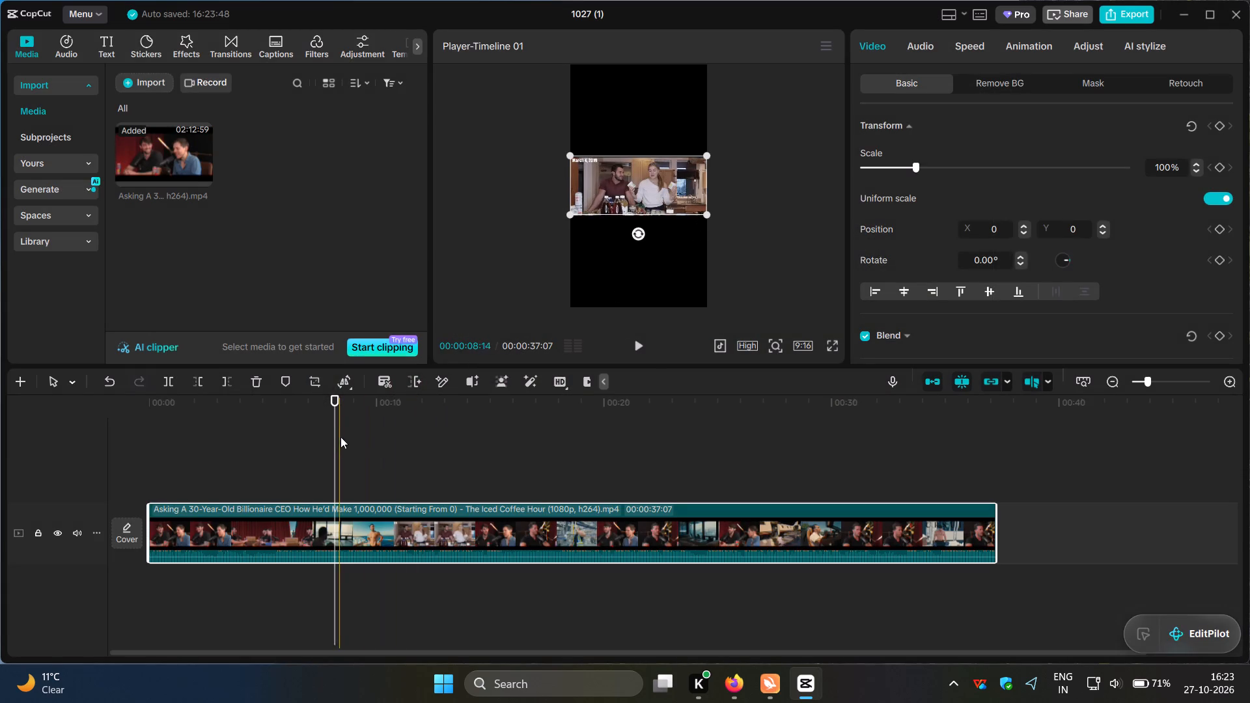
Set the timeline's aspect ratio to 16:9.
drag(336, 439, 128, 479)
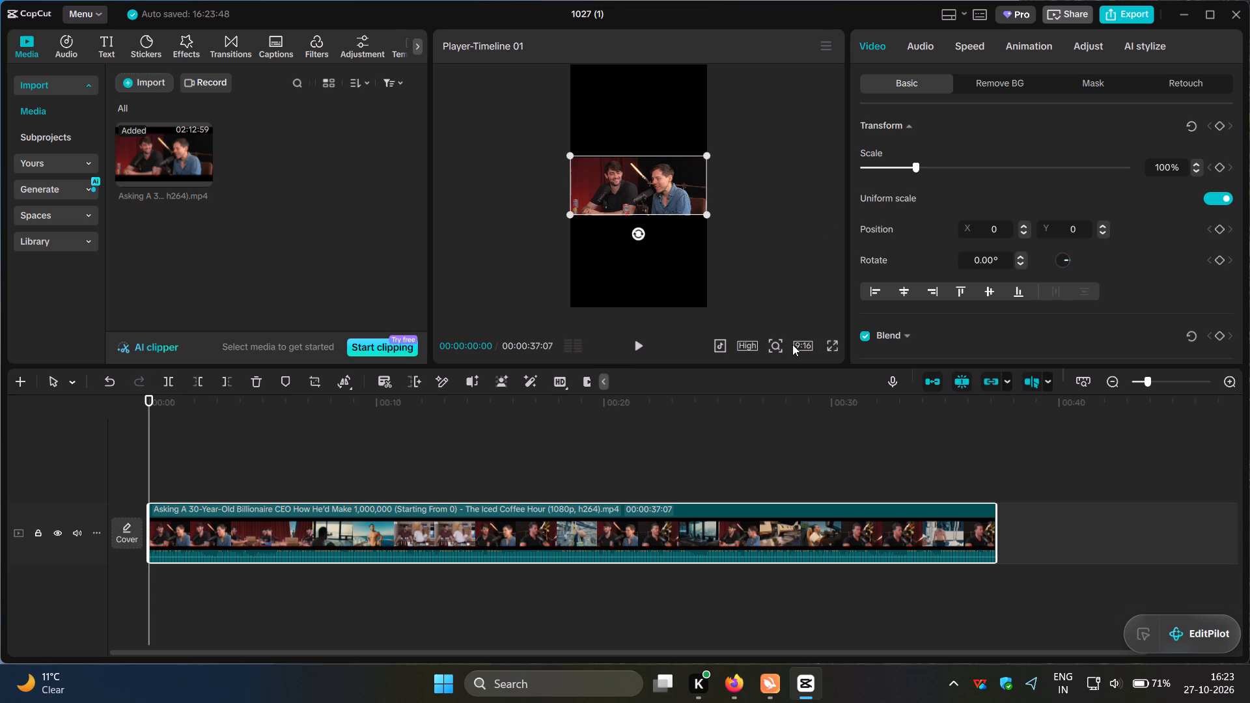
click(807, 348)
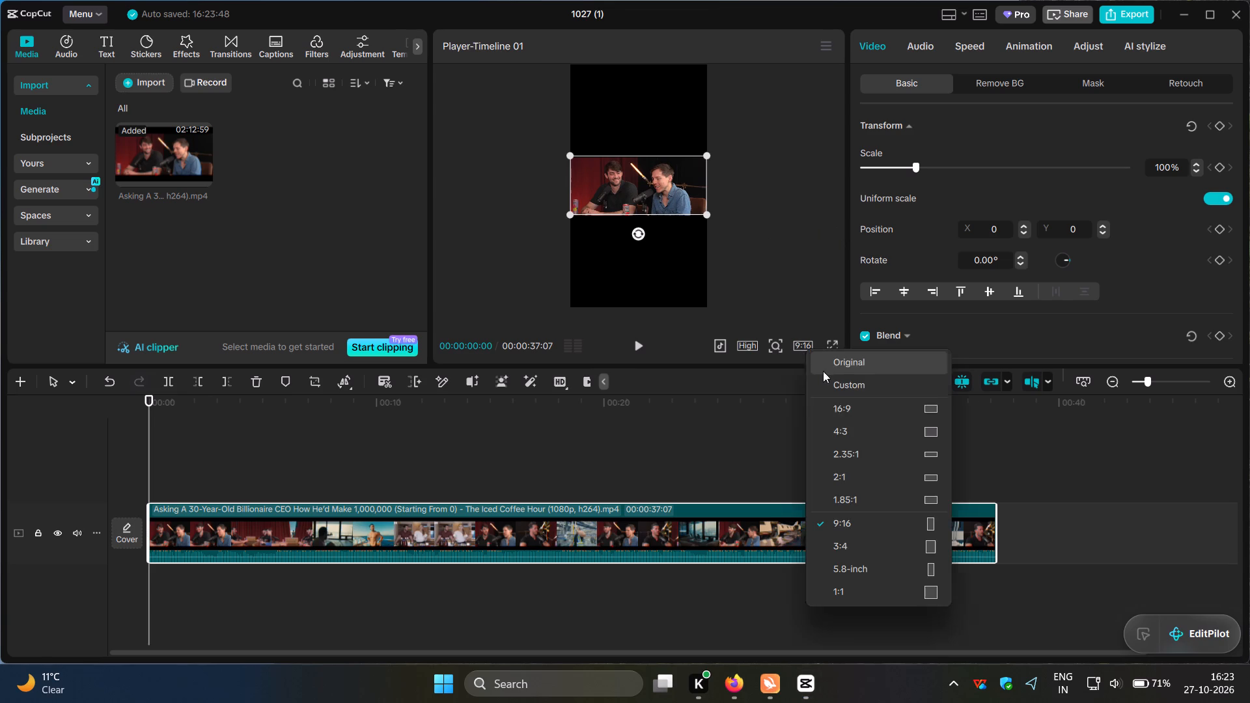
click(835, 406)
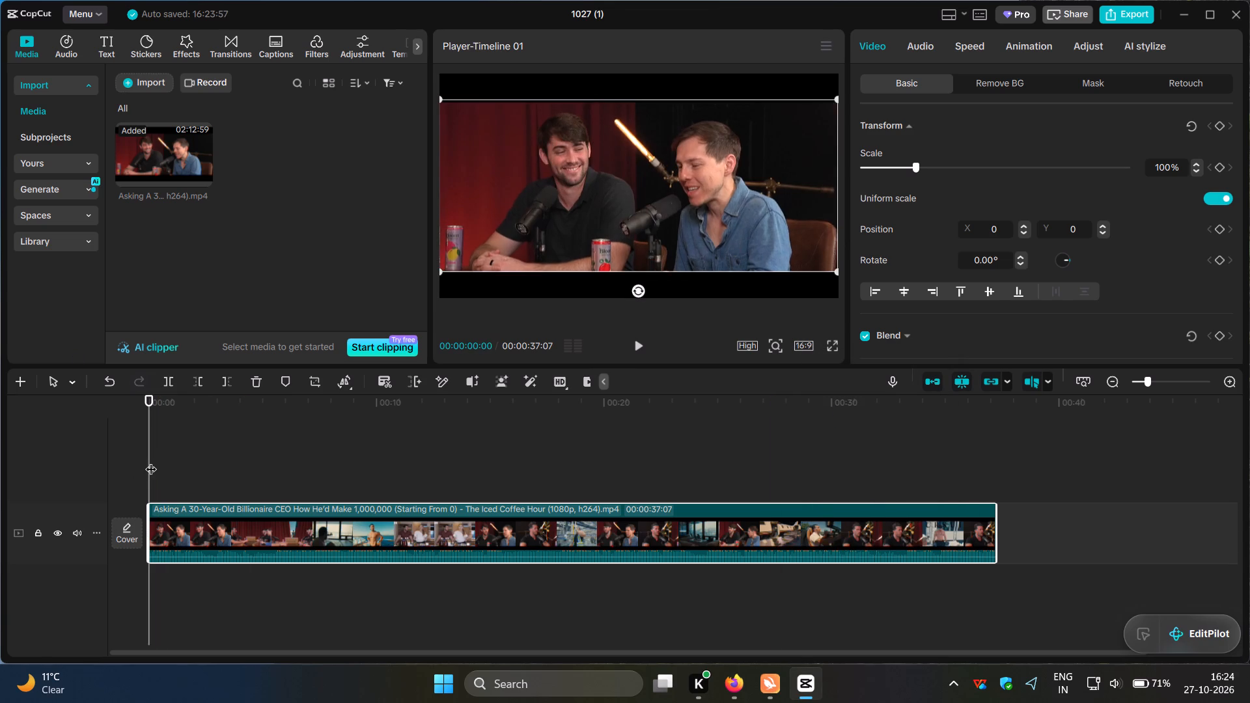
Split the clip at the shot changes at 00:00:02:29, 00:00:04:27 and 00:00:09:26.
click(216, 475)
click(172, 382)
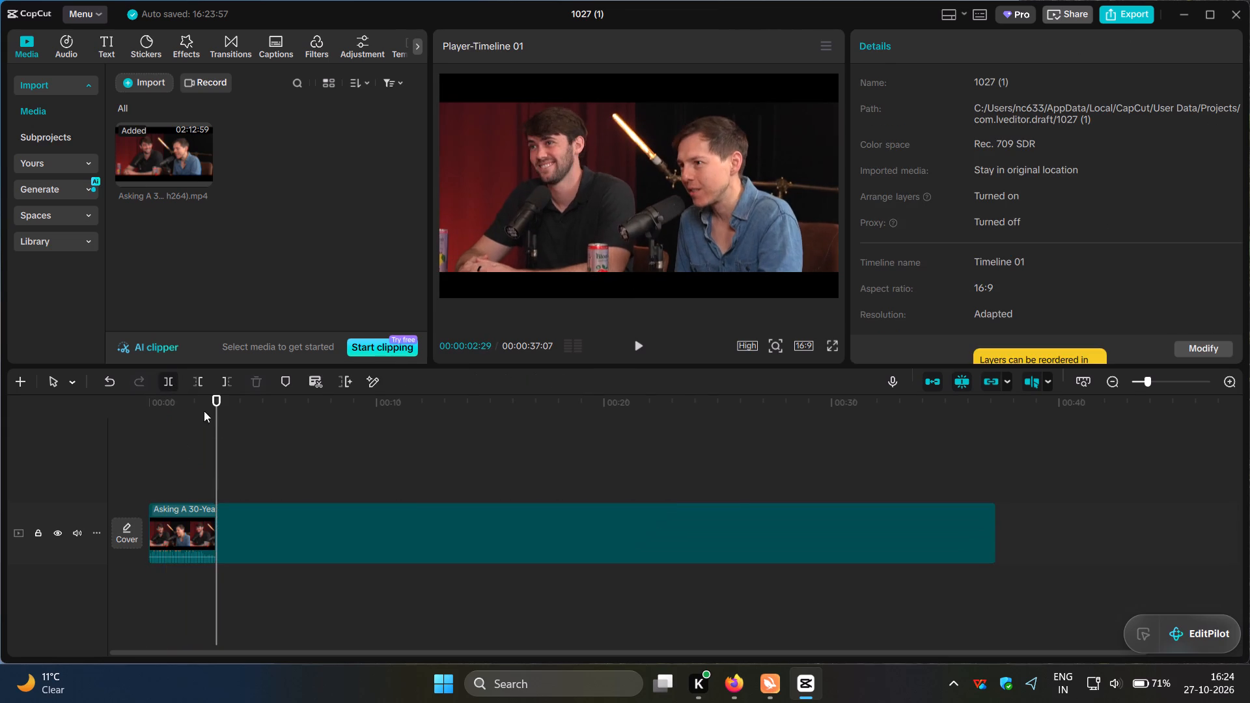
click(260, 457)
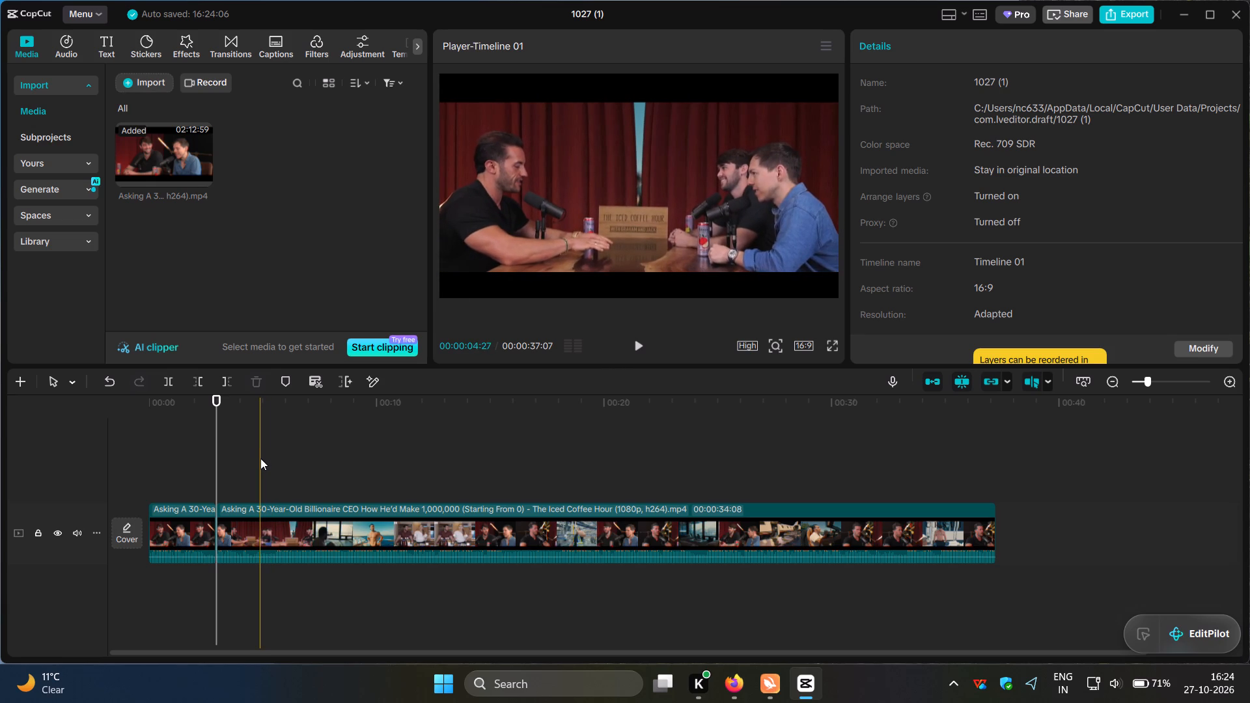
click(172, 383)
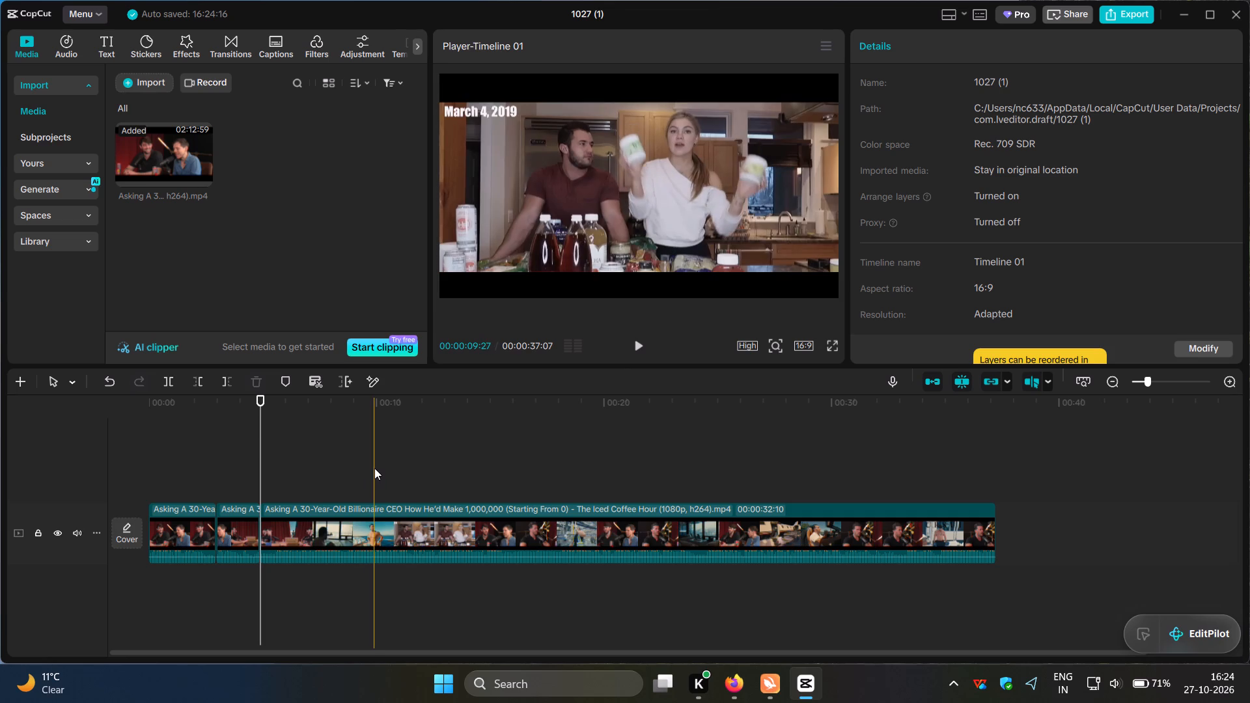
click(374, 468)
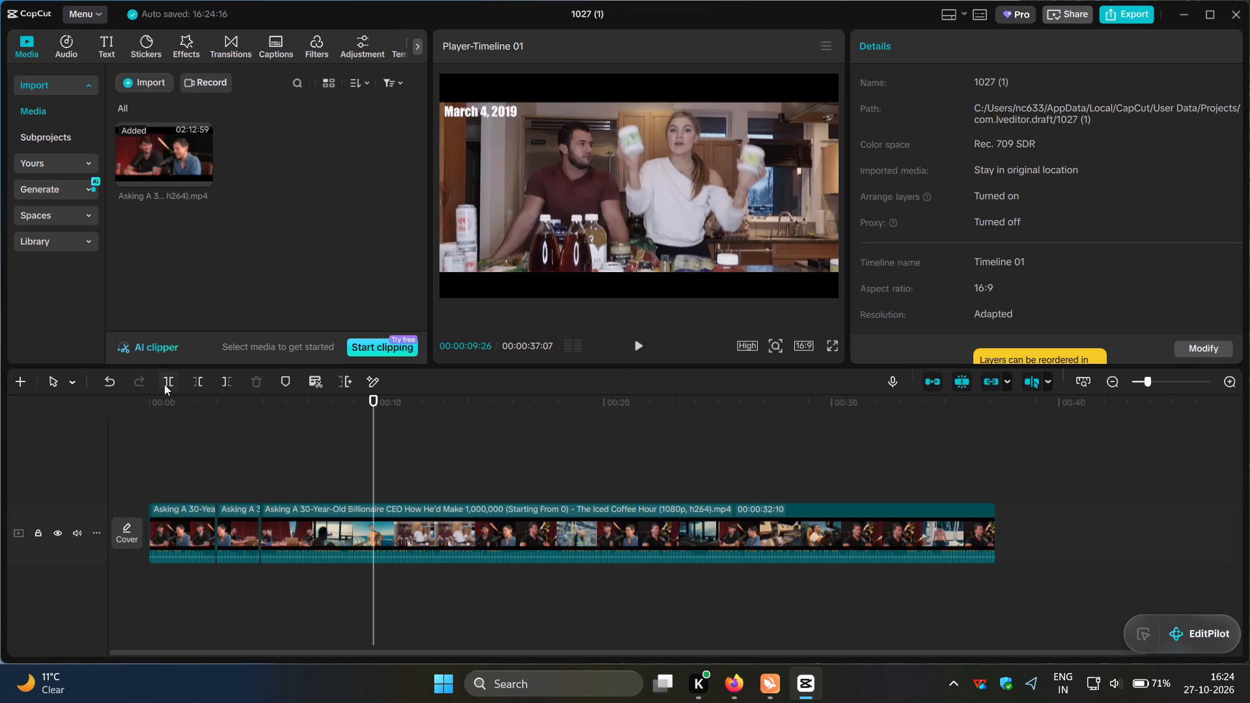
click(164, 384)
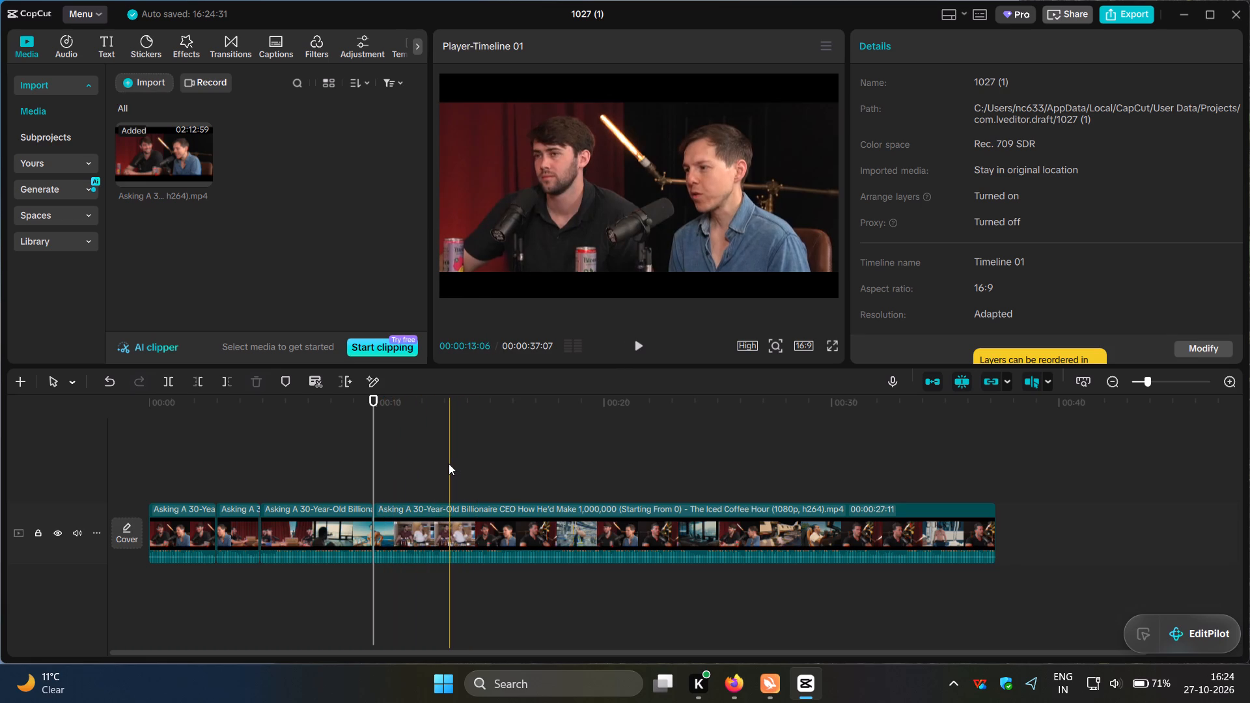
Split the remaining clip at the shot changes at 00:00:13:08 and 00:00:14:25.
click(451, 463)
click(162, 384)
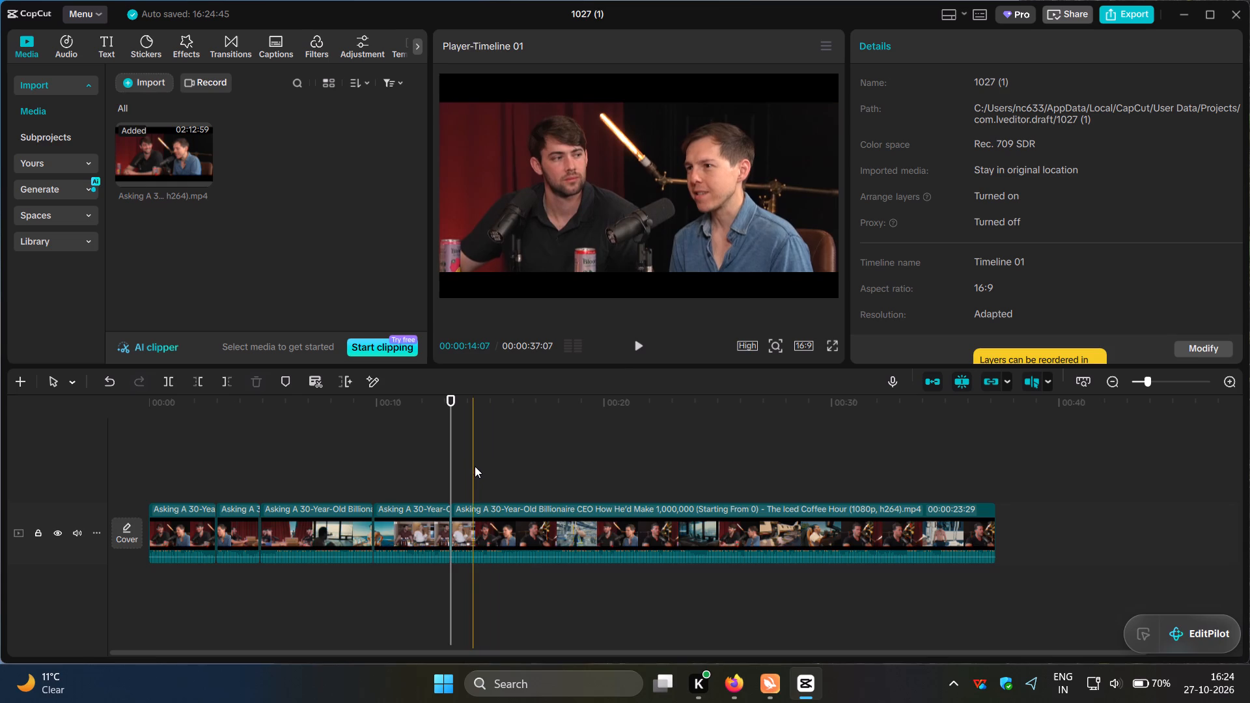
drag(479, 466, 489, 465)
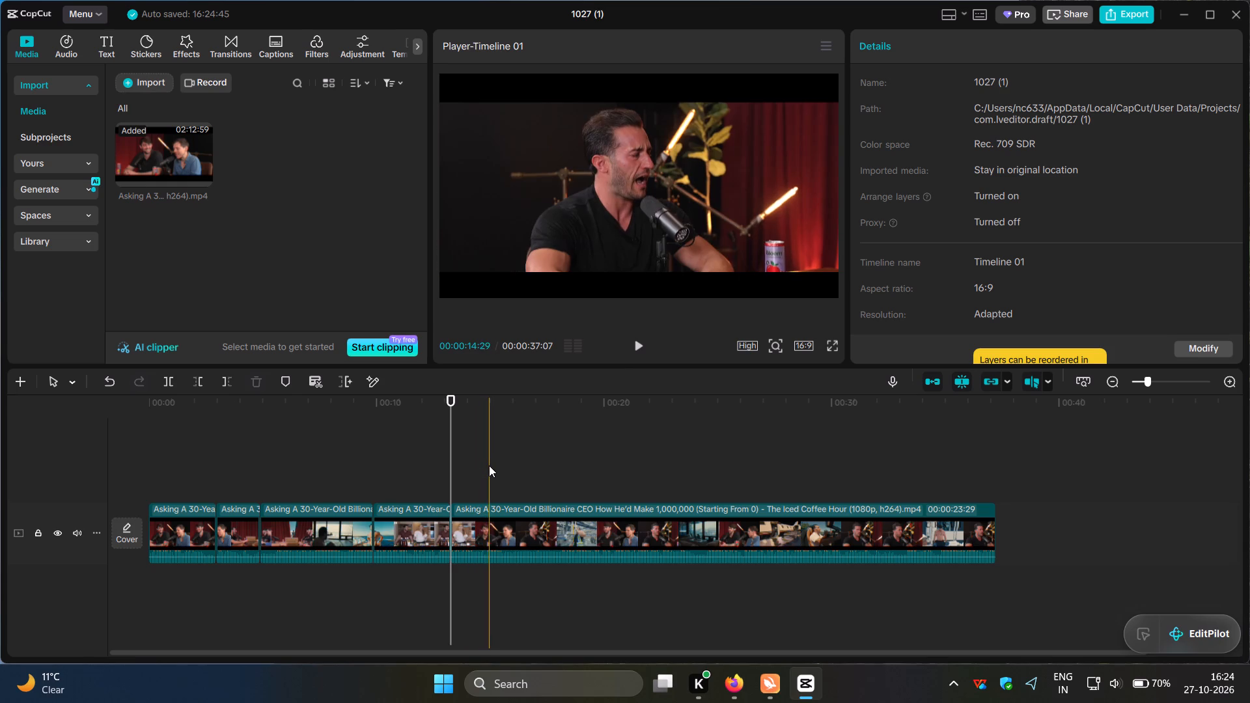
drag(489, 465, 483, 465)
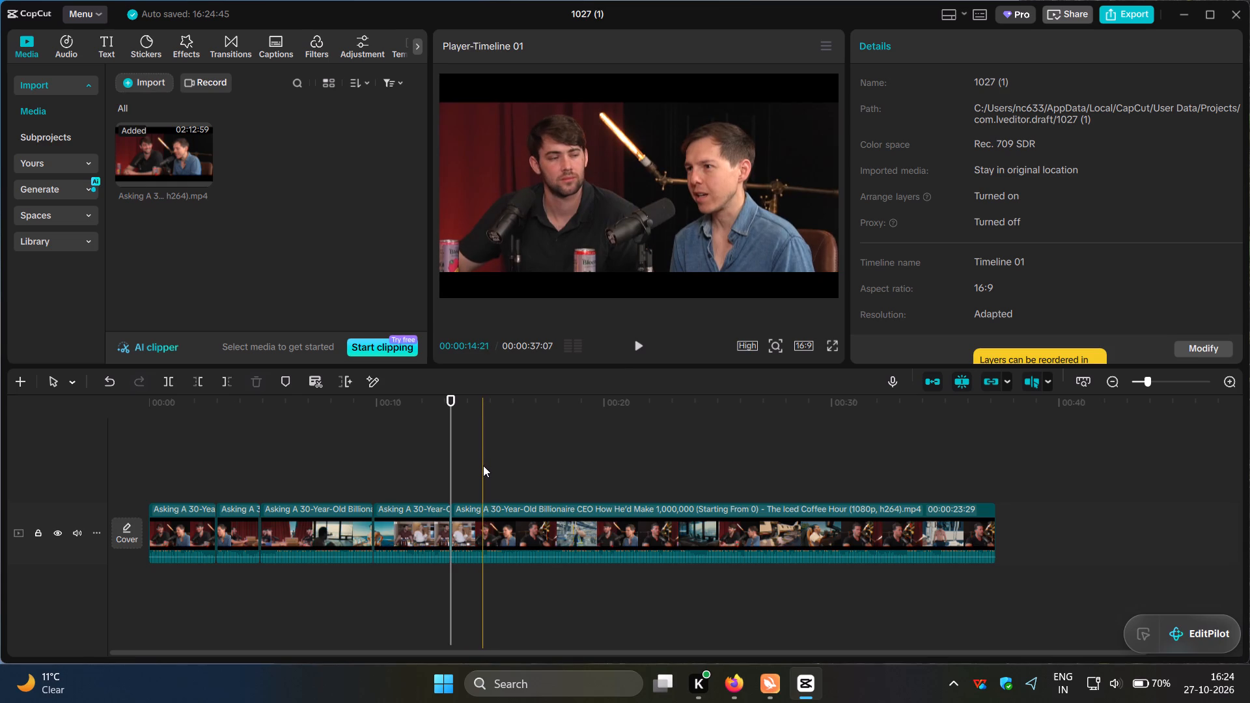
drag(483, 465, 475, 466)
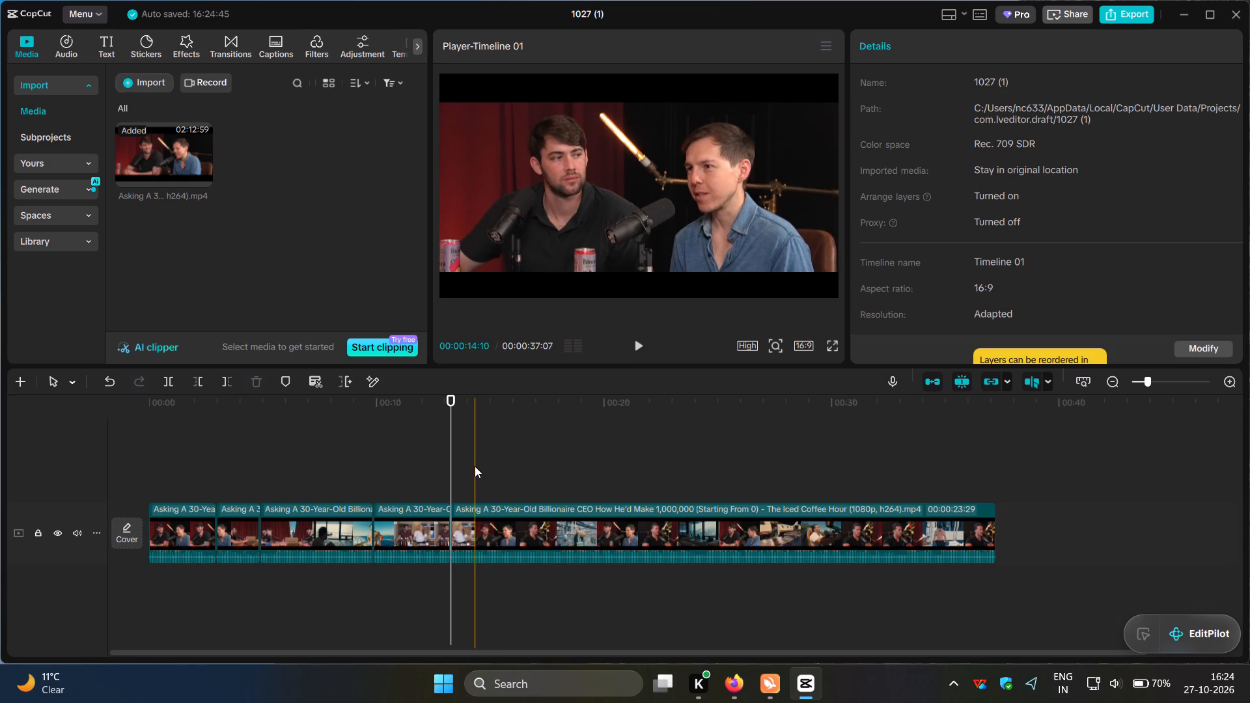
drag(475, 466, 482, 463)
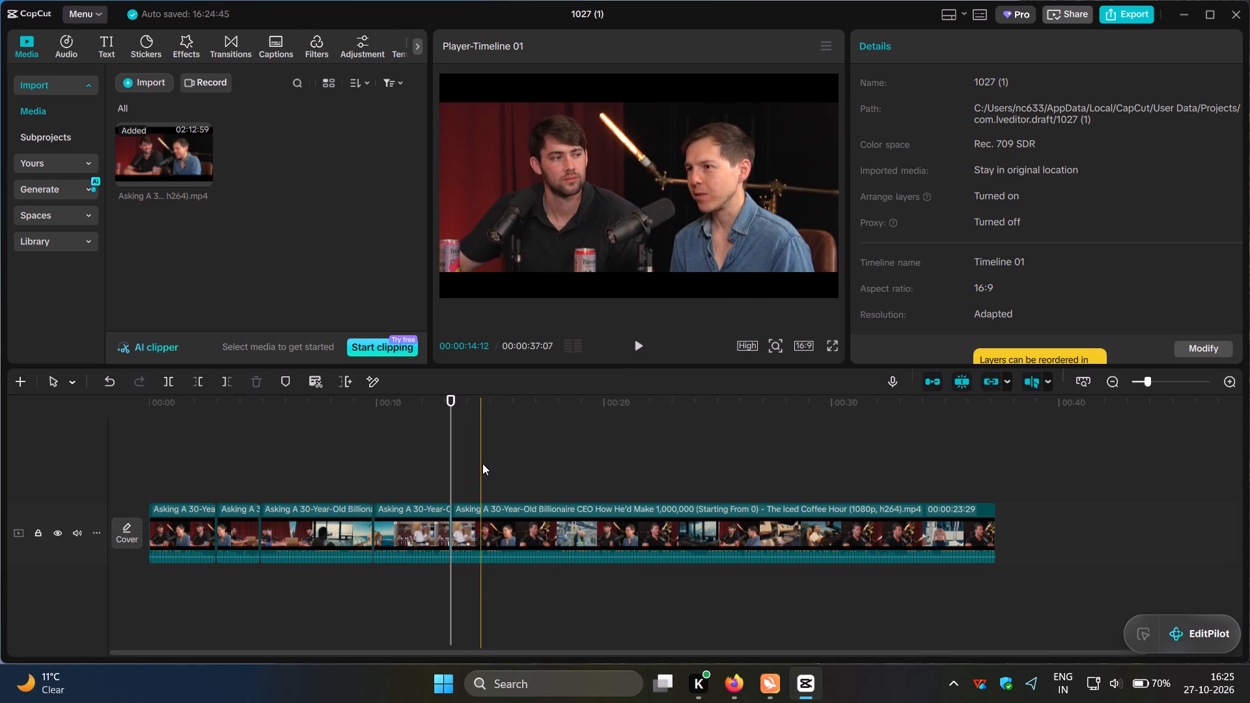
drag(482, 463, 492, 462)
click(492, 462)
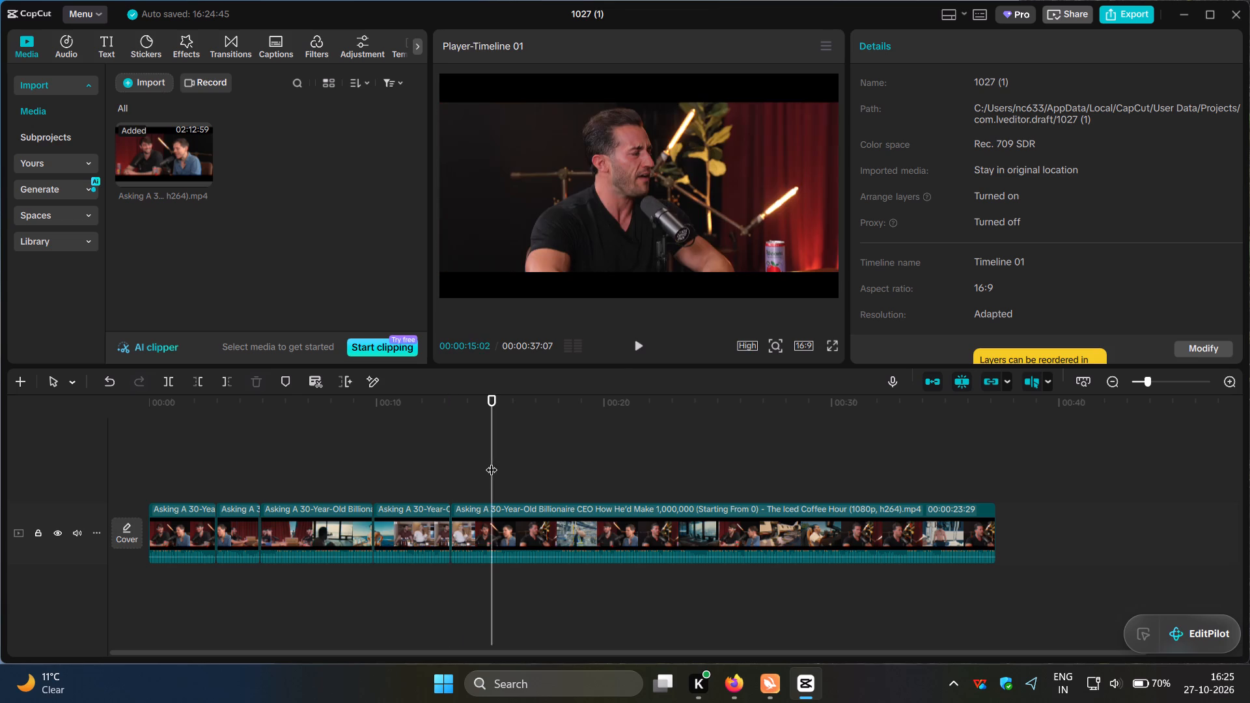
drag(498, 462, 469, 486)
click(446, 480)
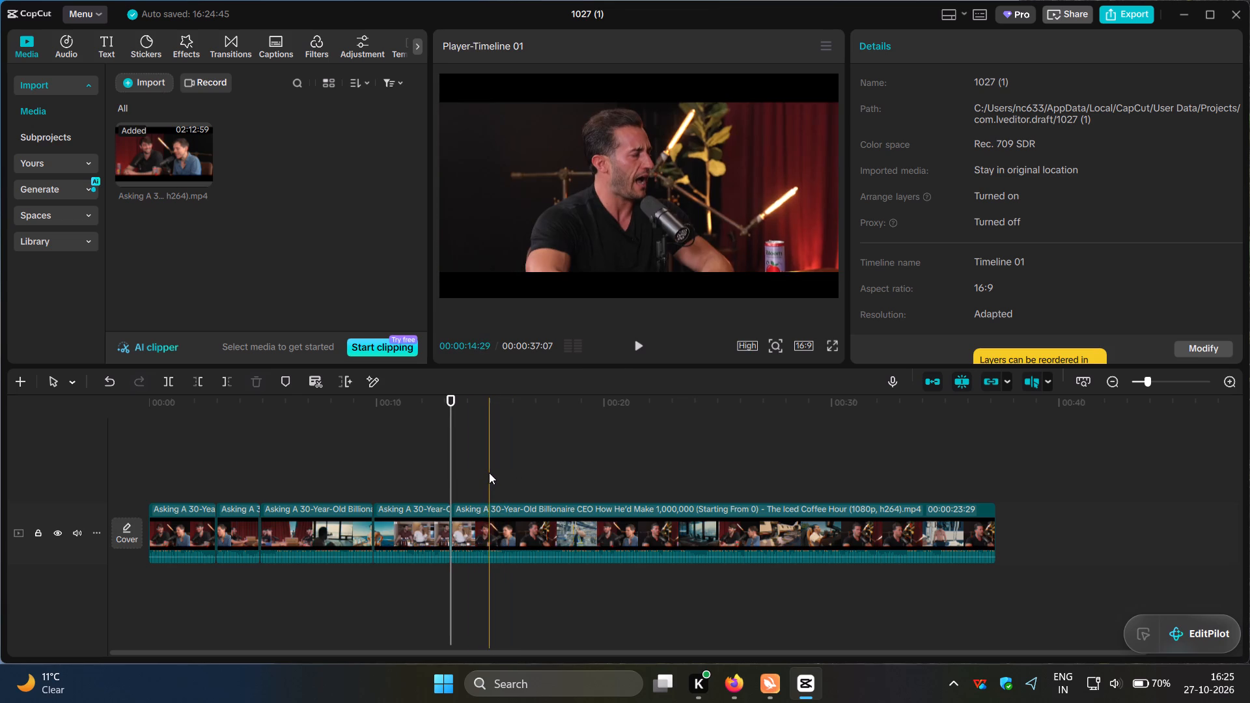
click(486, 473)
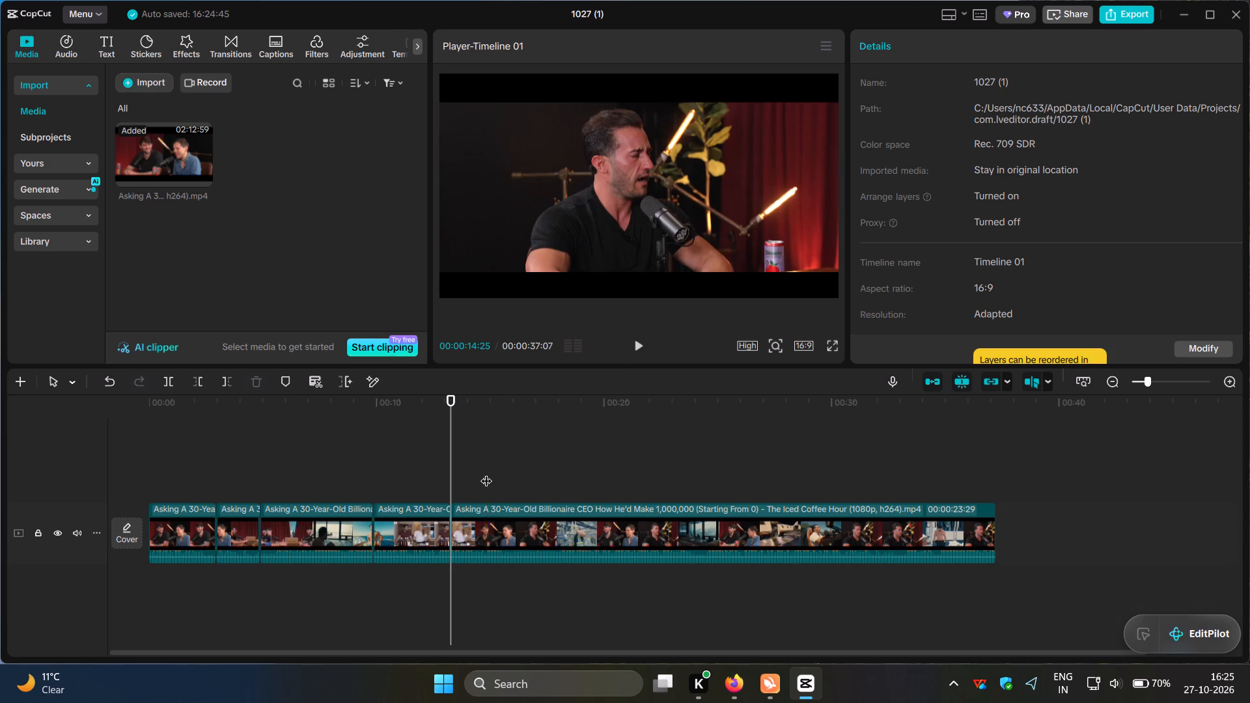
click(164, 383)
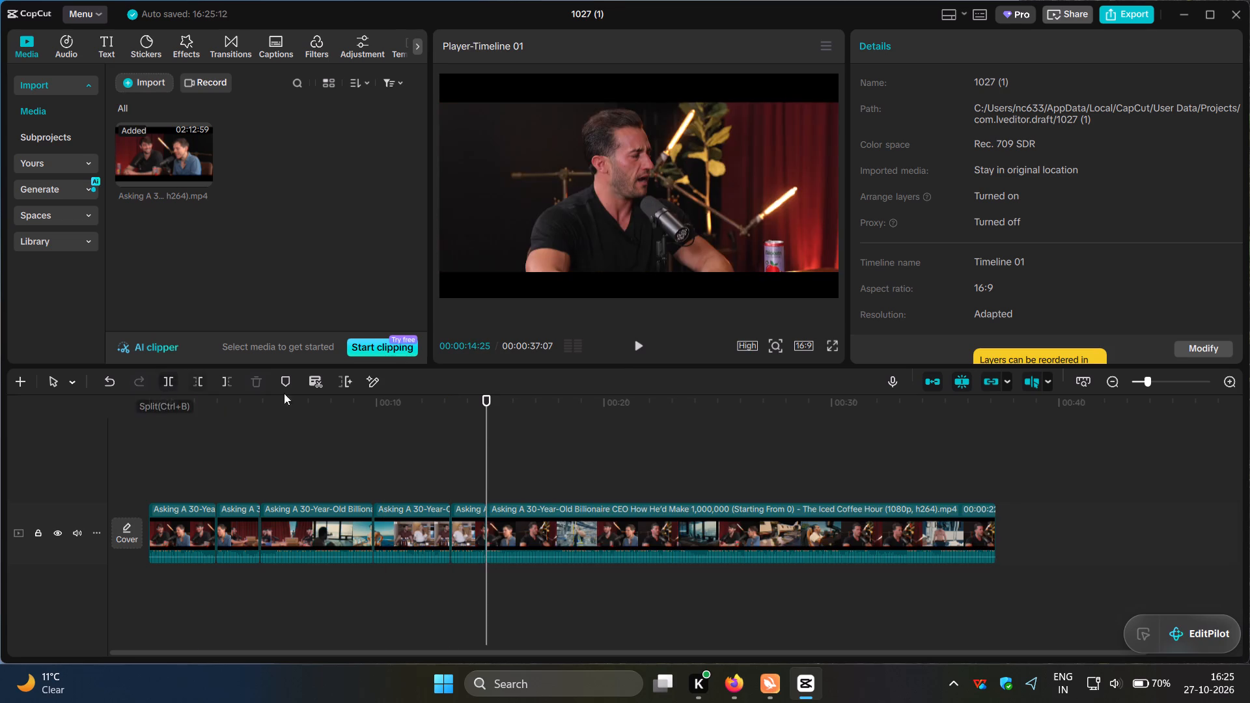
Split the remaining clip at the shot changes at 00:00:16:08, about 00:00:18 and 00:00:20:09.
click(520, 452)
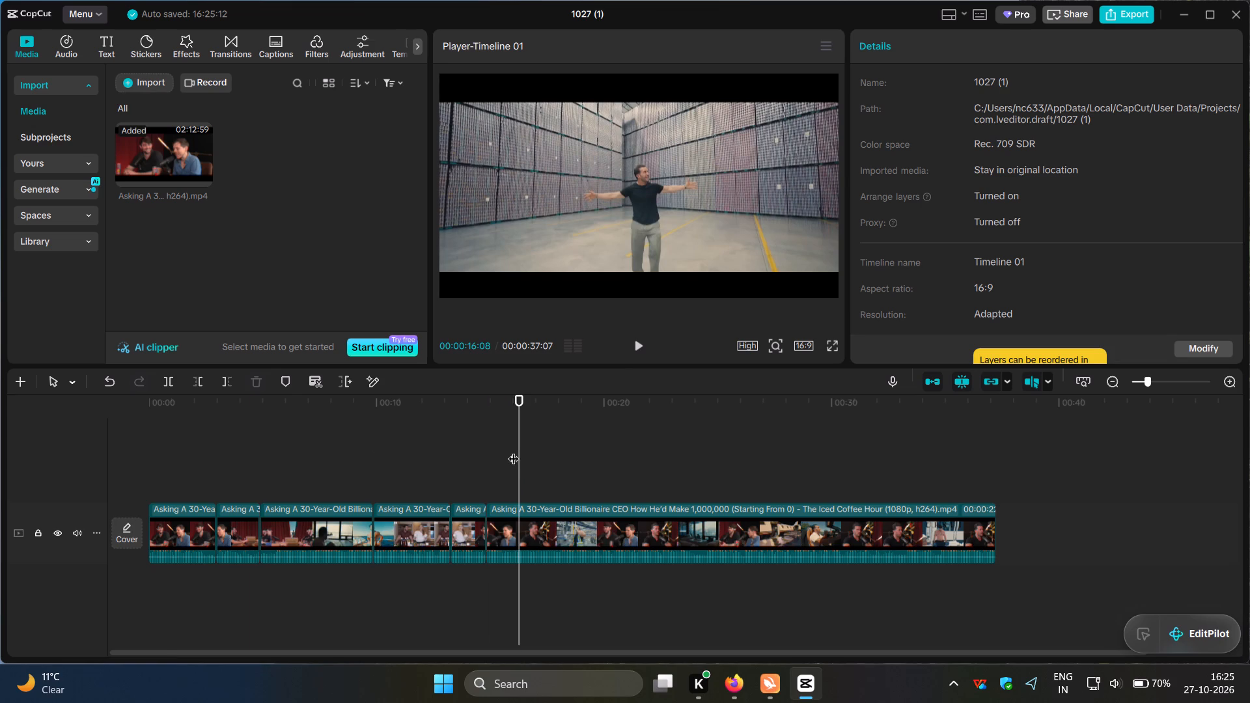
click(170, 384)
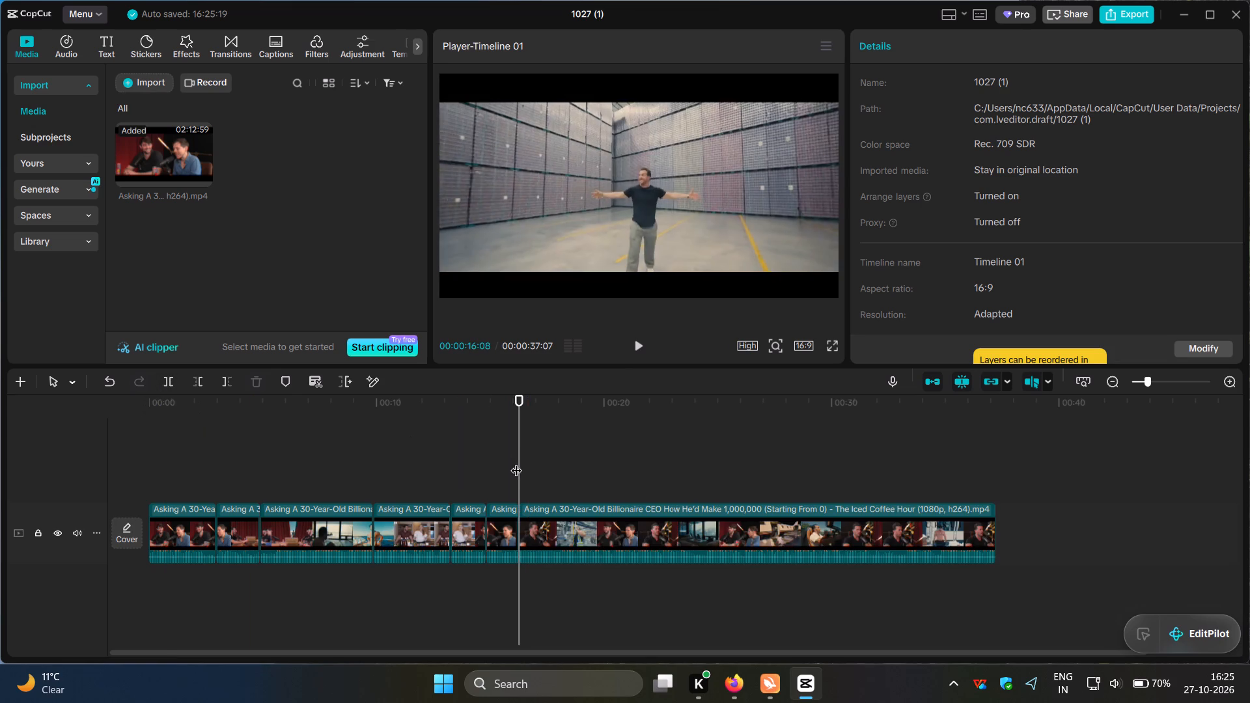
click(564, 492)
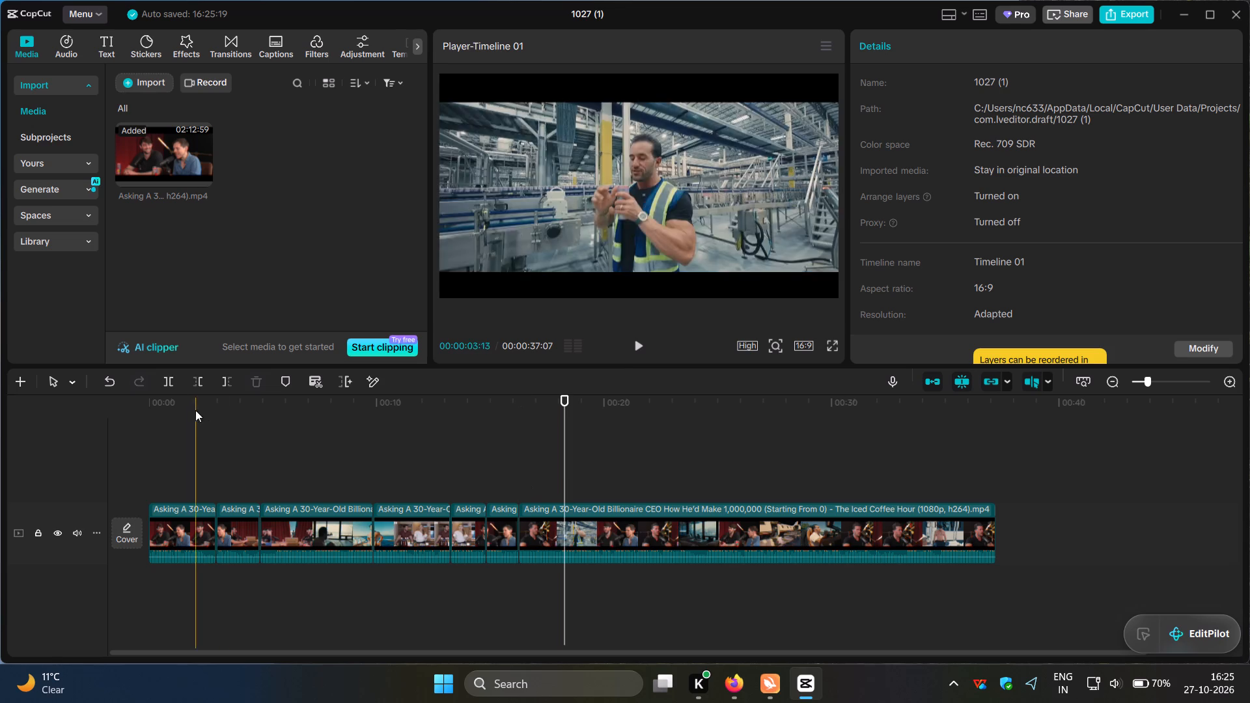
click(168, 382)
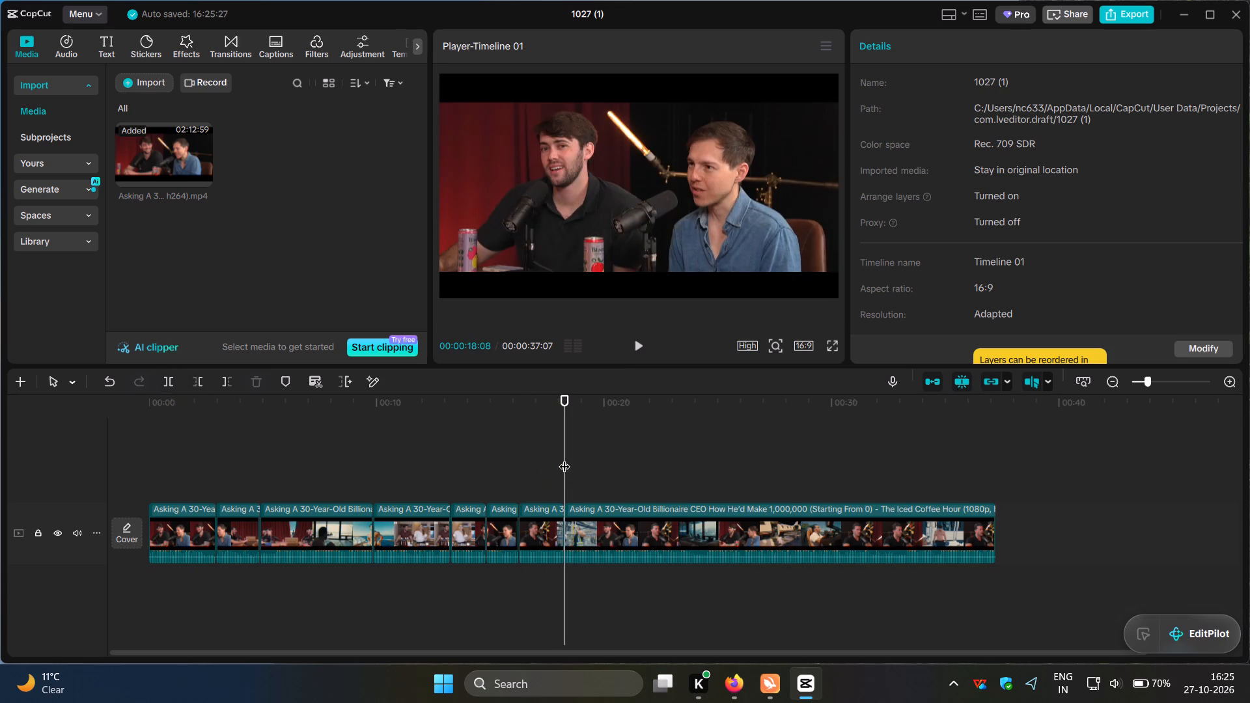
click(613, 467)
click(167, 377)
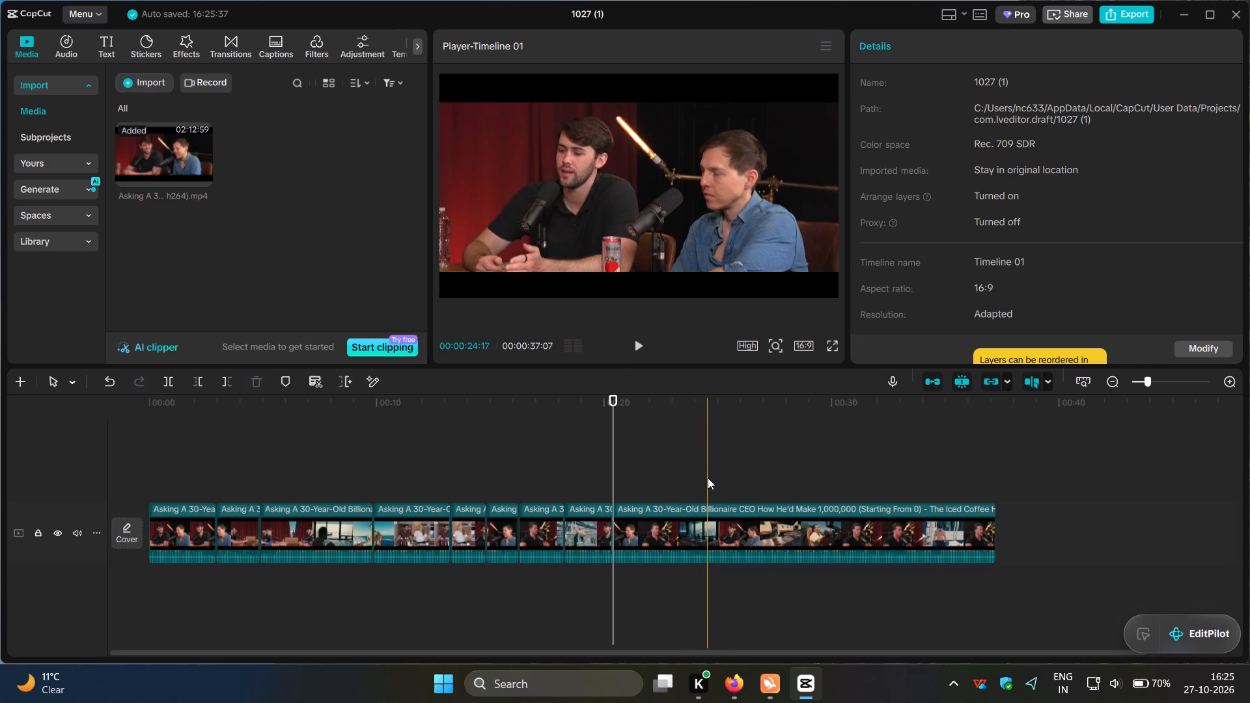
Split the remaining clip at the shot changes at 00:00:24:16, 00:00:27:12, 00:00:29:09 and 00:00:29:27.
click(707, 478)
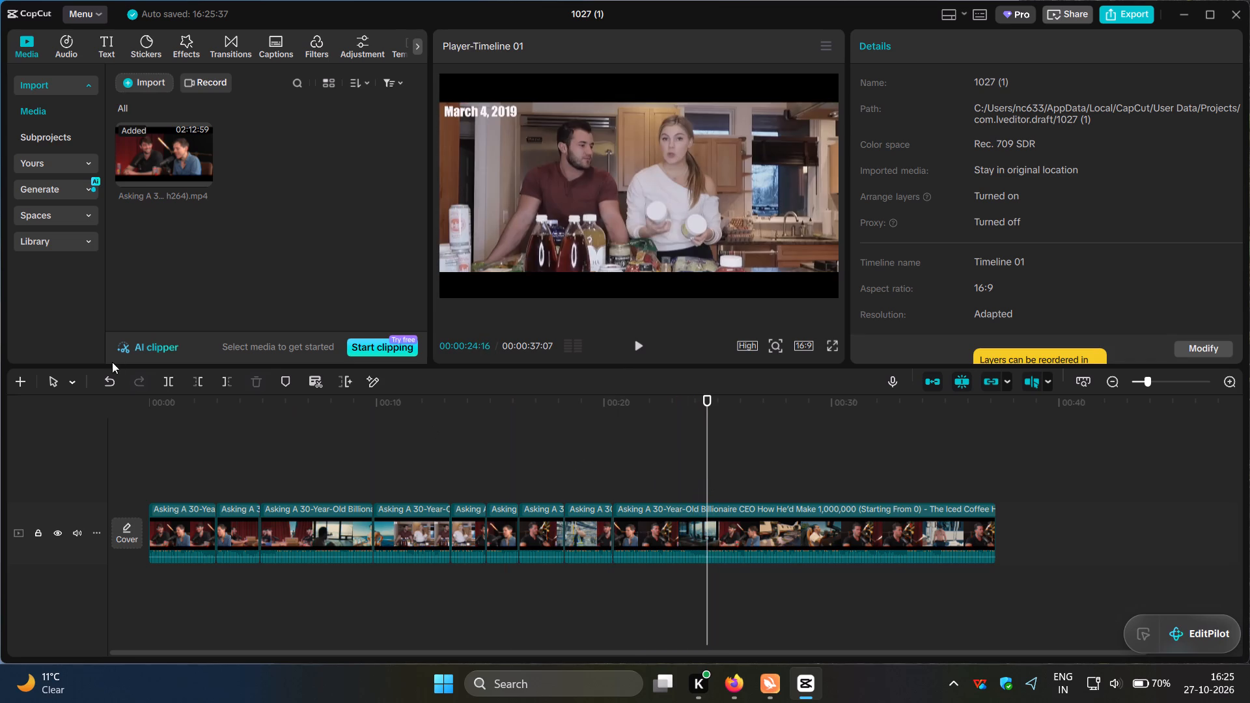
click(170, 385)
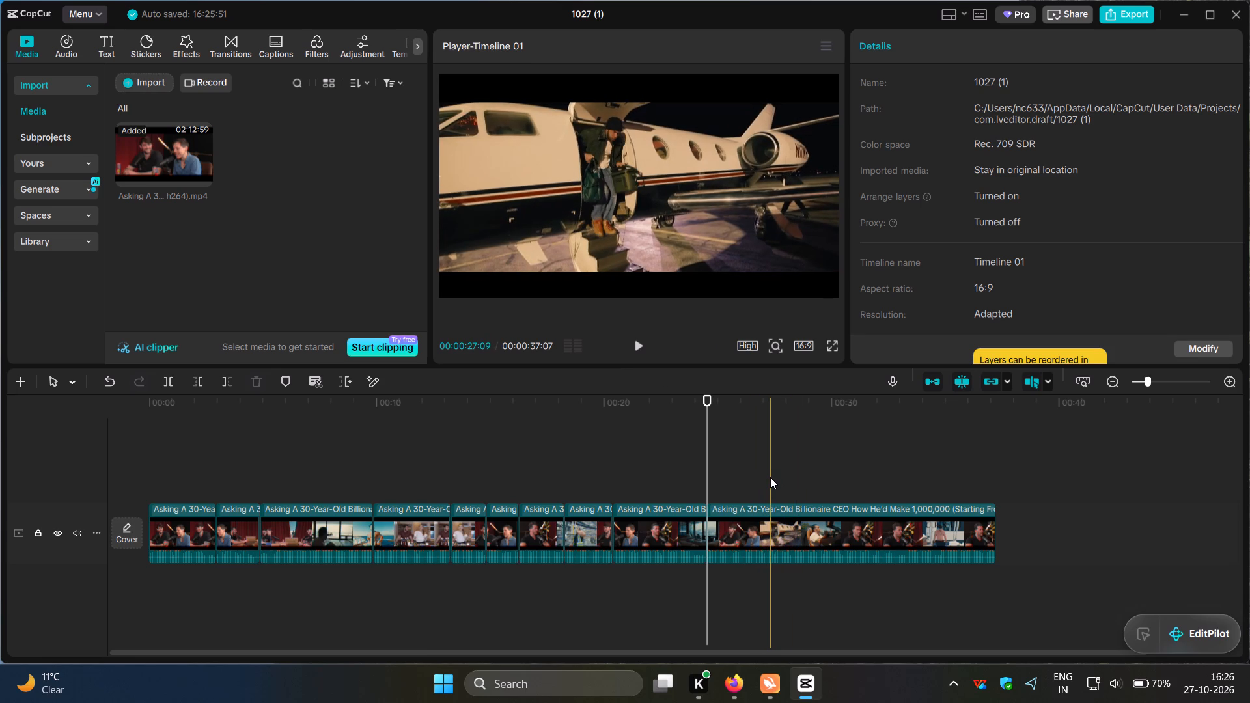
click(772, 477)
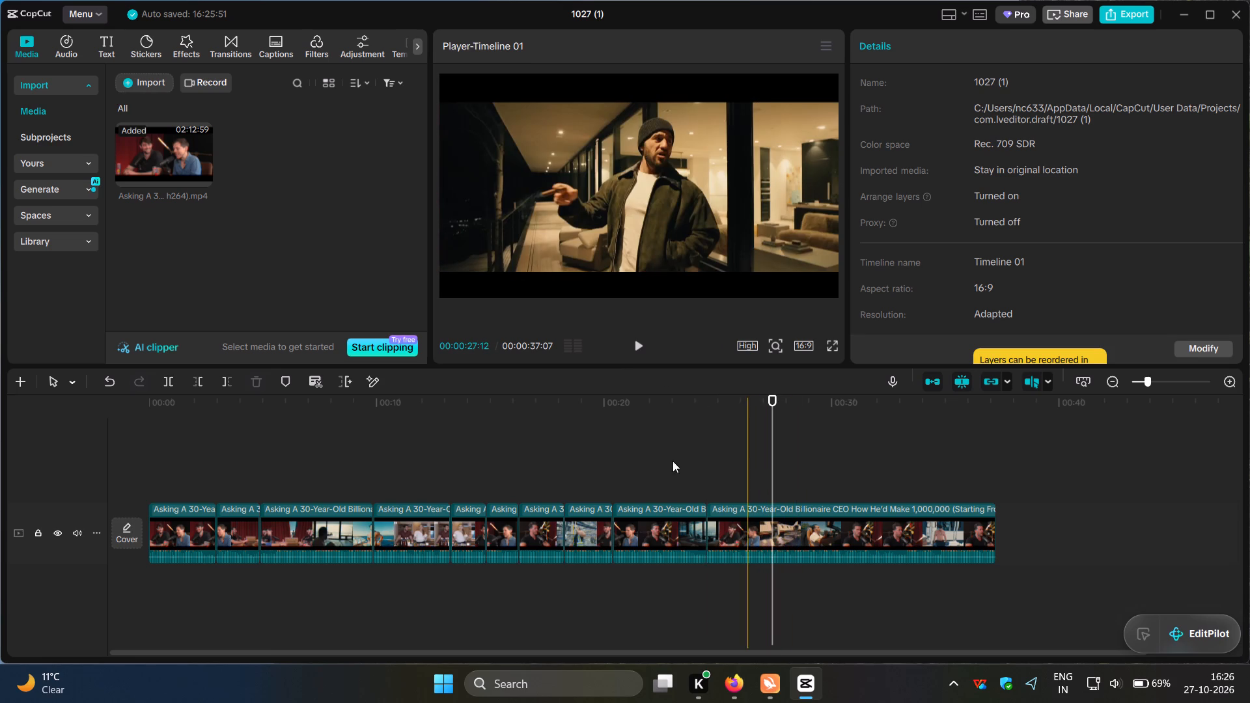
click(165, 379)
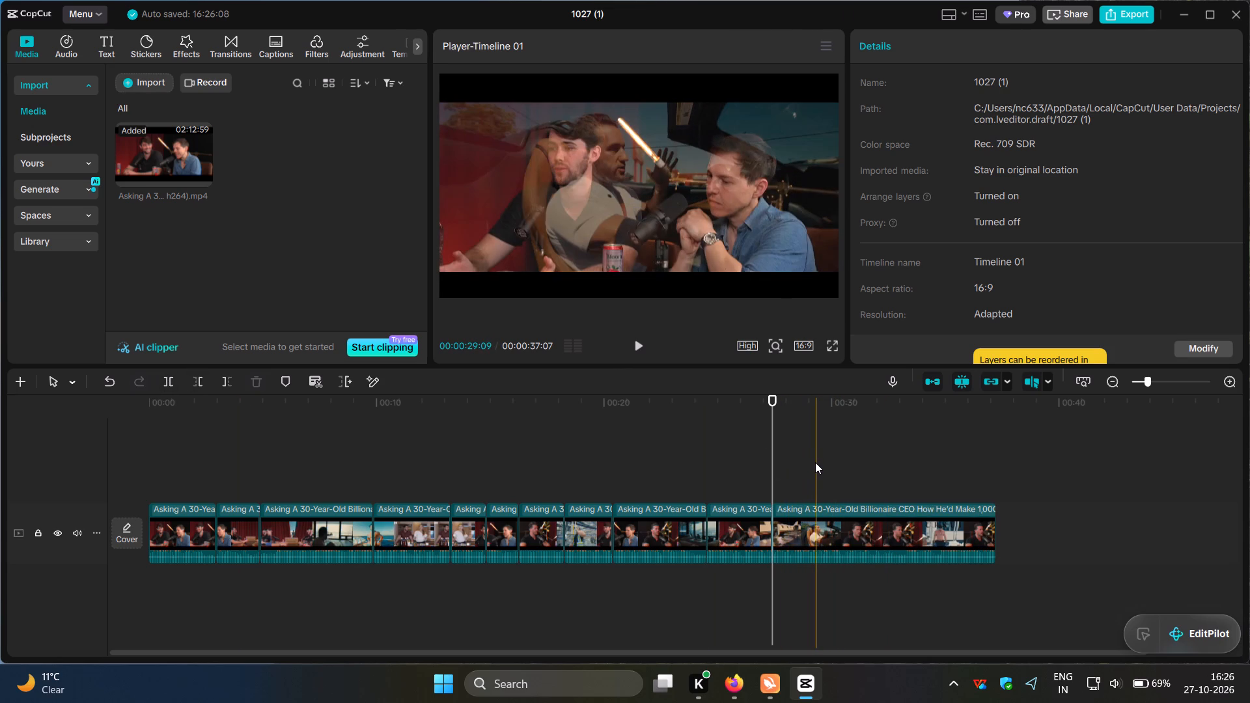
click(815, 462)
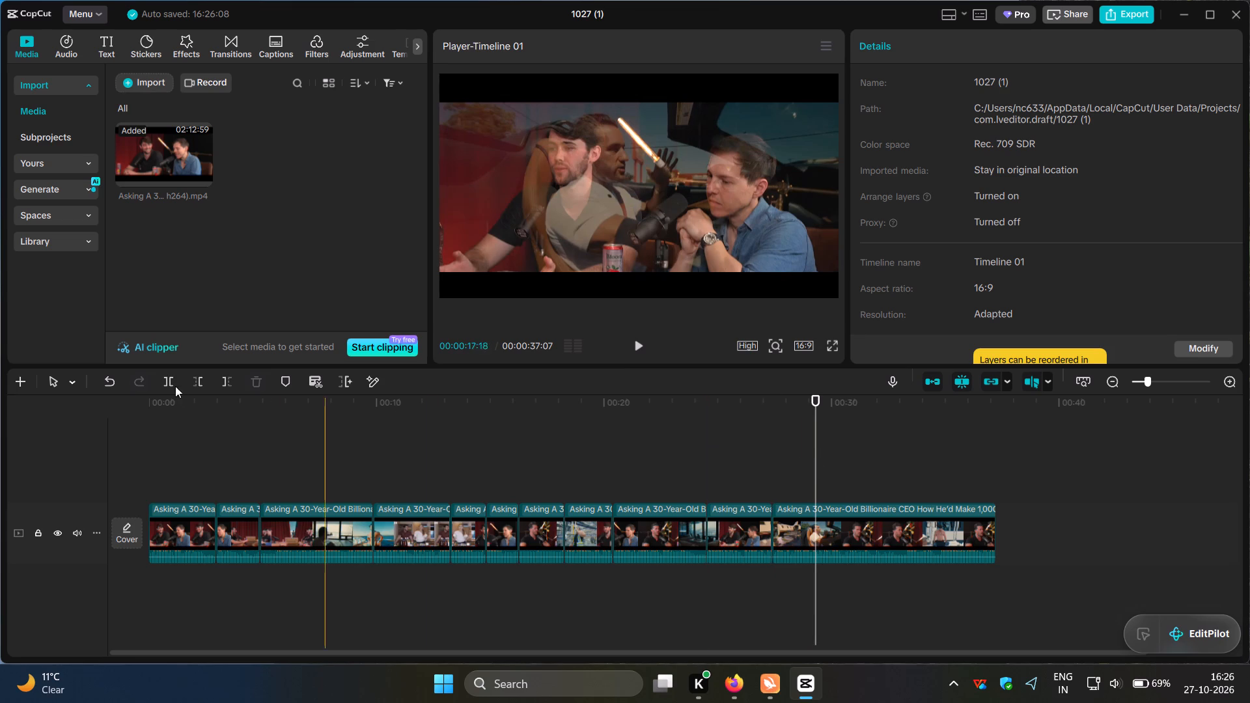
click(170, 385)
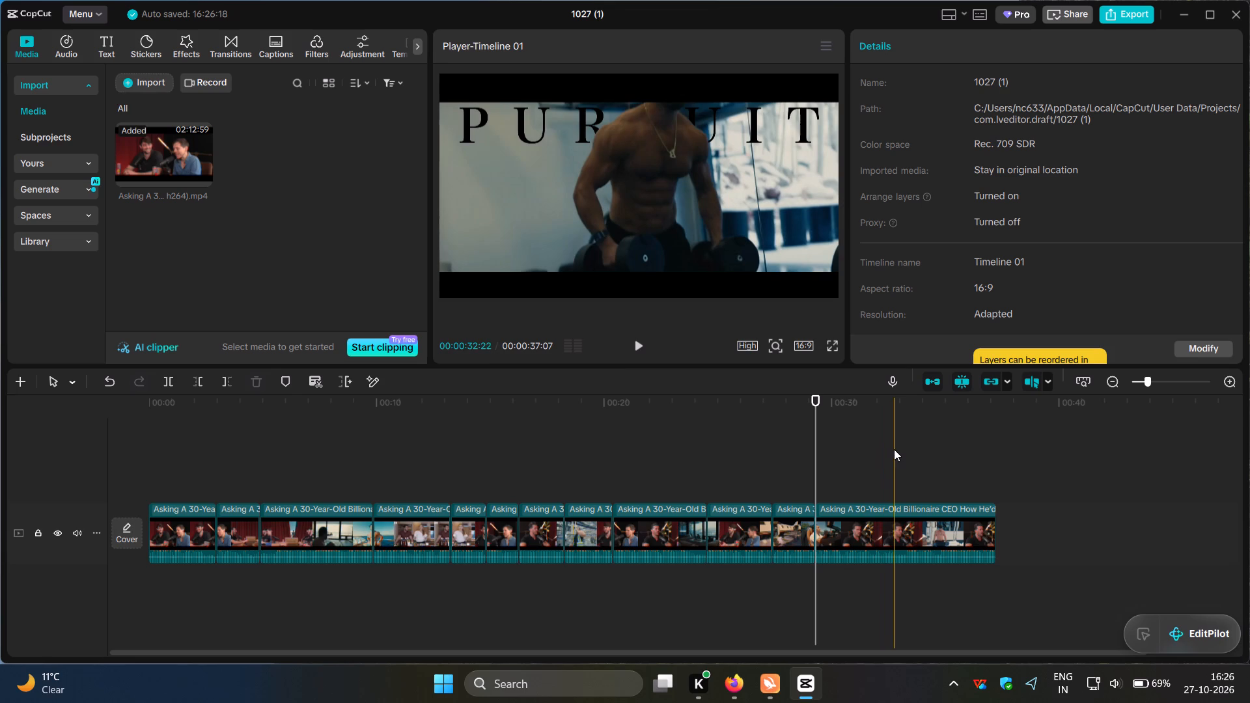
click(829, 460)
click(167, 378)
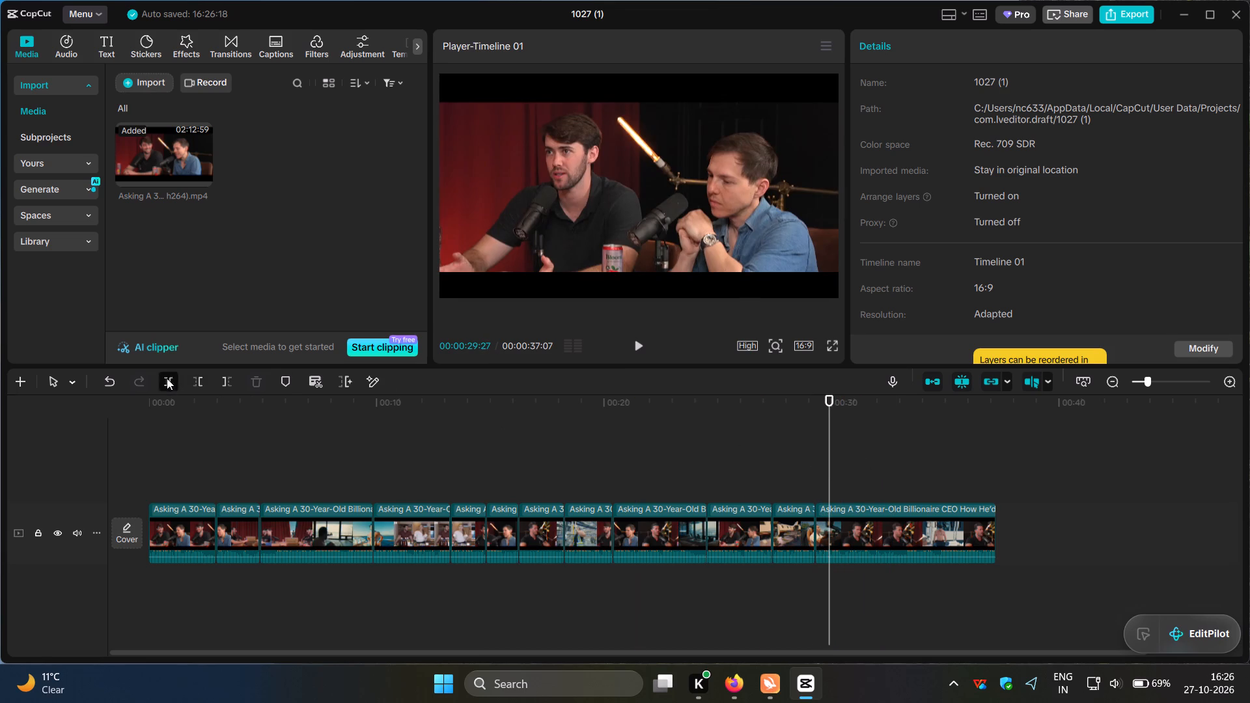
Split the final stretch of the clip at the shot changes at 00:00:32:18 and 00:00:35:24.
click(1082, 379)
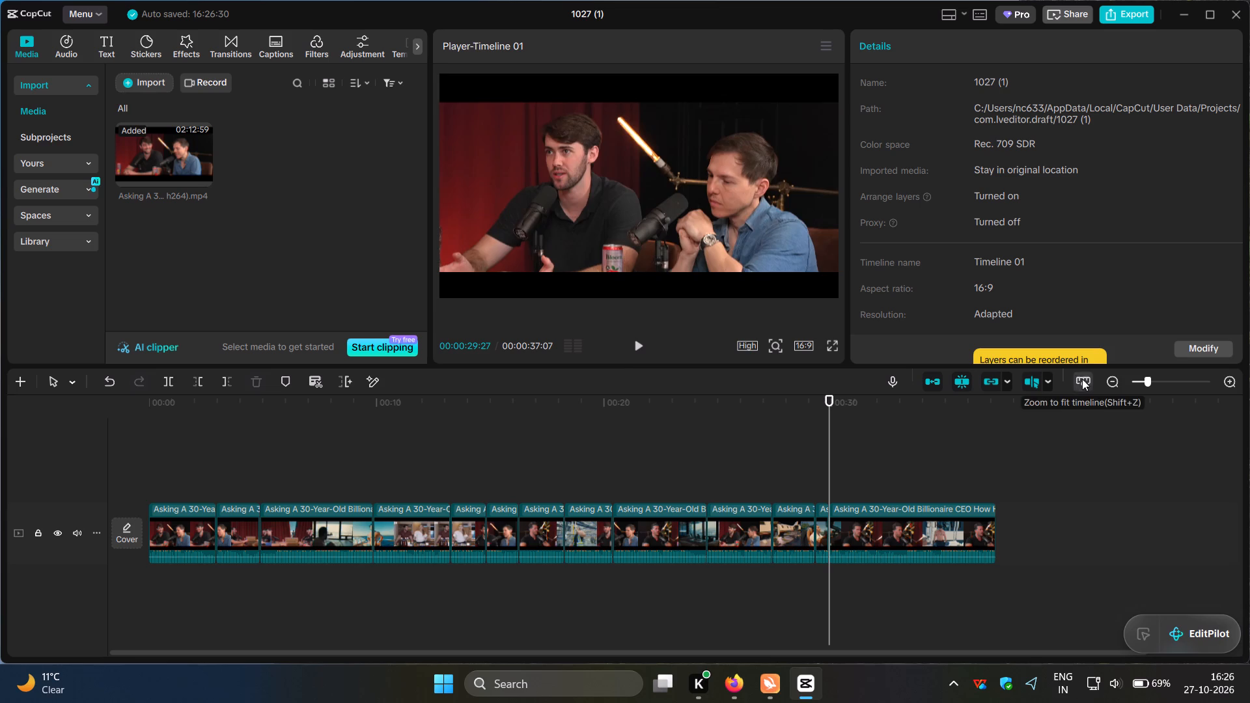
click(1083, 380)
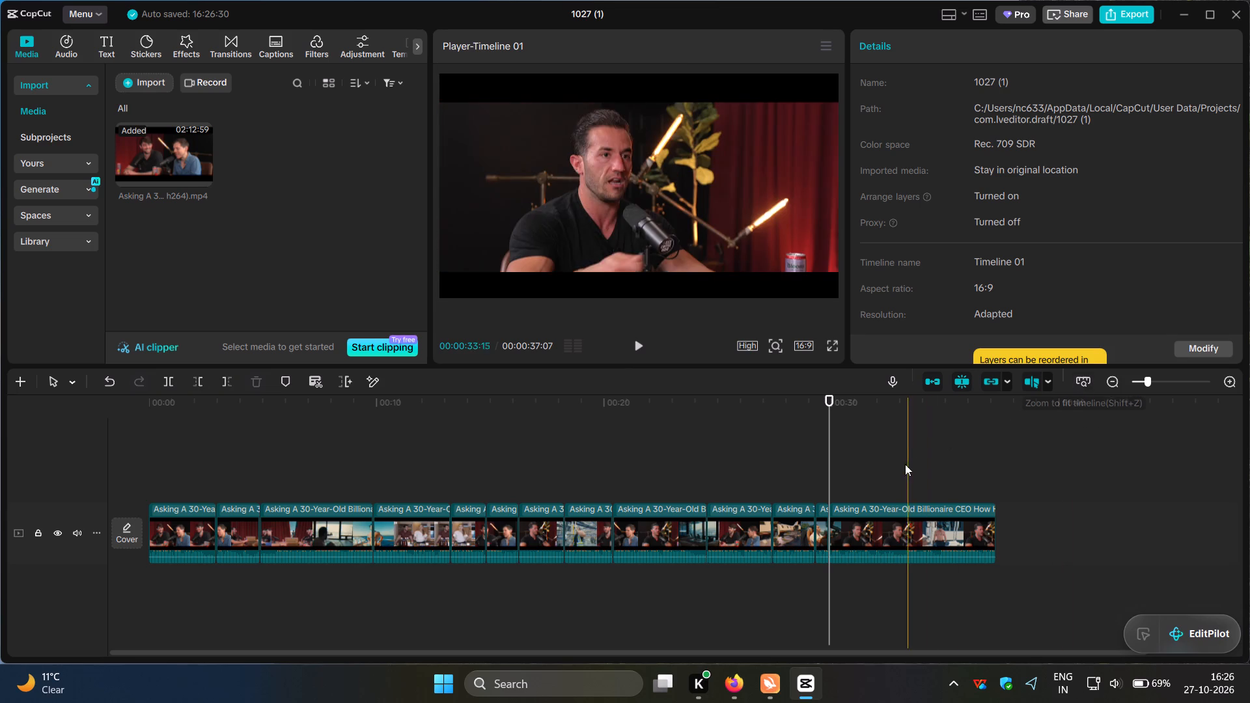
click(854, 516)
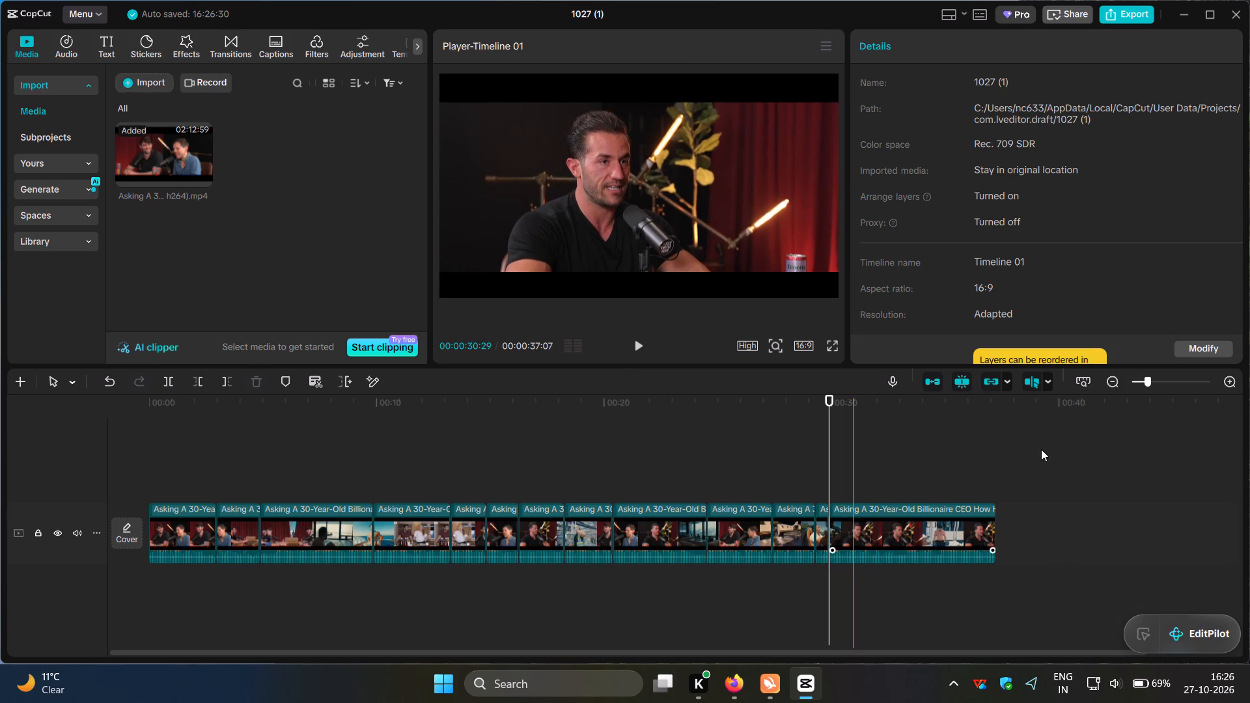
click(1085, 385)
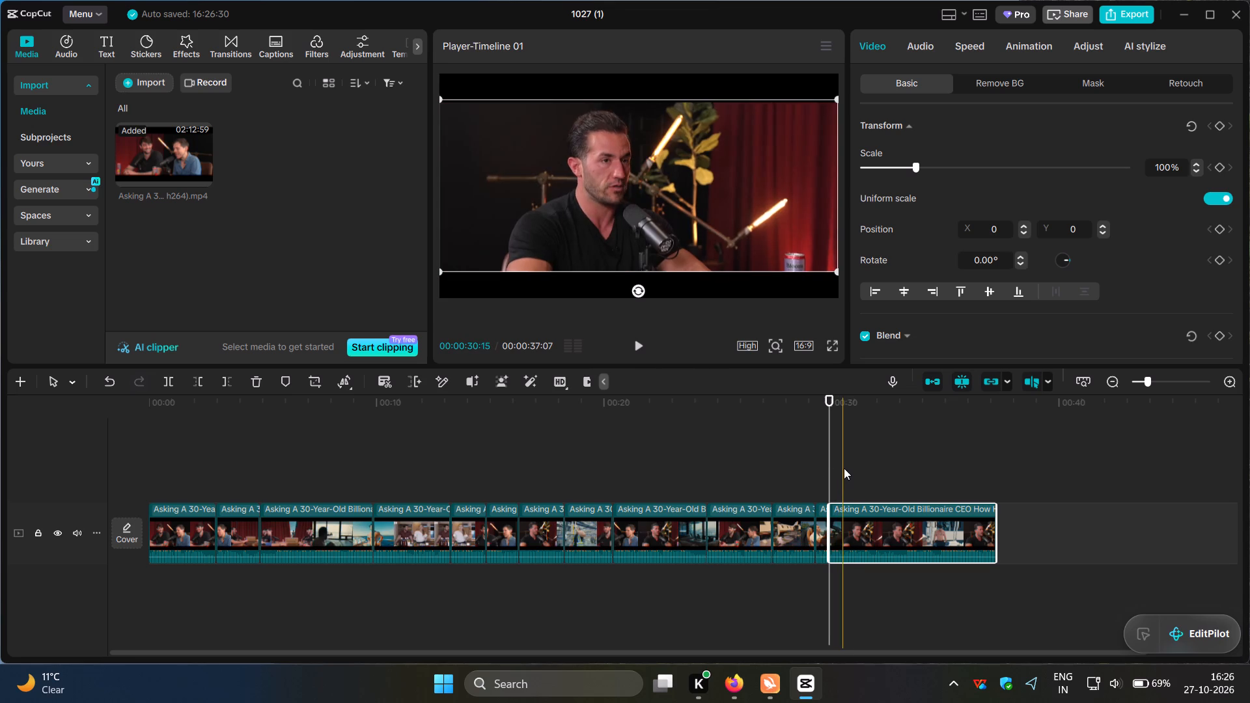
click(891, 482)
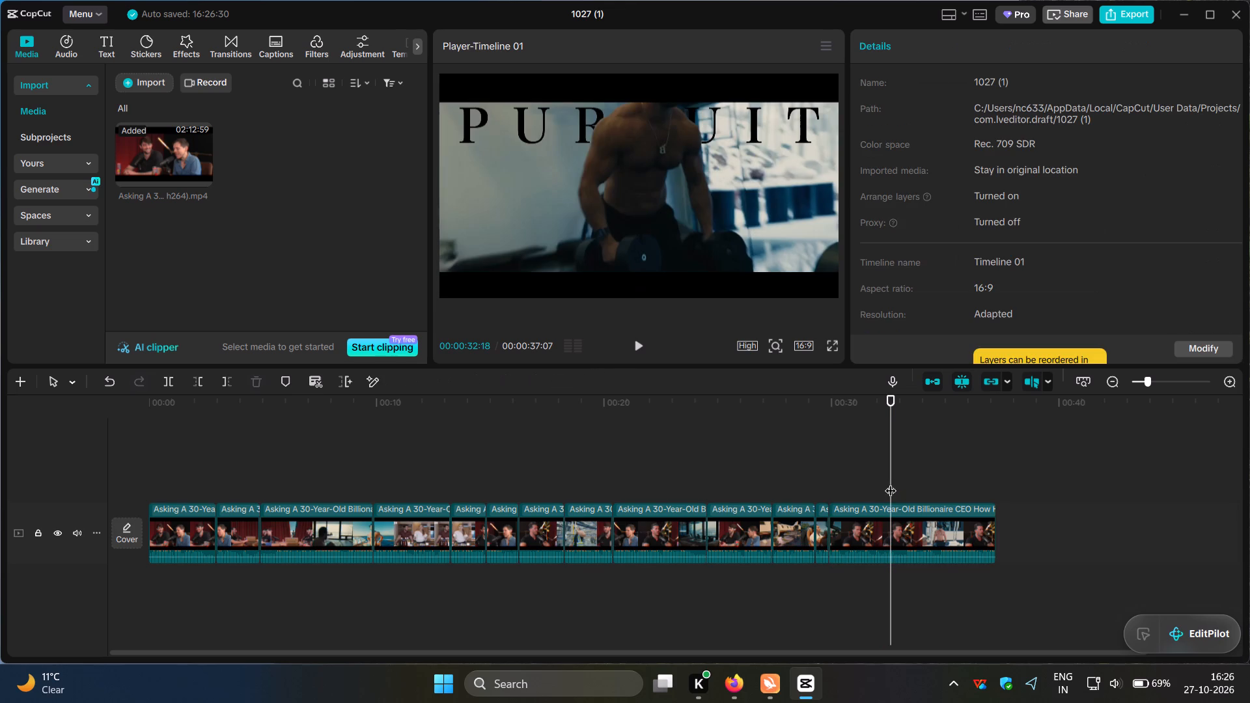
click(173, 382)
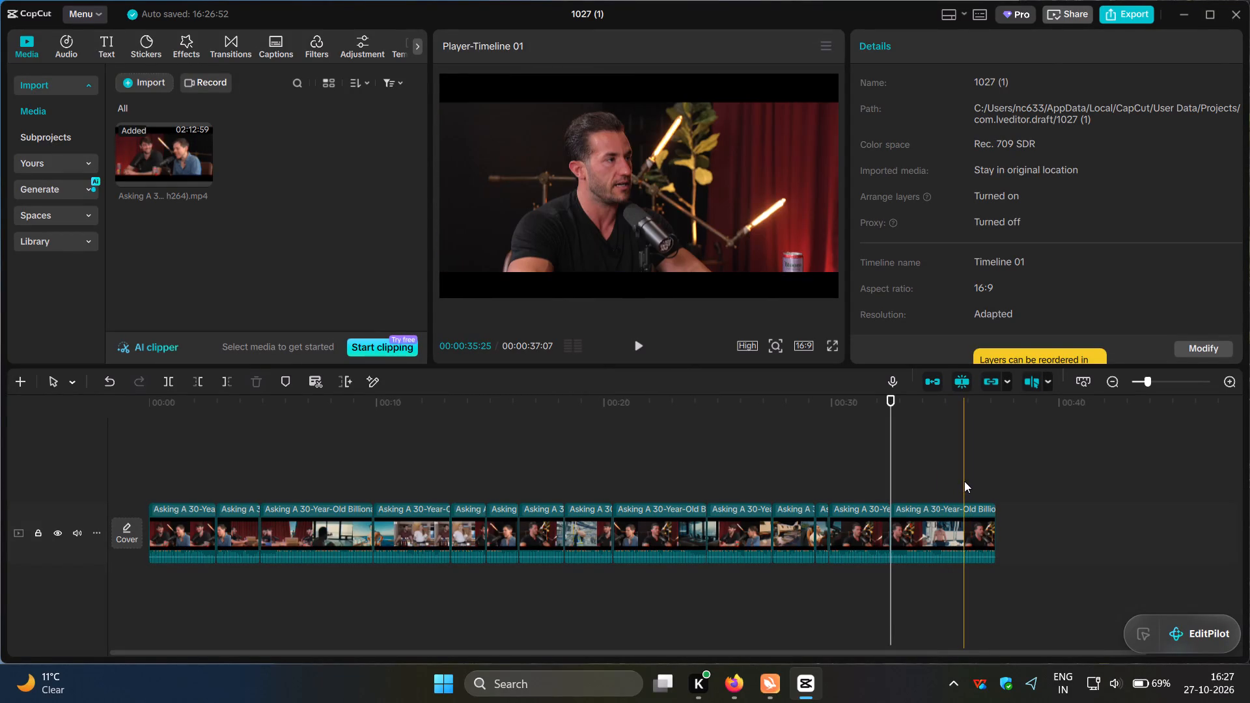
click(964, 481)
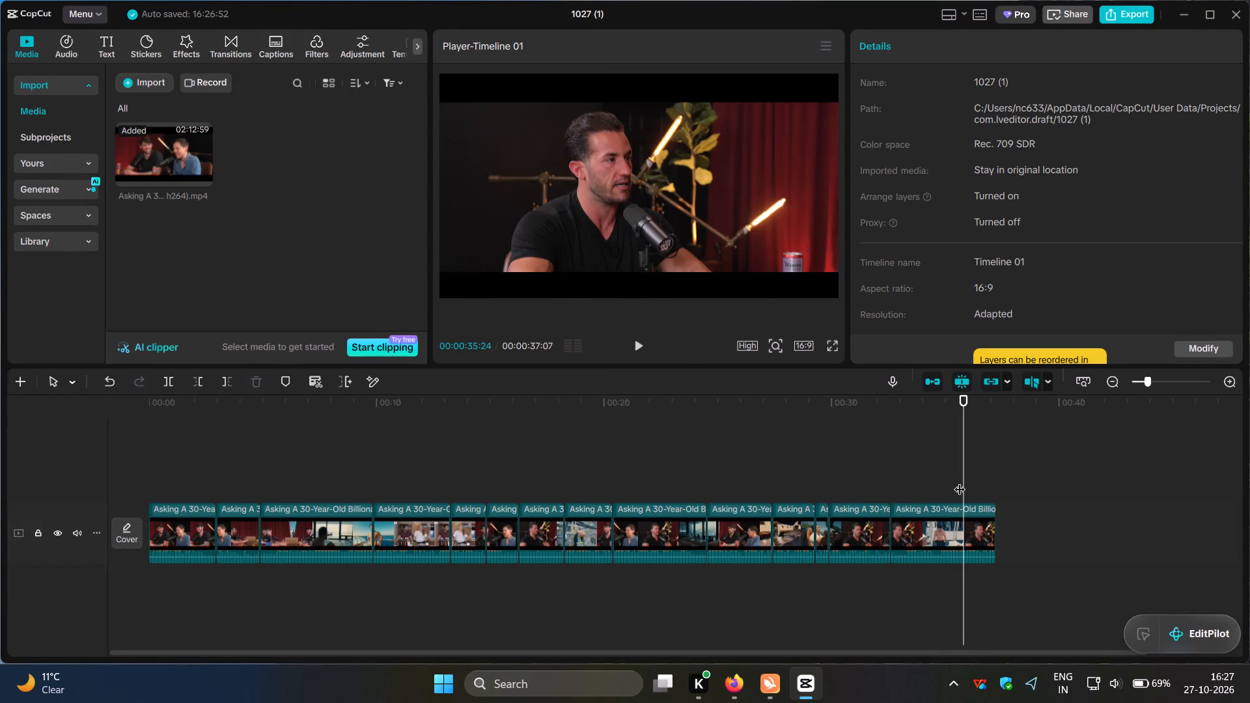
click(170, 381)
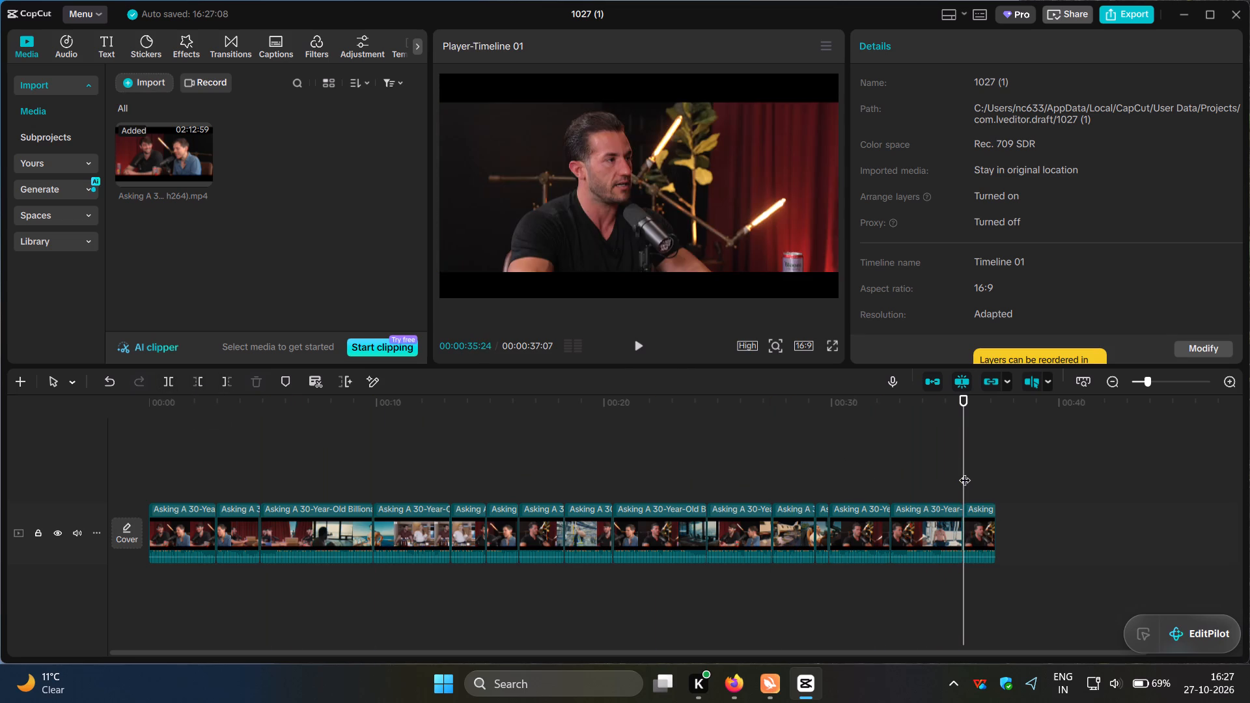
Set the timeline's aspect ratio to 9:16.
click(138, 469)
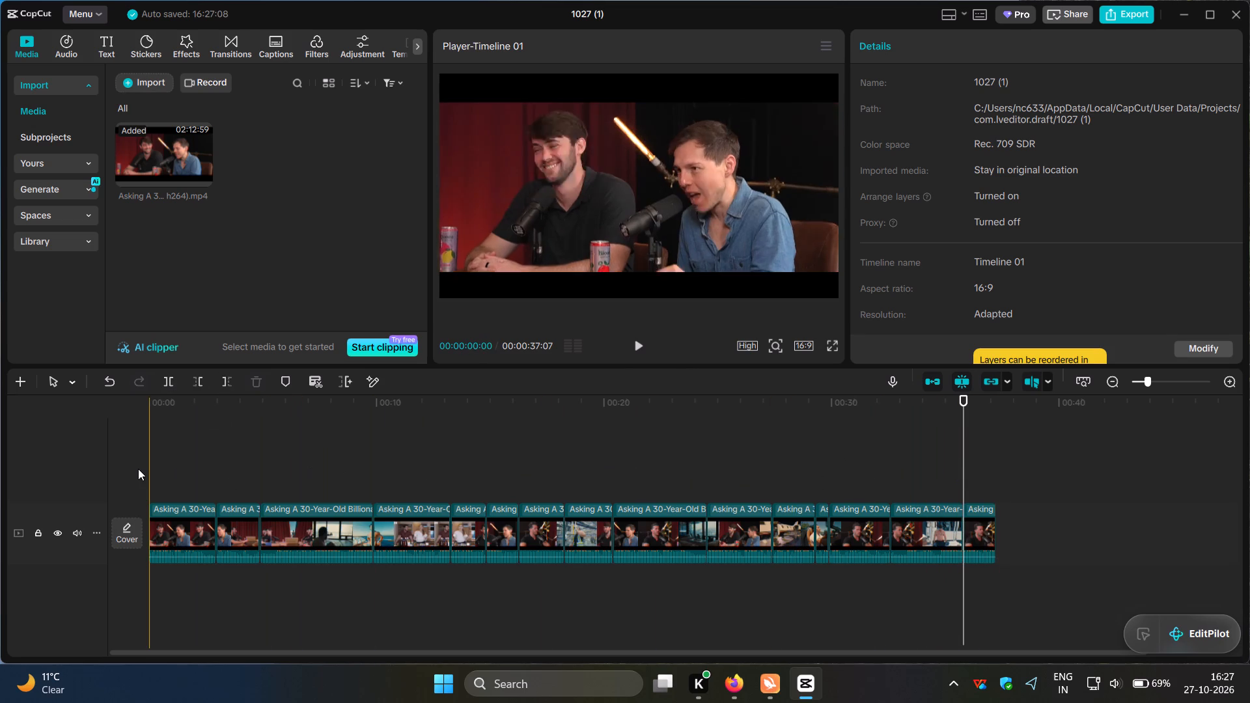
click(801, 349)
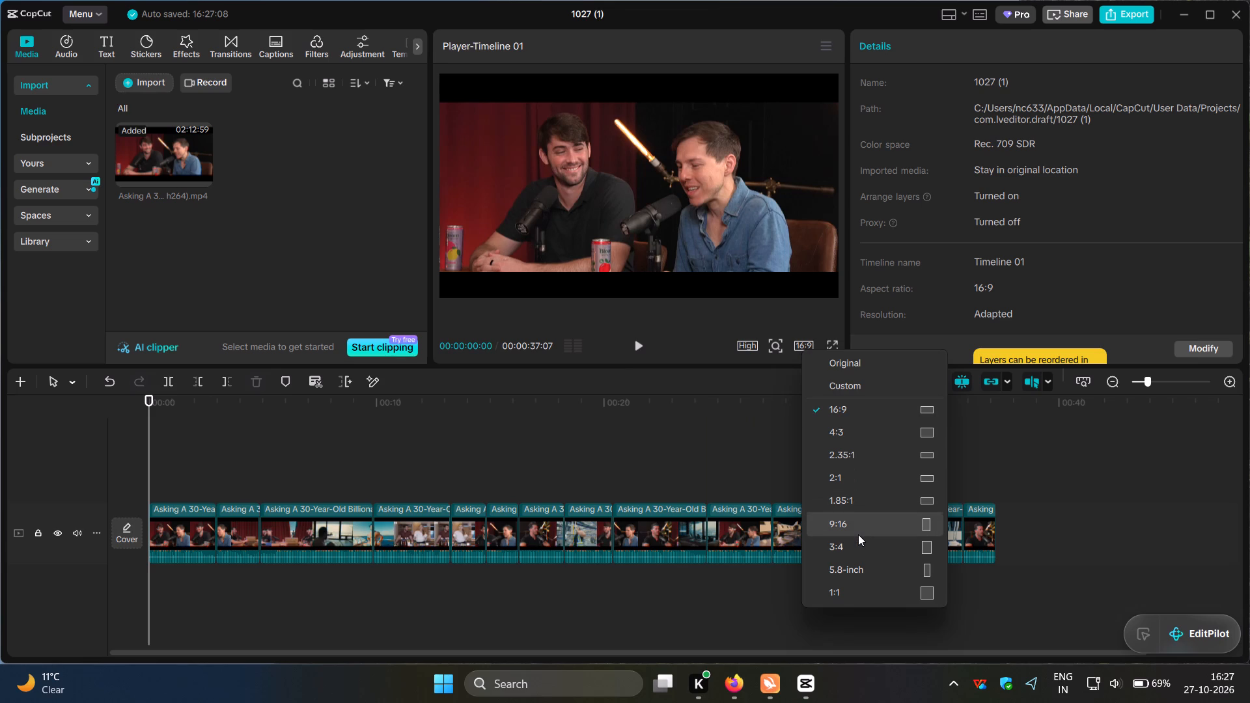
click(858, 534)
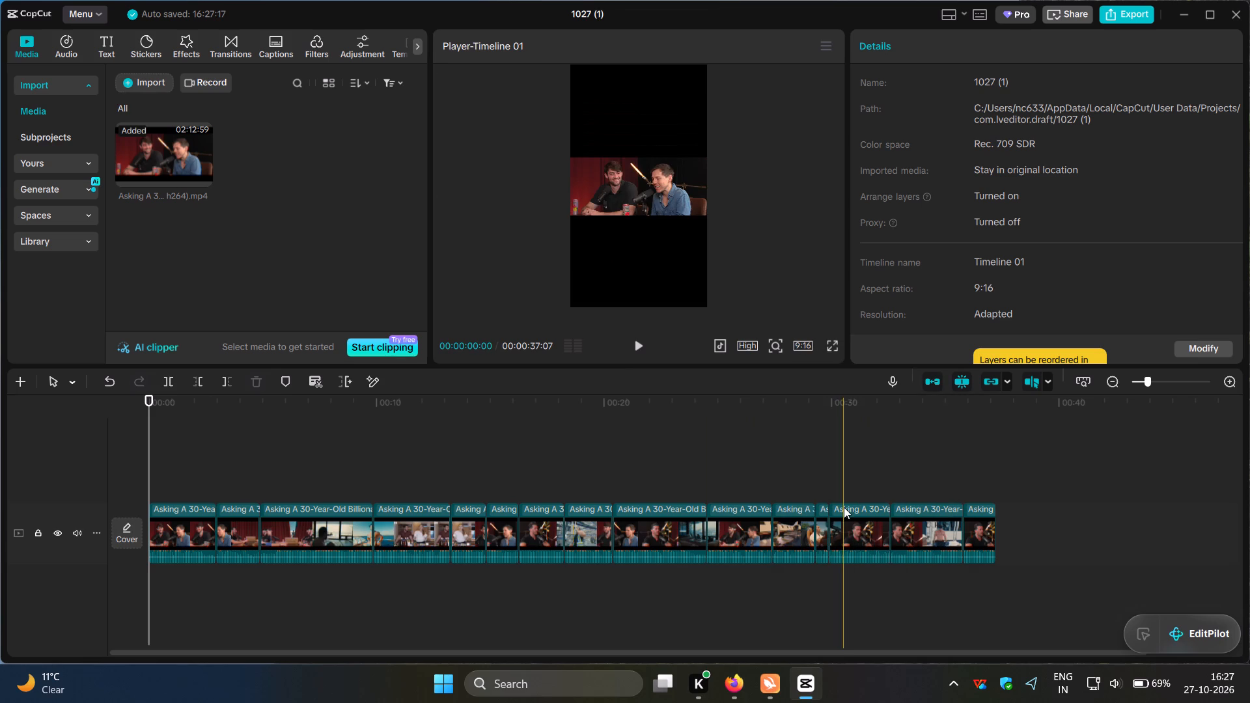
Scale the first clip up to about 317% and shift it to X about -939, framing the man in the blue shirt.
click(177, 492)
click(180, 527)
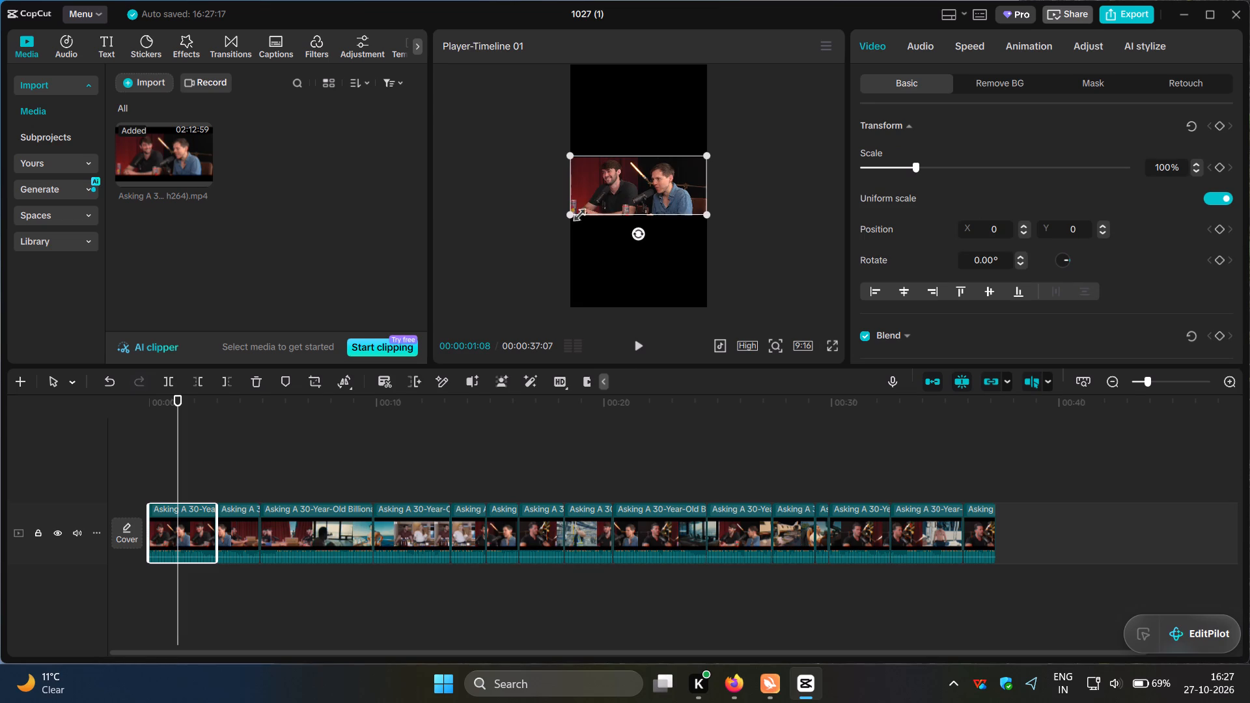
drag(569, 217, 455, 482)
drag(642, 255, 582, 249)
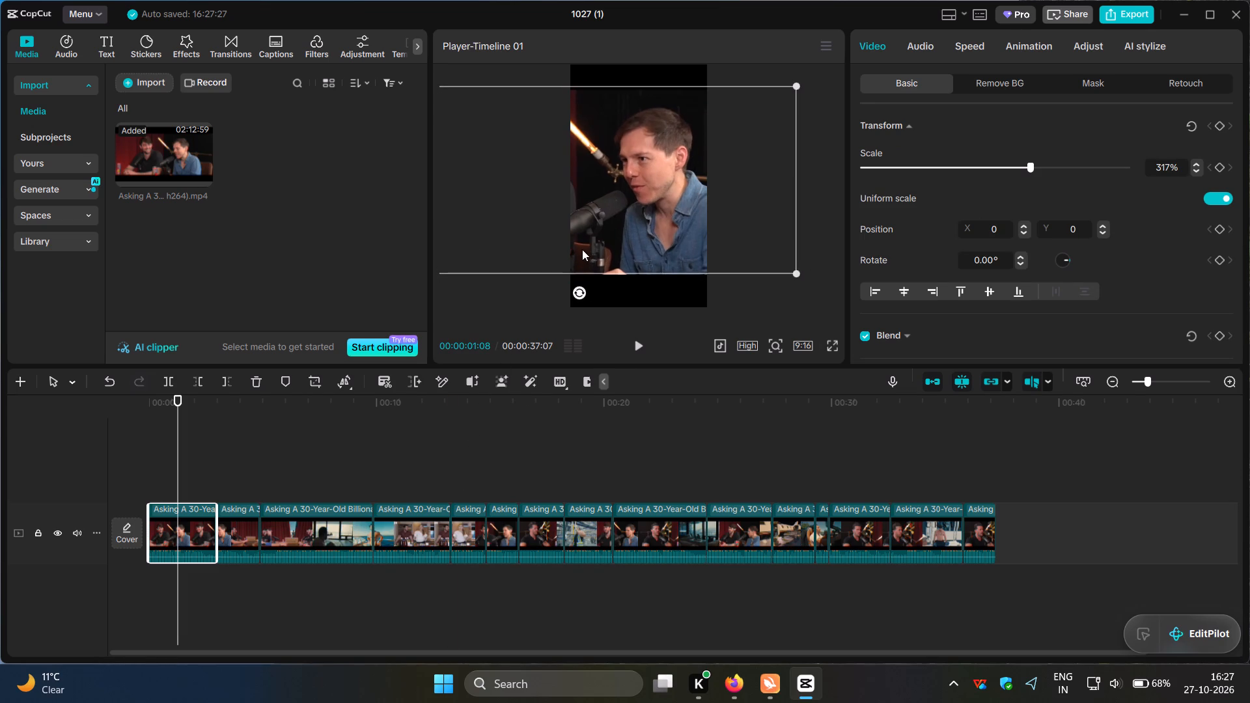
drag(582, 249, 582, 256)
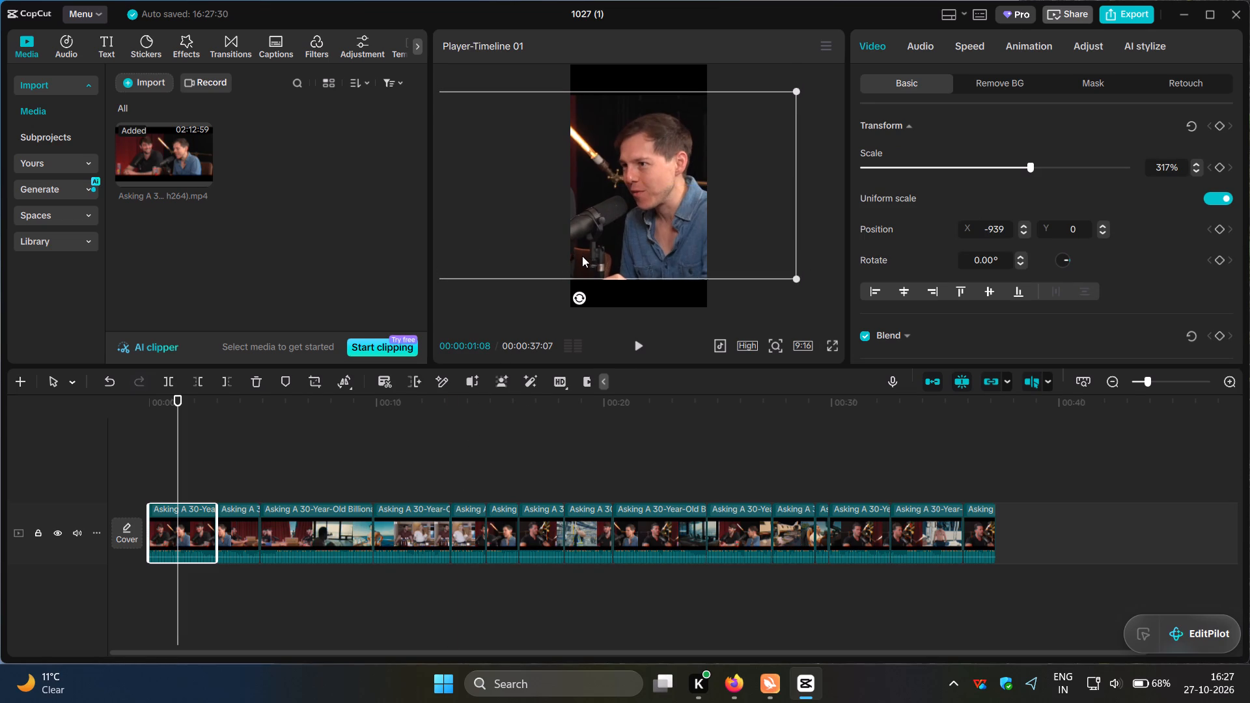
Scale the second clip up to about 303% and shift it to X about 1845, framing the man in the black T-shirt.
click(233, 491)
click(235, 518)
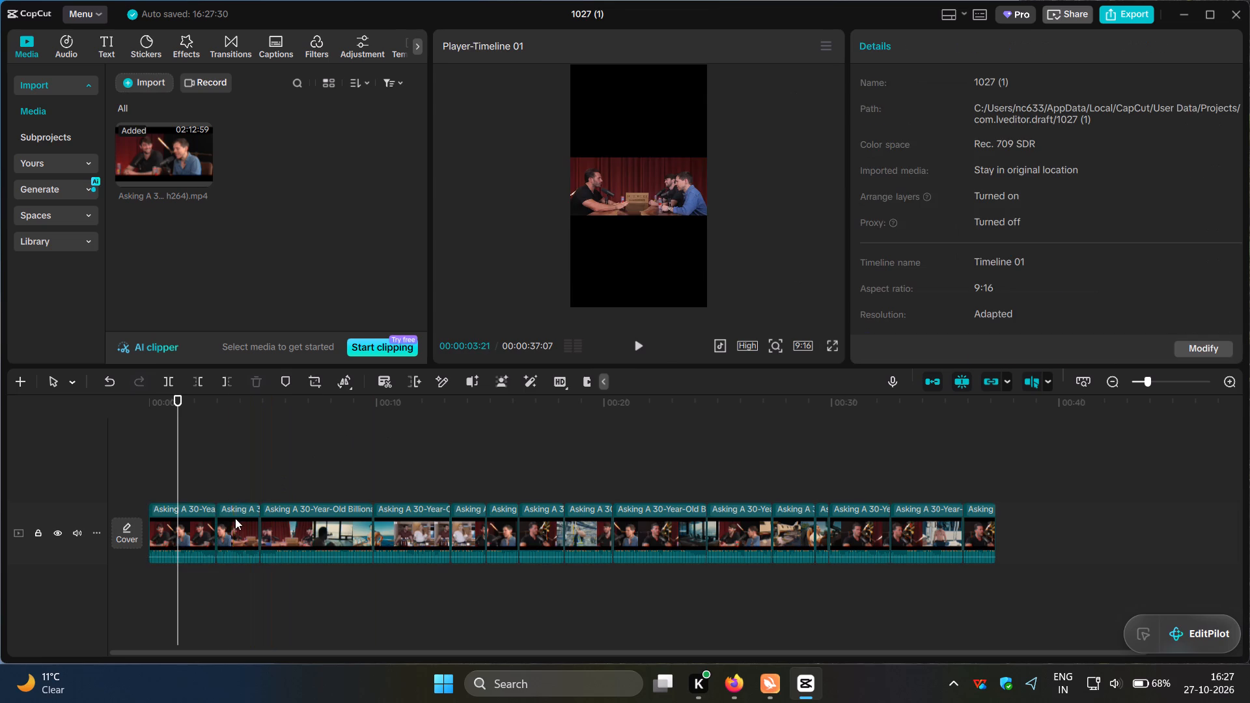
click(240, 490)
click(248, 527)
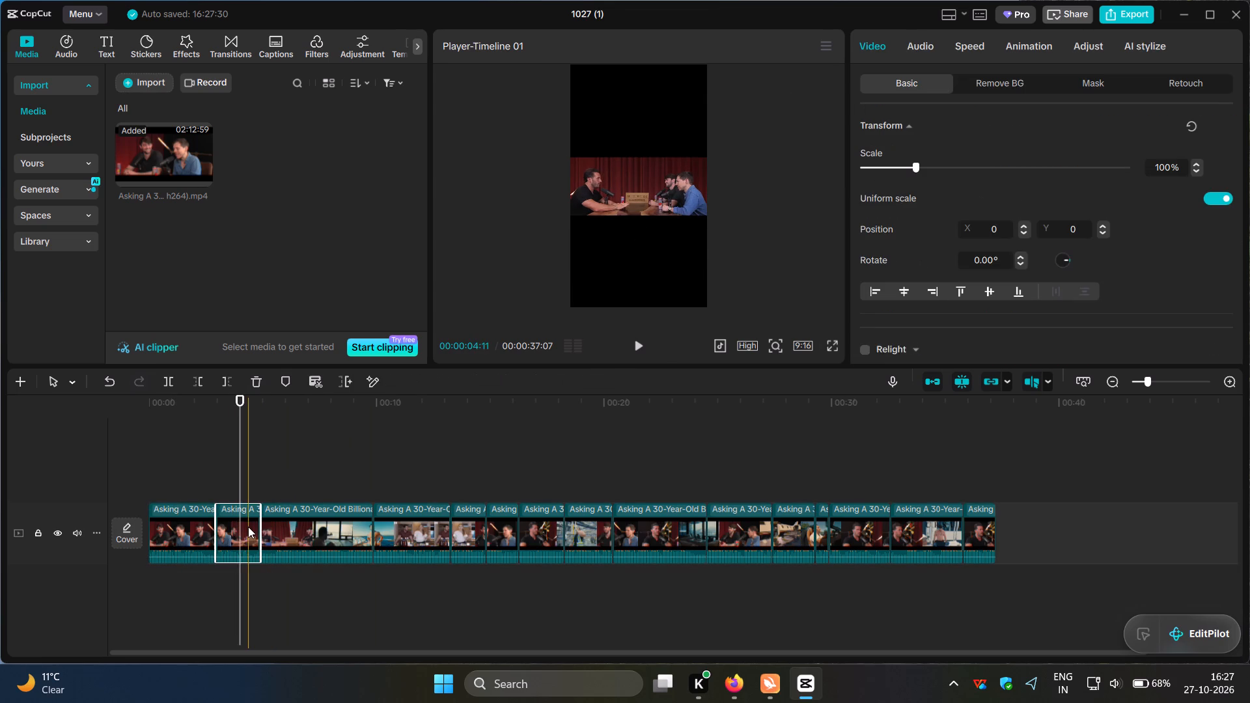
drag(704, 212, 857, 338)
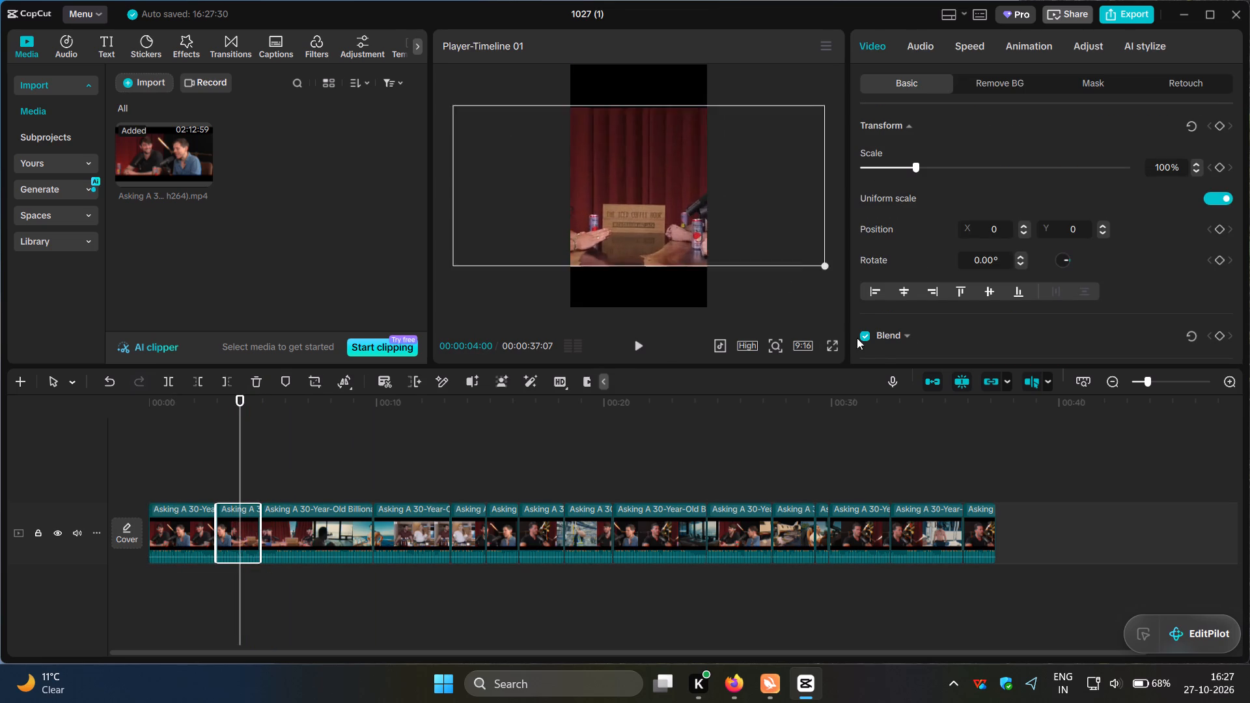
drag(857, 338, 878, 360)
drag(605, 238, 731, 229)
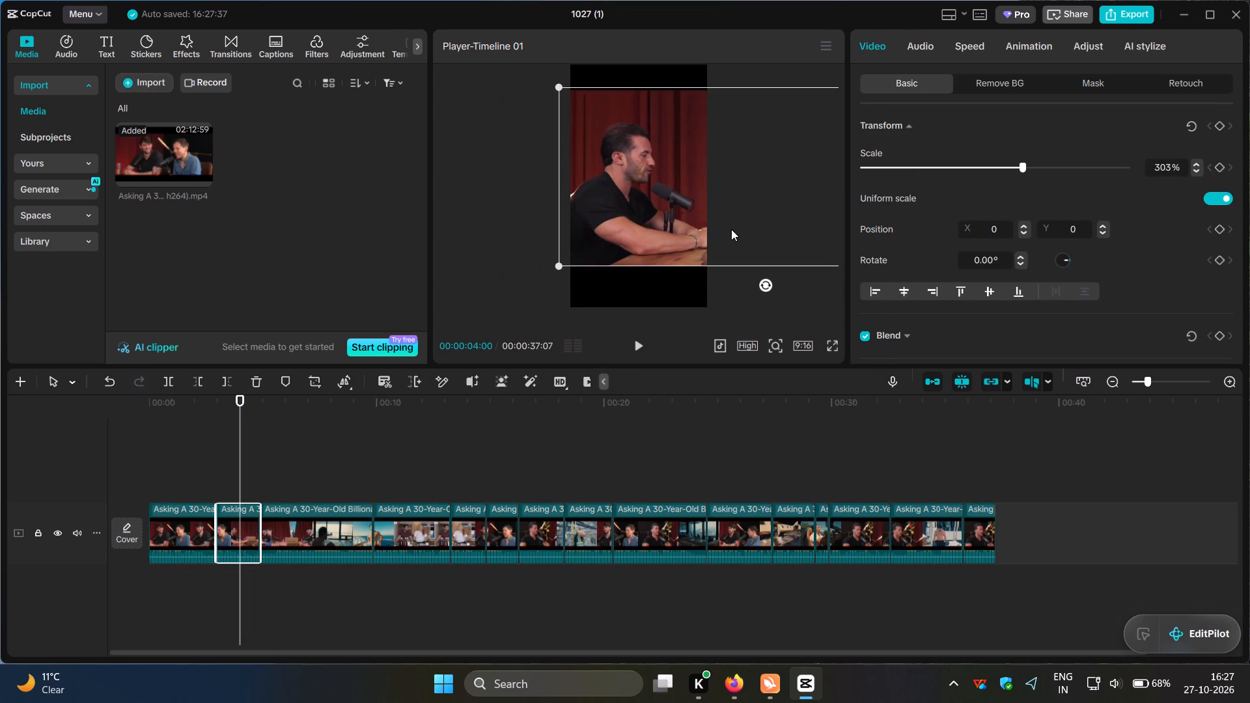
drag(731, 229, 722, 236)
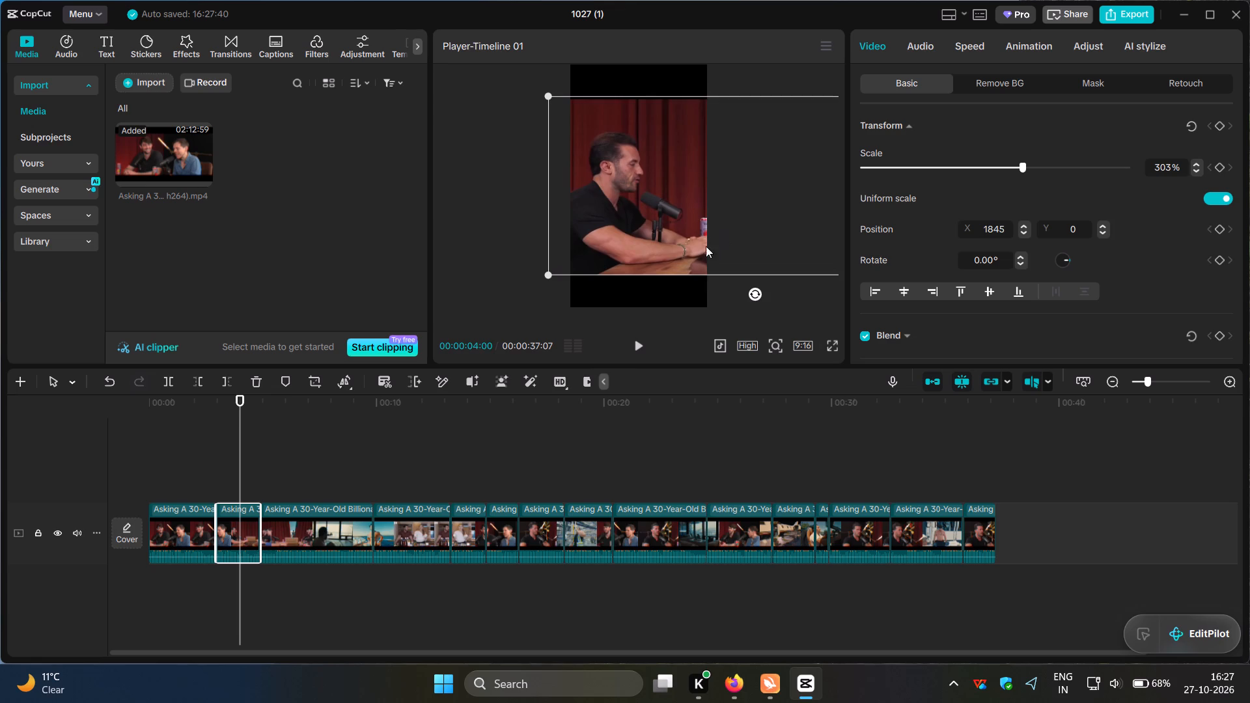
Scale the third clip up to about 328%, keeping the man walking to the jet centred in the frame.
click(277, 490)
click(290, 514)
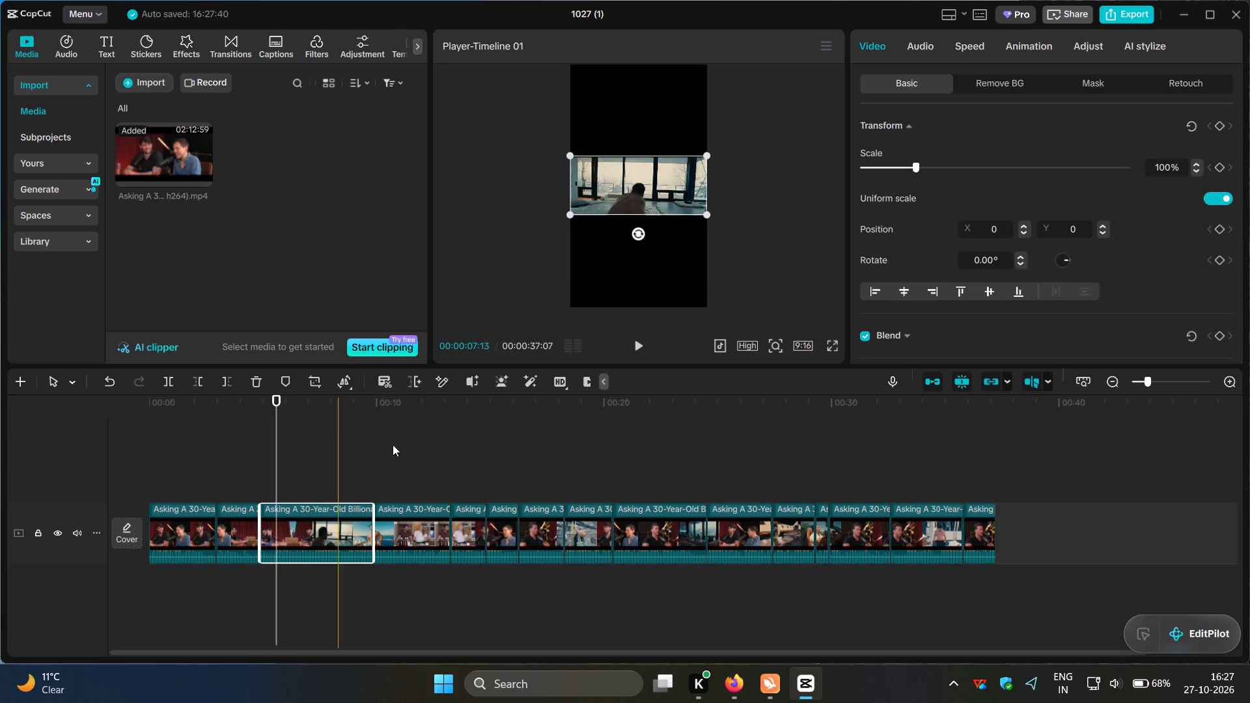
drag(574, 212, 486, 294)
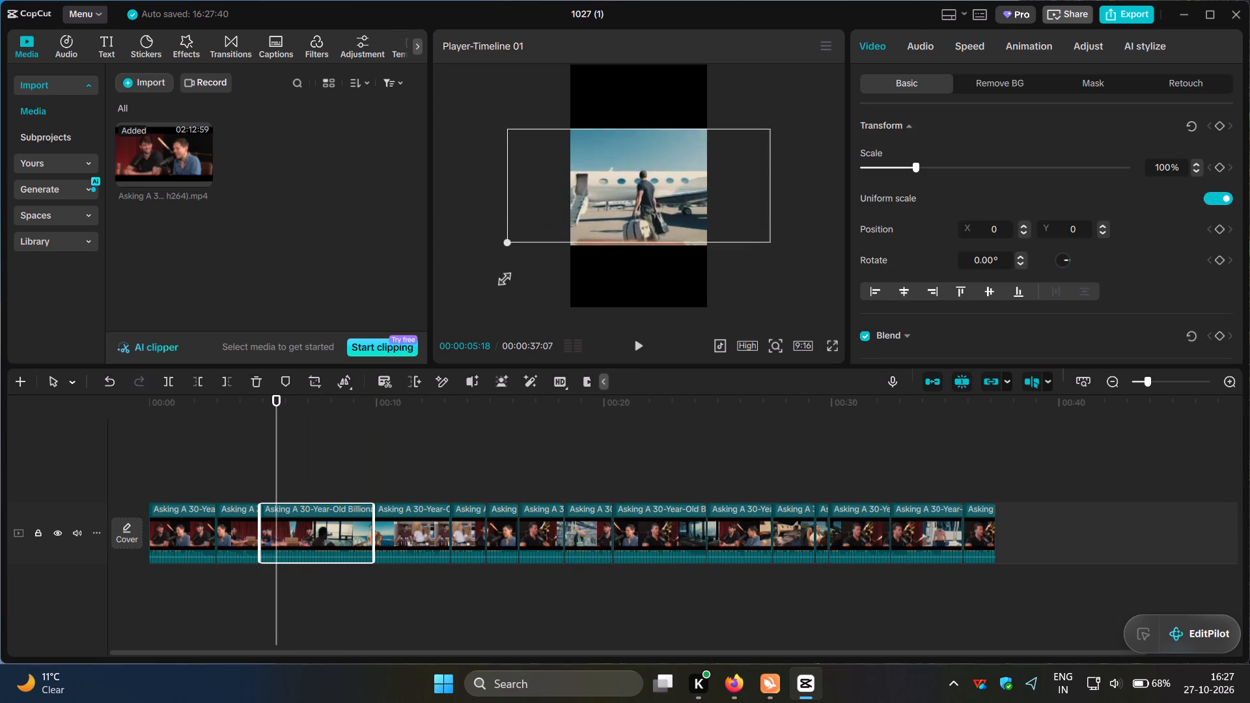
drag(486, 294, 405, 377)
click(626, 245)
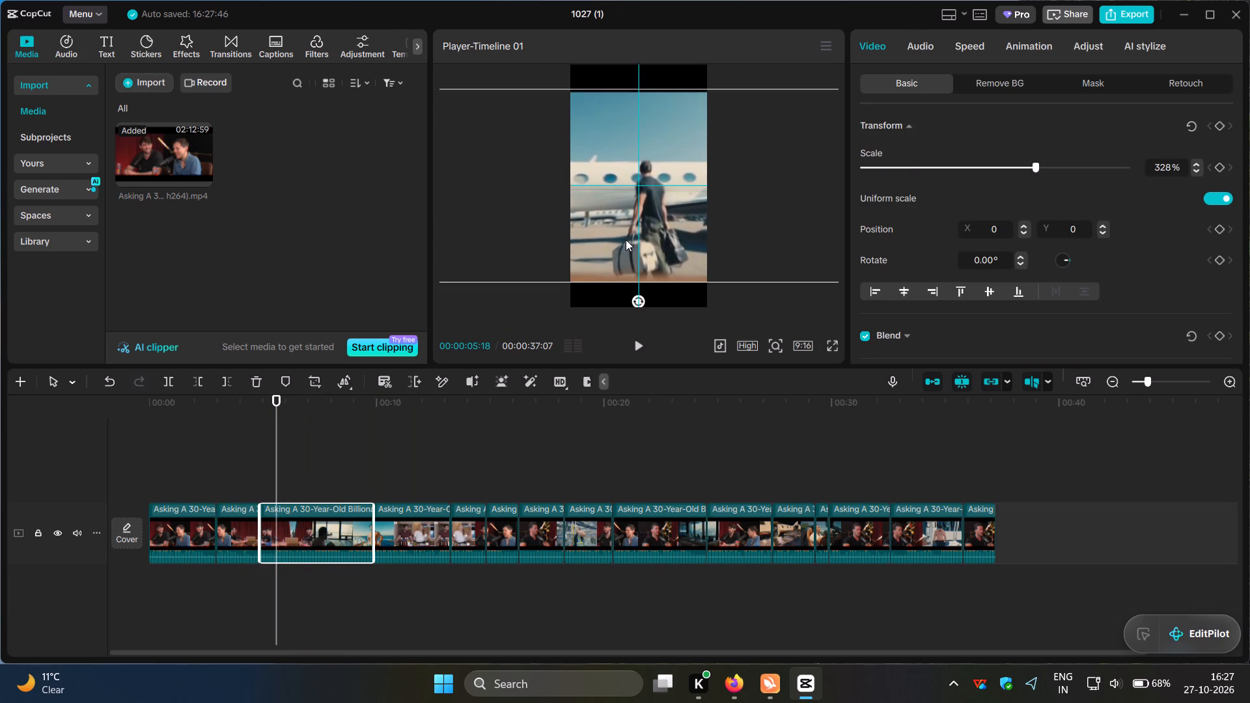
Scale the fourth clip, with the couple in the kitchen, up to about 288%, keeping it centred in the frame.
click(391, 496)
click(404, 523)
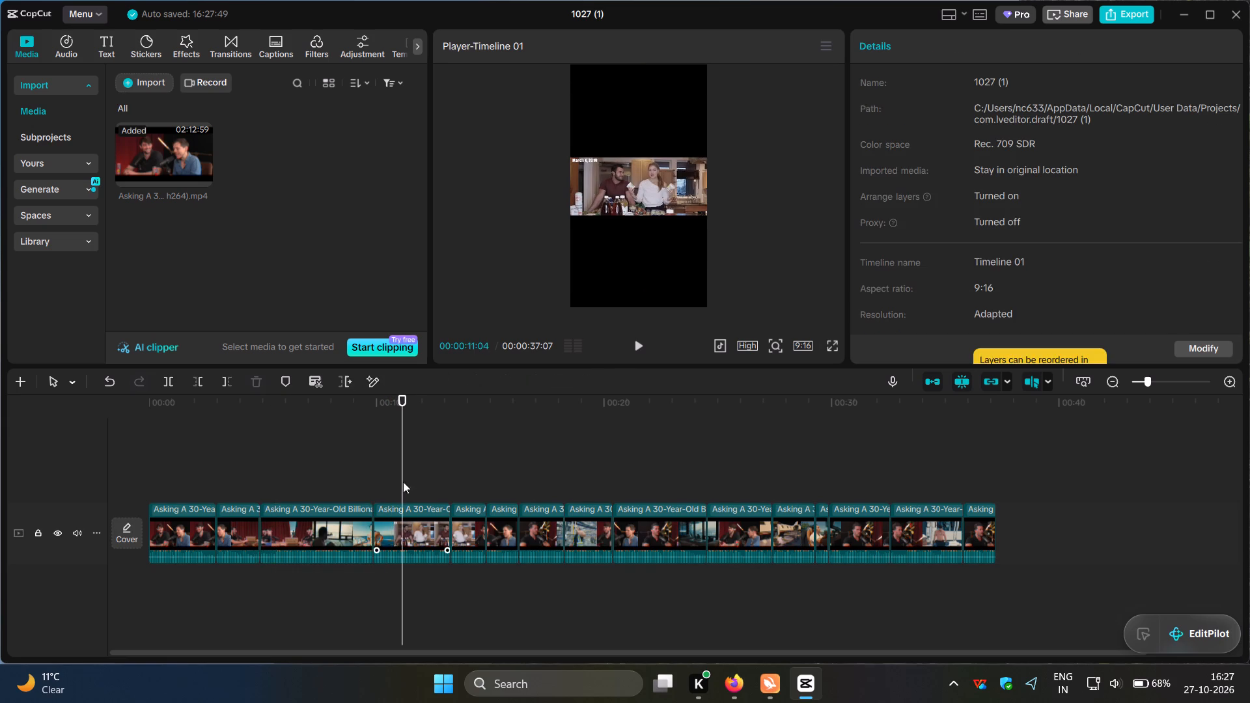
drag(569, 214, 510, 258)
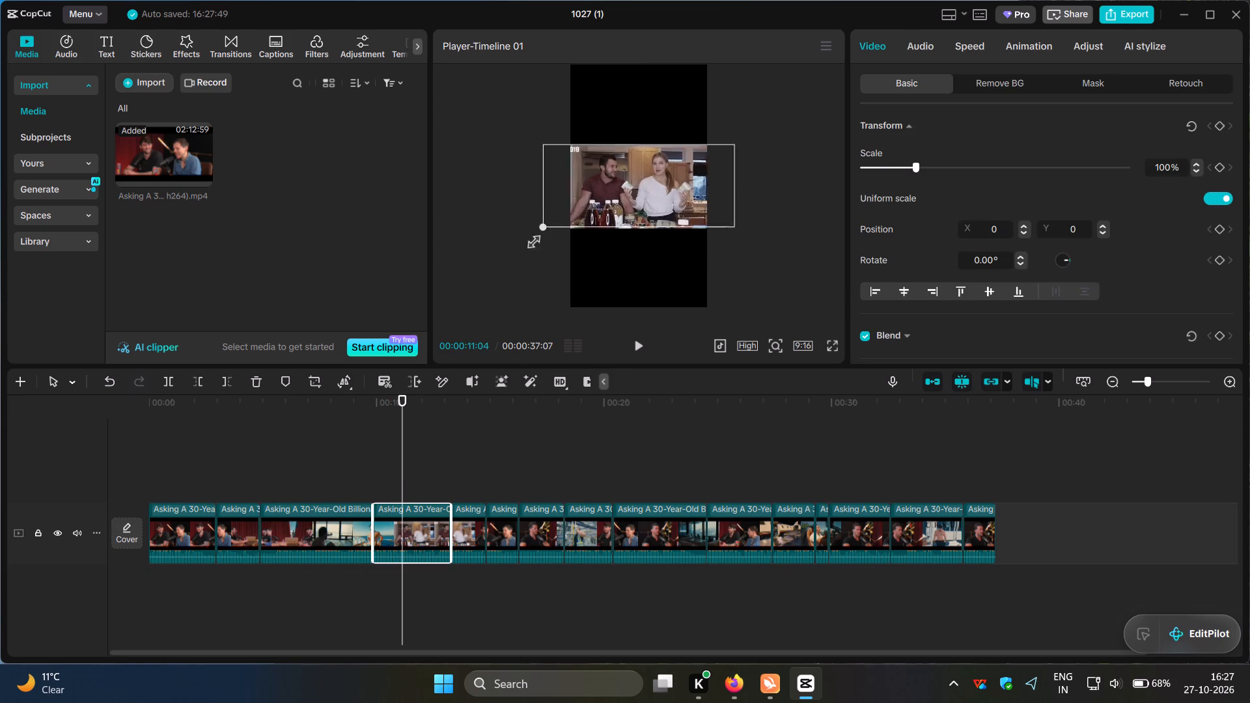
drag(510, 258, 418, 360)
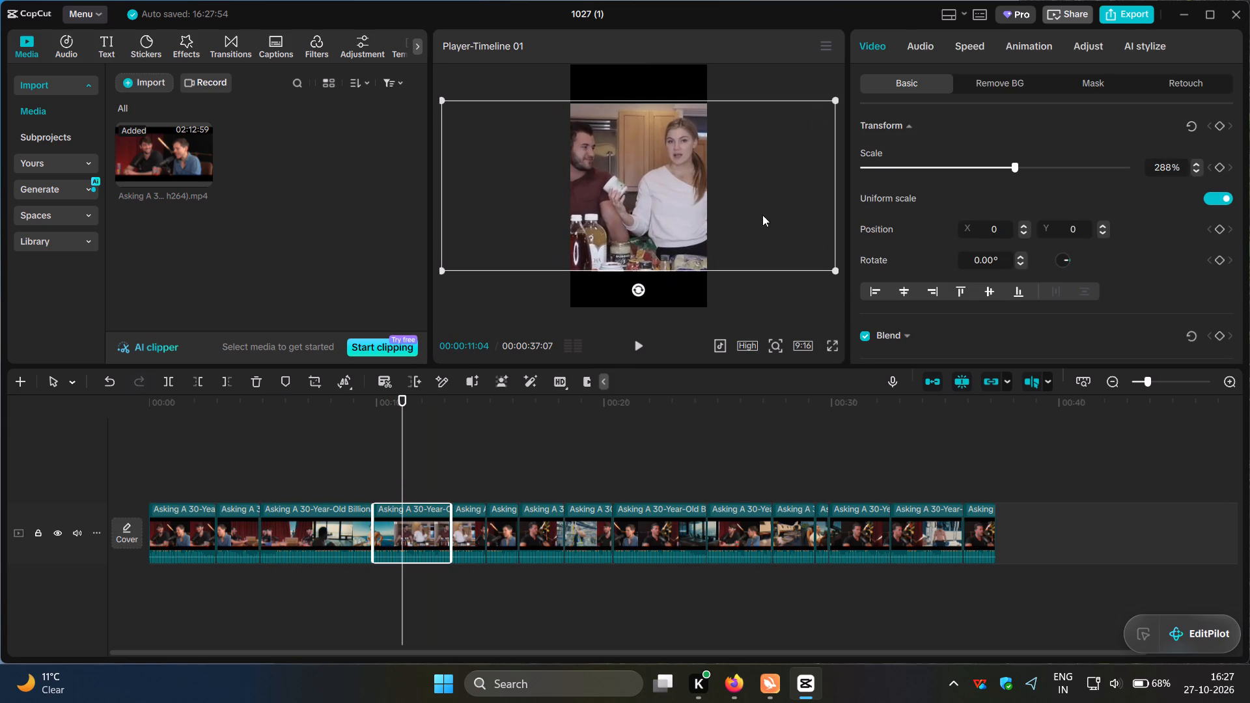
click(660, 217)
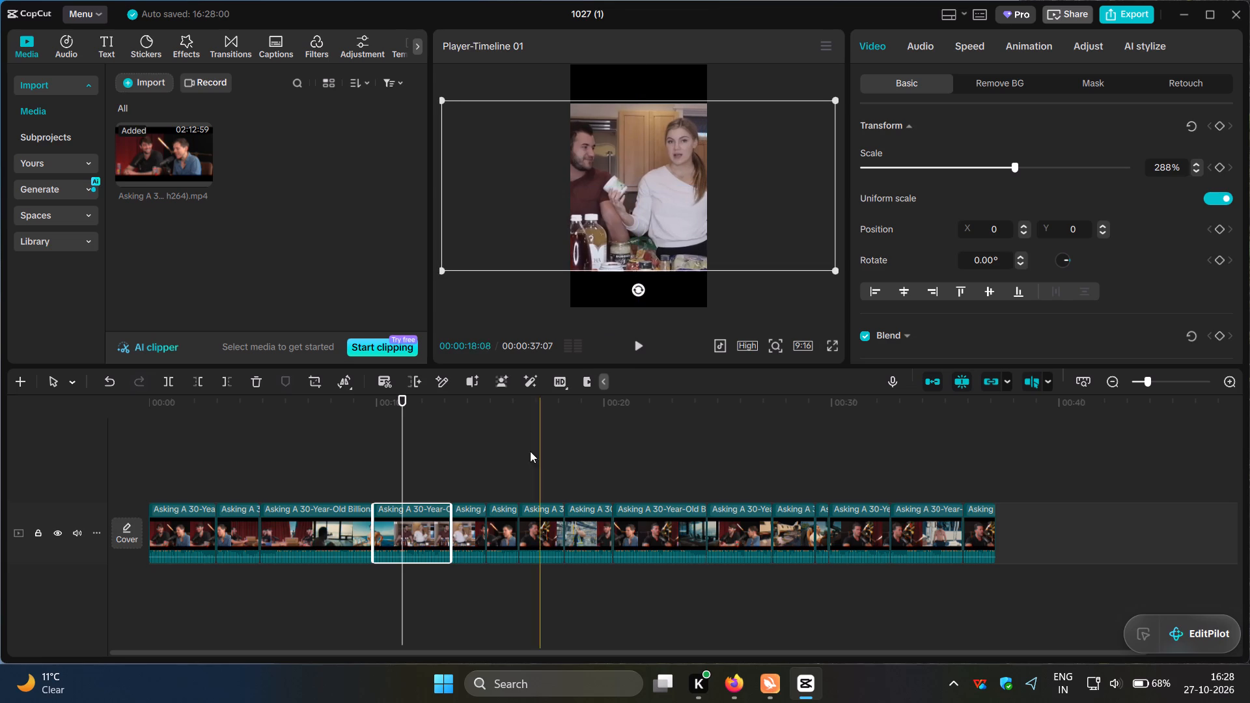
Scale the fifth clip up to about 323% and shift it to X about -707, framing the man in the blue shirt.
click(455, 489)
click(466, 501)
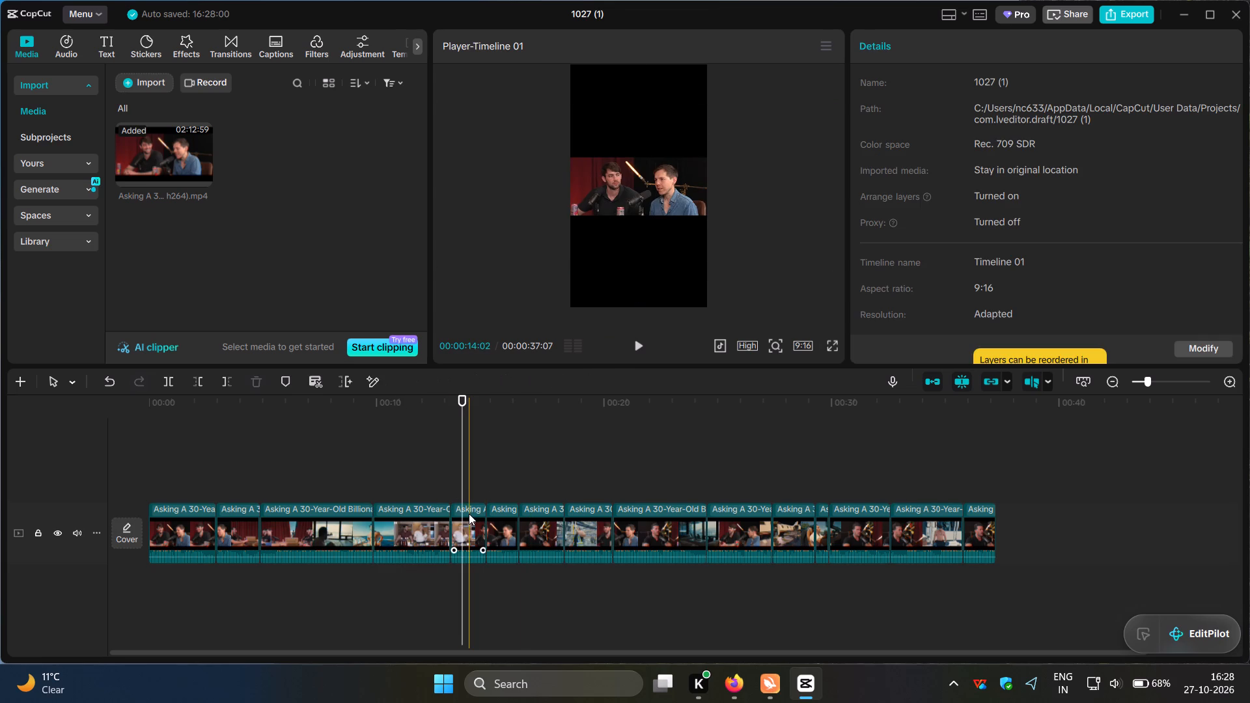
click(469, 514)
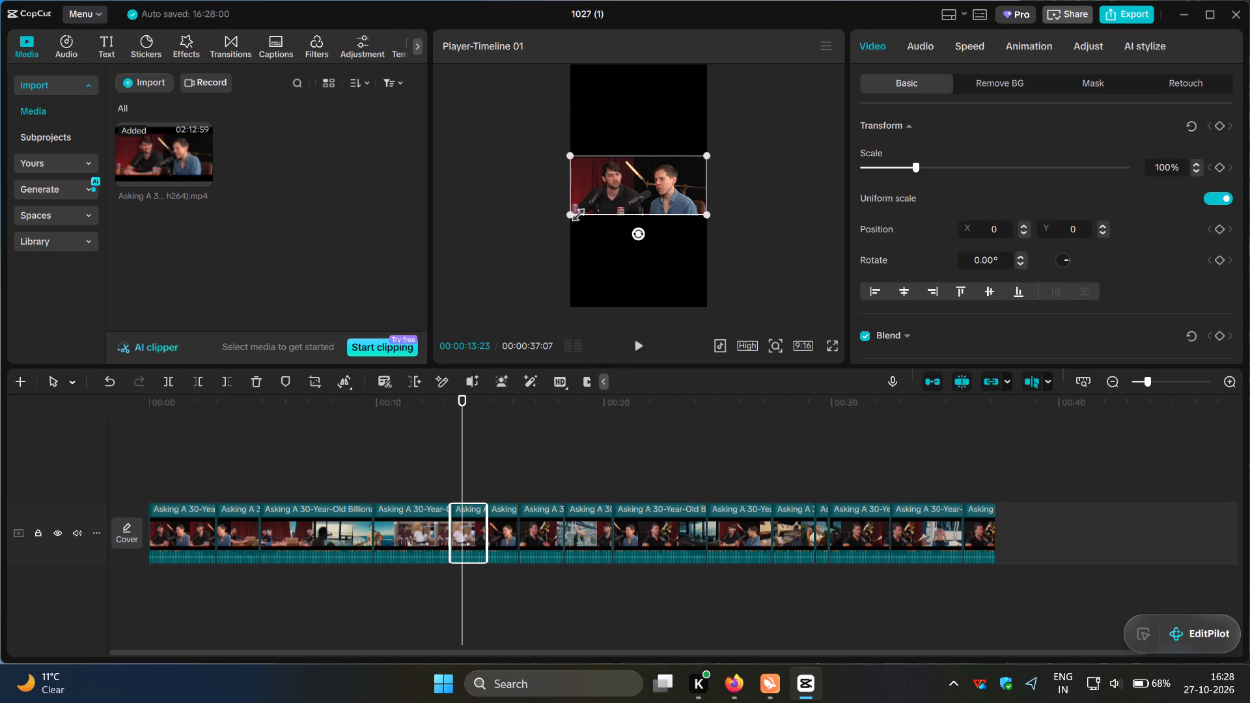
drag(571, 210, 373, 338)
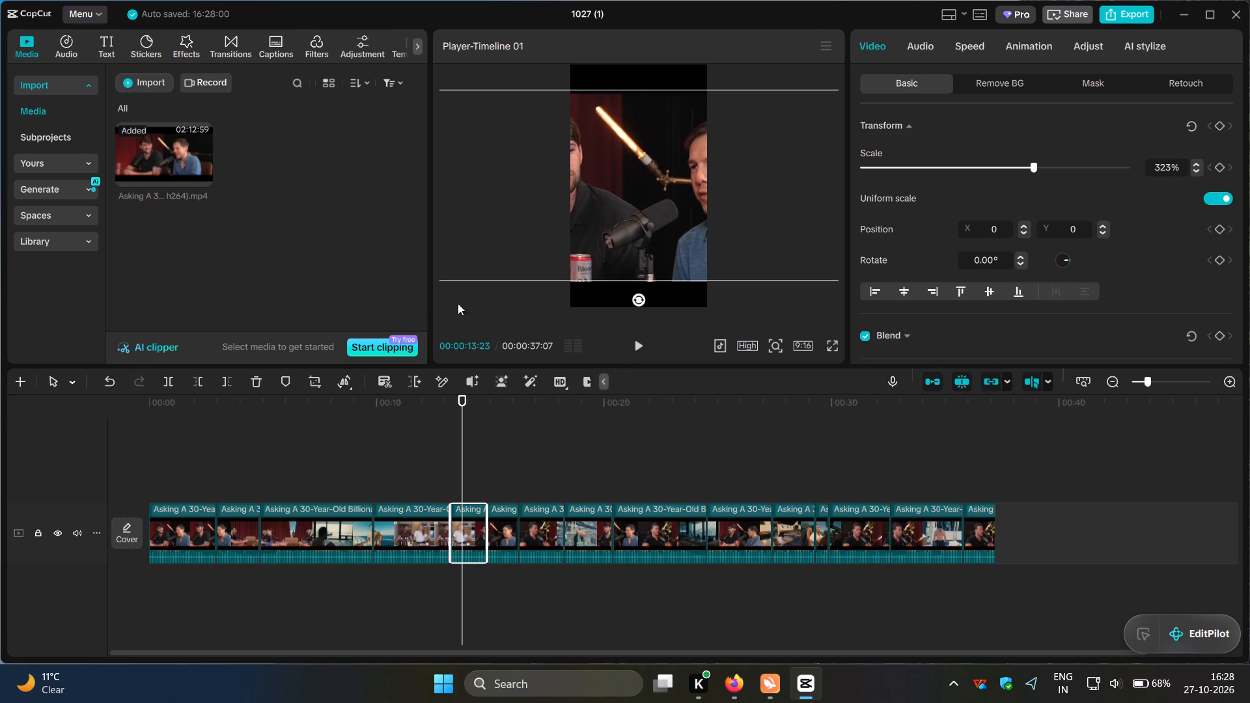
drag(659, 227, 605, 228)
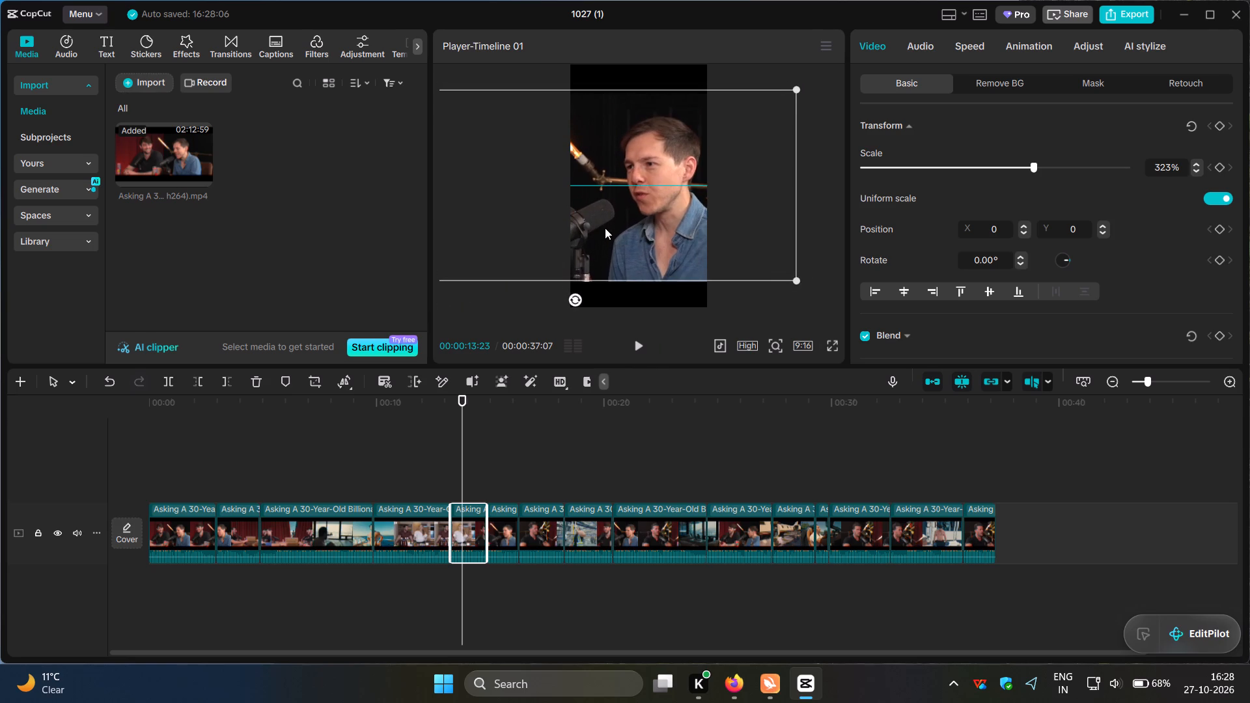
drag(605, 228, 614, 229)
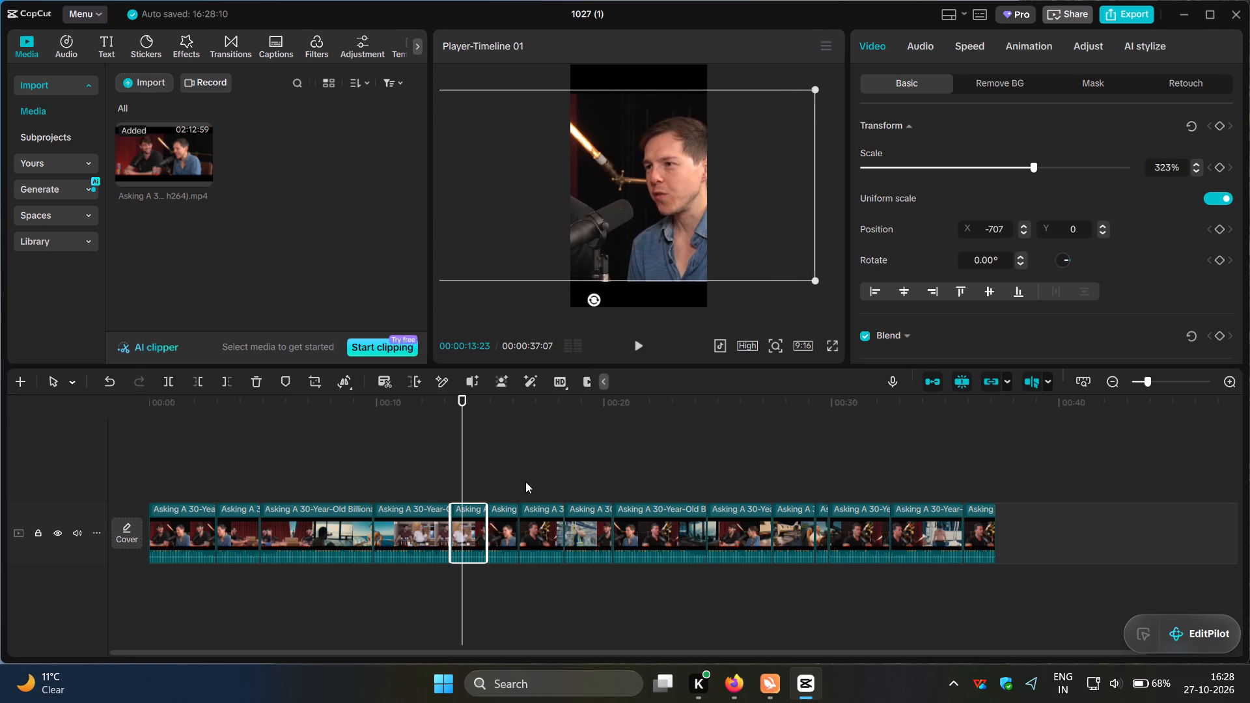
Scale the sixth clip up to about 305% and shift it to X about 141, framing the man in the black T-shirt.
click(510, 487)
click(501, 511)
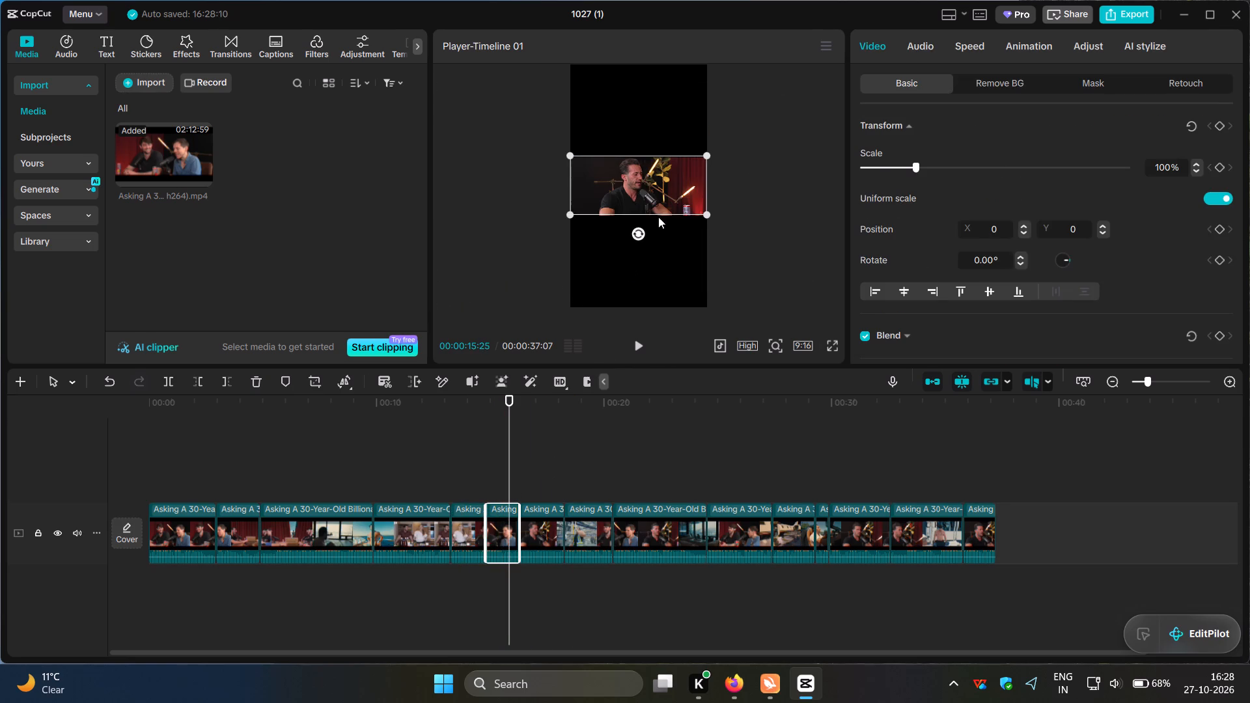
drag(566, 217, 361, 329)
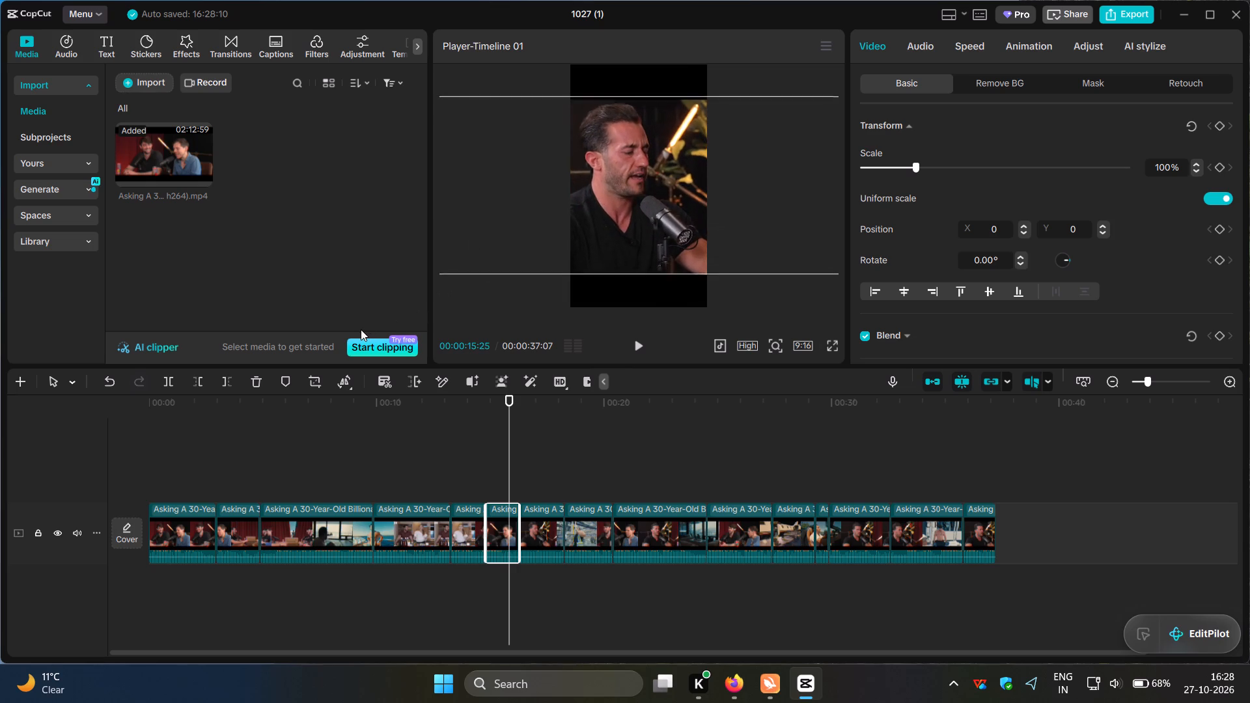
drag(361, 329, 357, 331)
drag(633, 209, 658, 214)
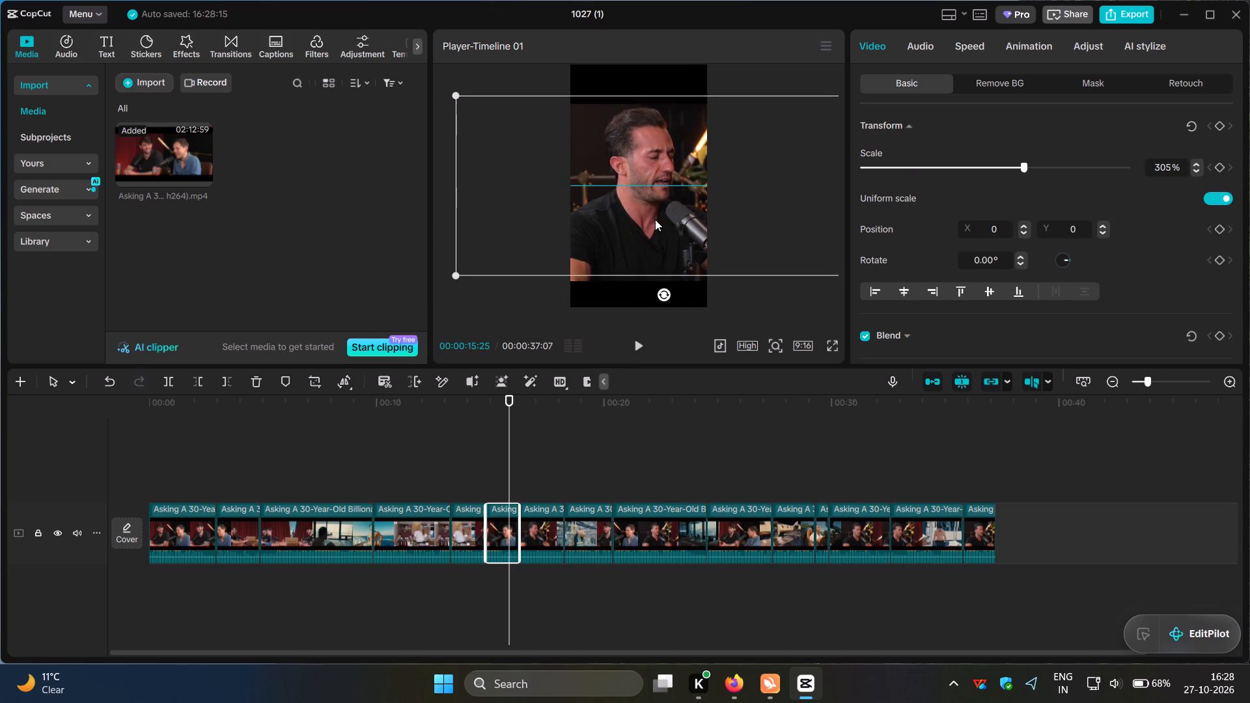
drag(648, 213, 632, 205)
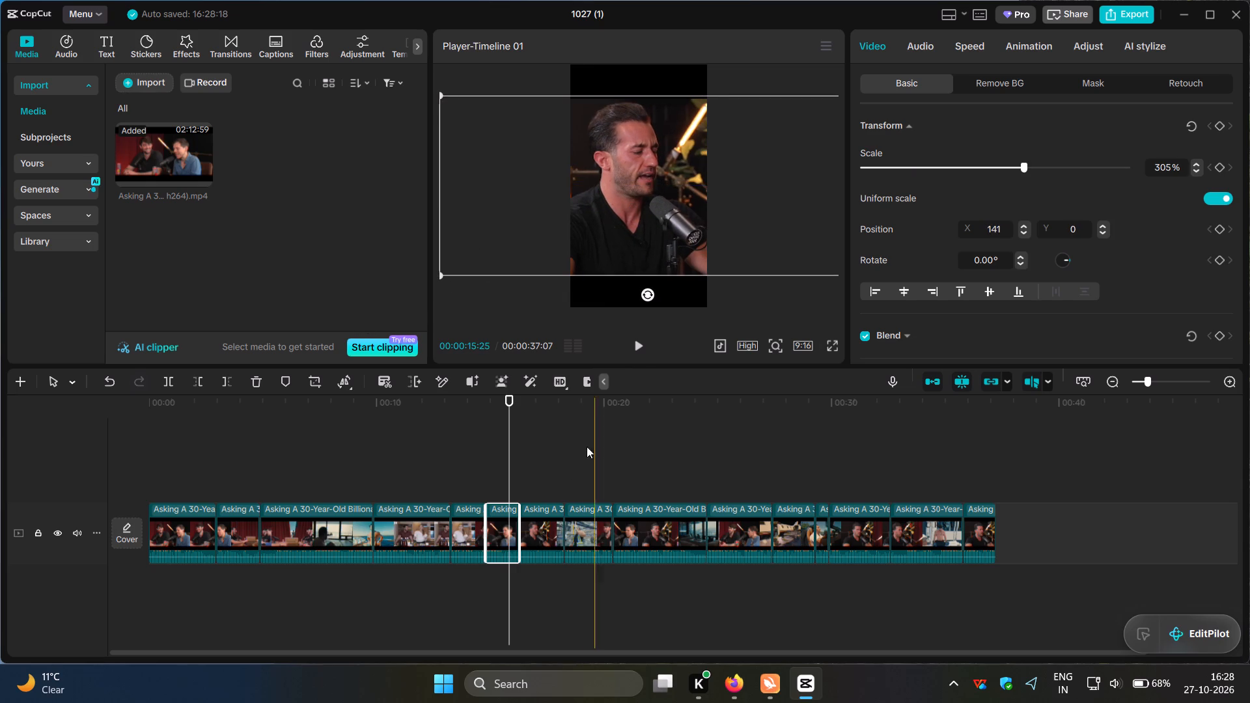
Scale the seventh clip, with the worker in the safety vest, up to about 313%, keeping it centred in the frame.
click(537, 482)
click(536, 508)
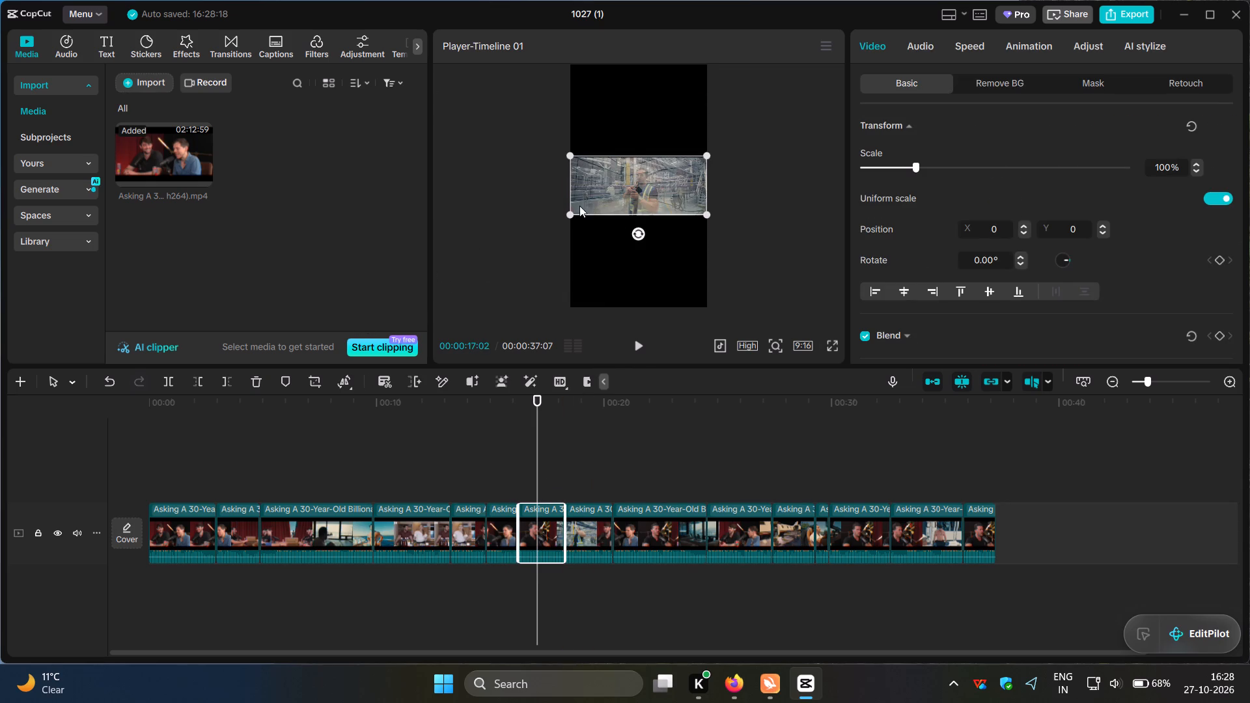
drag(568, 210, 390, 366)
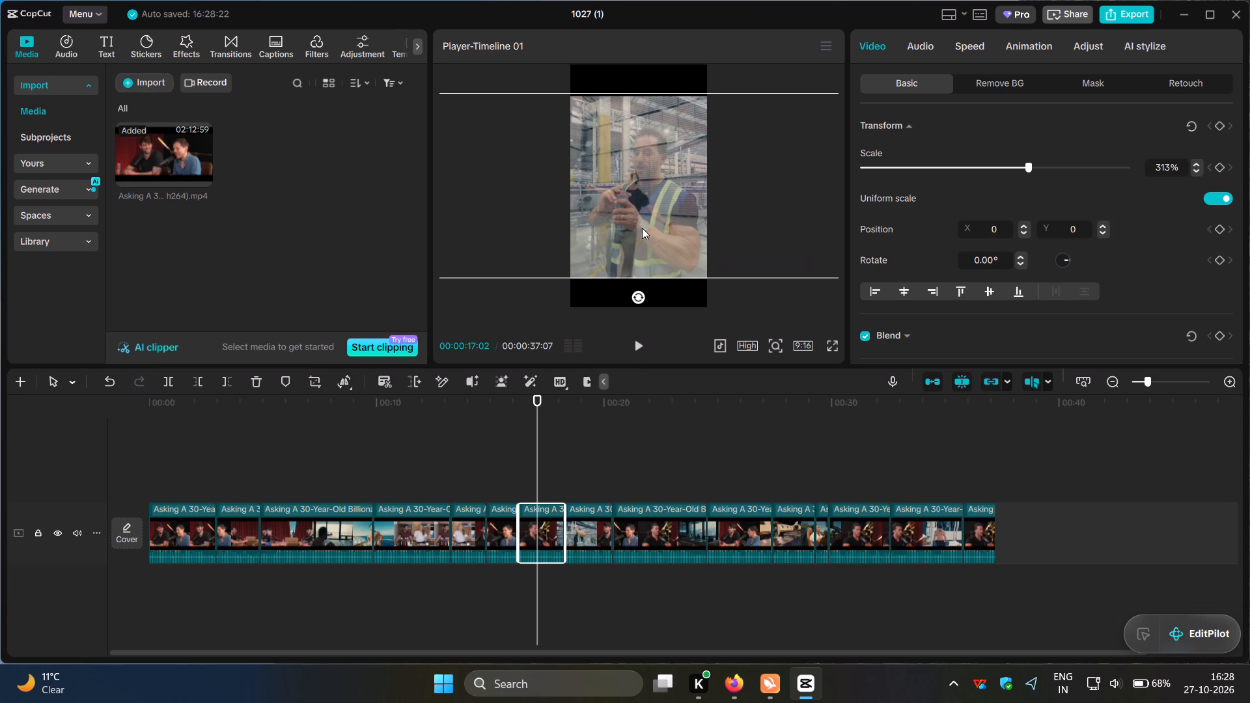
click(642, 228)
Scale the eighth clip up to about 312% and shift it to X about -797, towards the man in the blue shirt.
click(586, 488)
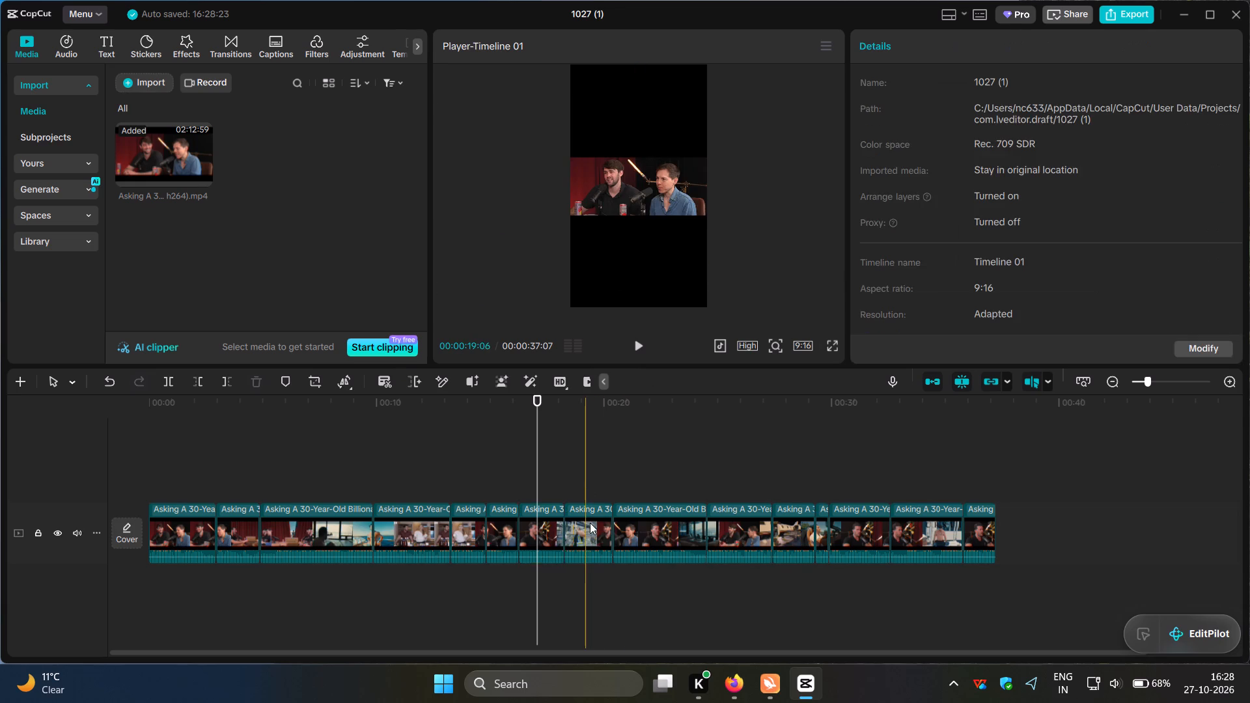
click(590, 523)
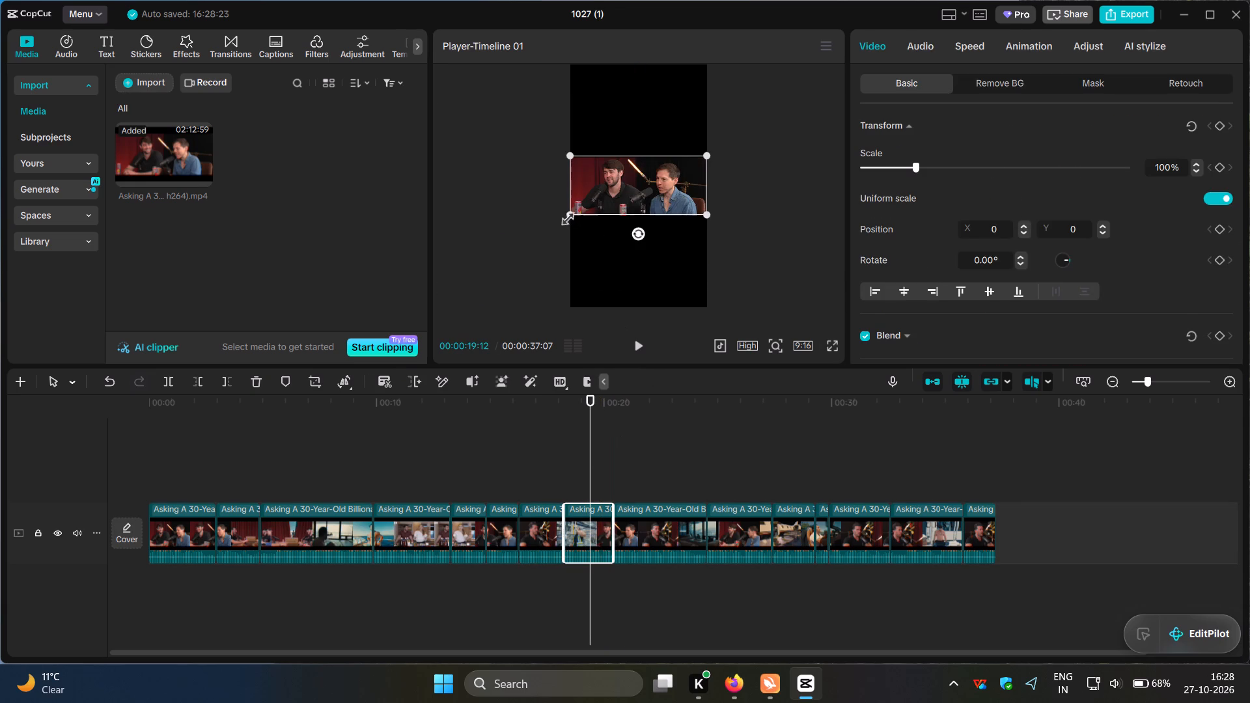
drag(565, 216, 481, 297)
drag(451, 318, 412, 341)
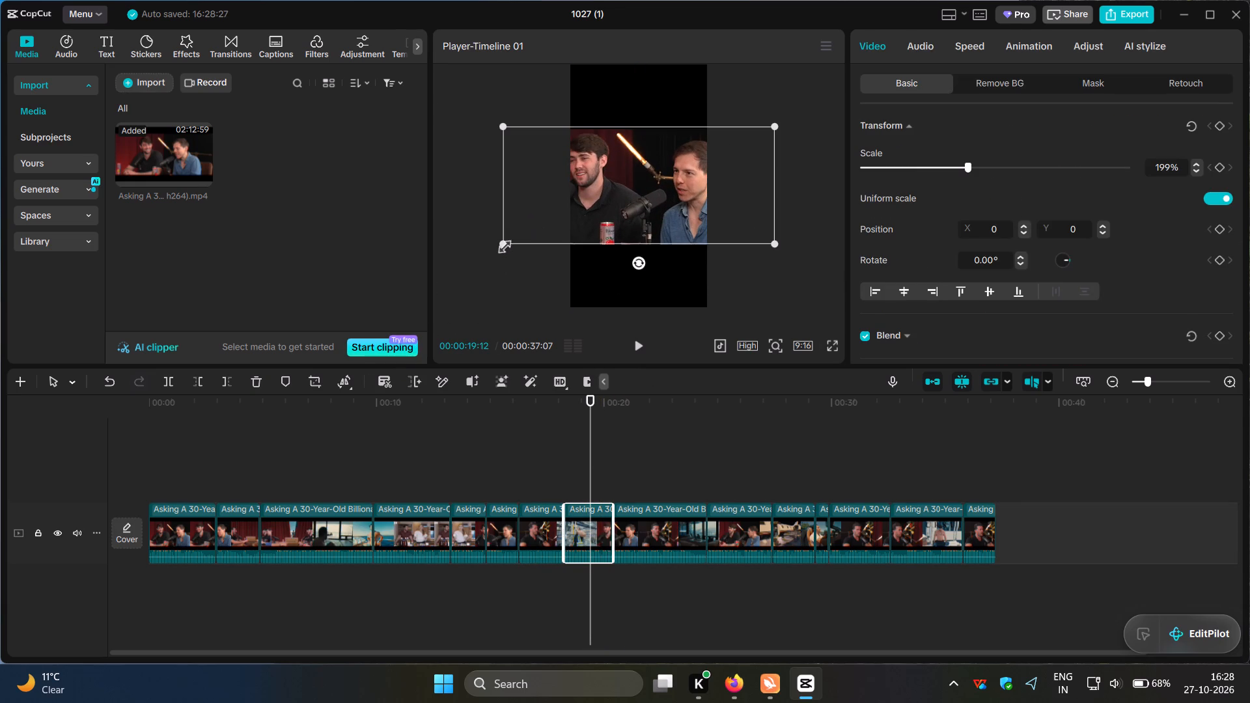
drag(501, 244, 387, 300)
drag(640, 214, 653, 214)
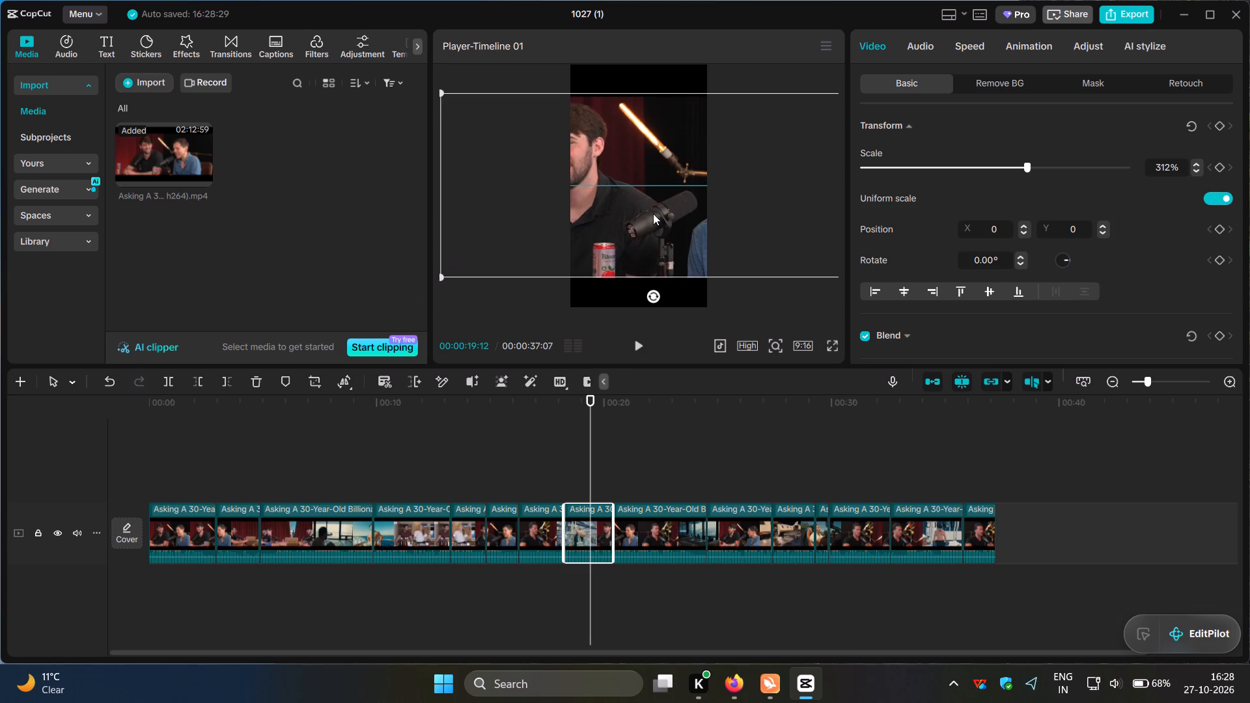
drag(653, 214, 590, 215)
Scale the ninth clip, with the mountain-view room, up to about 317% and shift it slightly to X about -77.
click(633, 510)
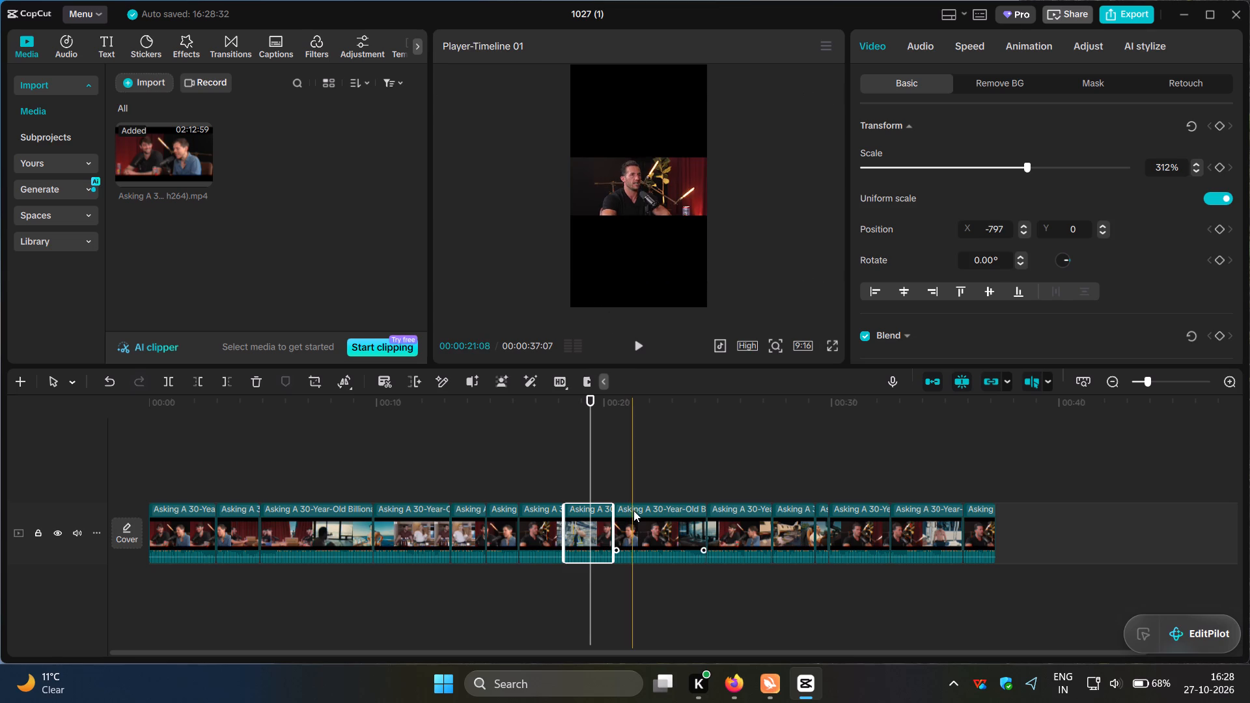
click(651, 480)
click(650, 523)
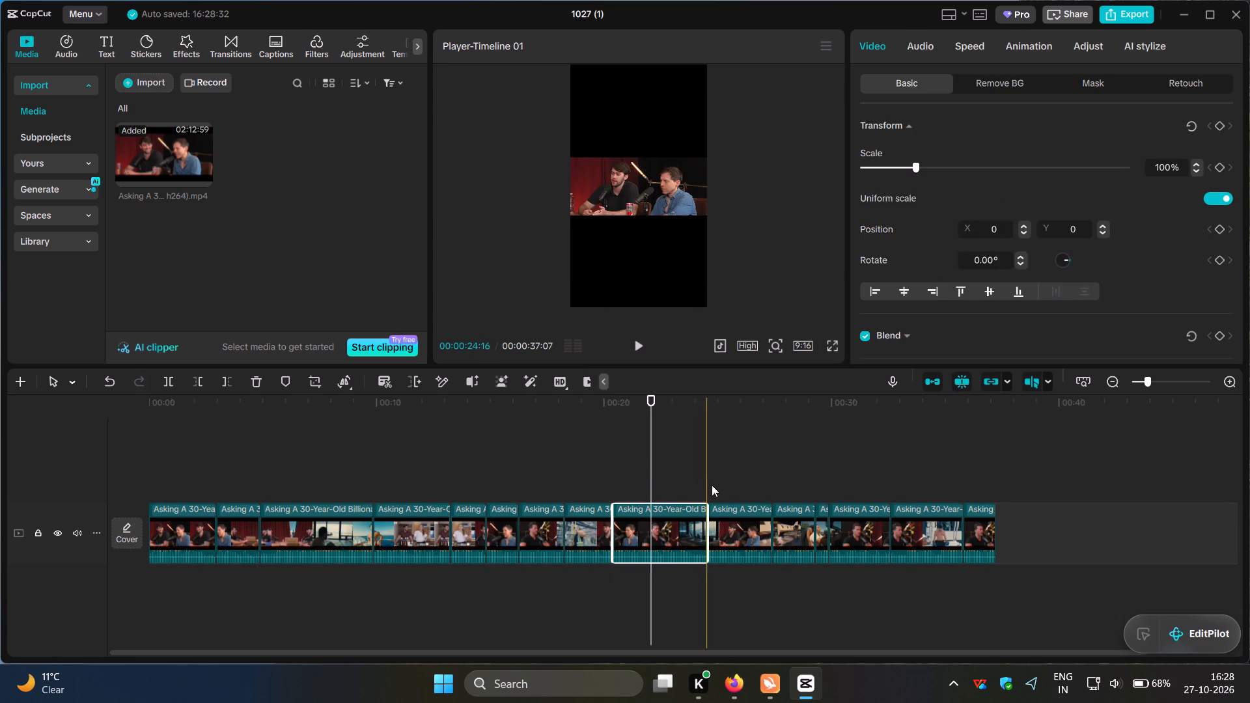
drag(564, 211, 400, 327)
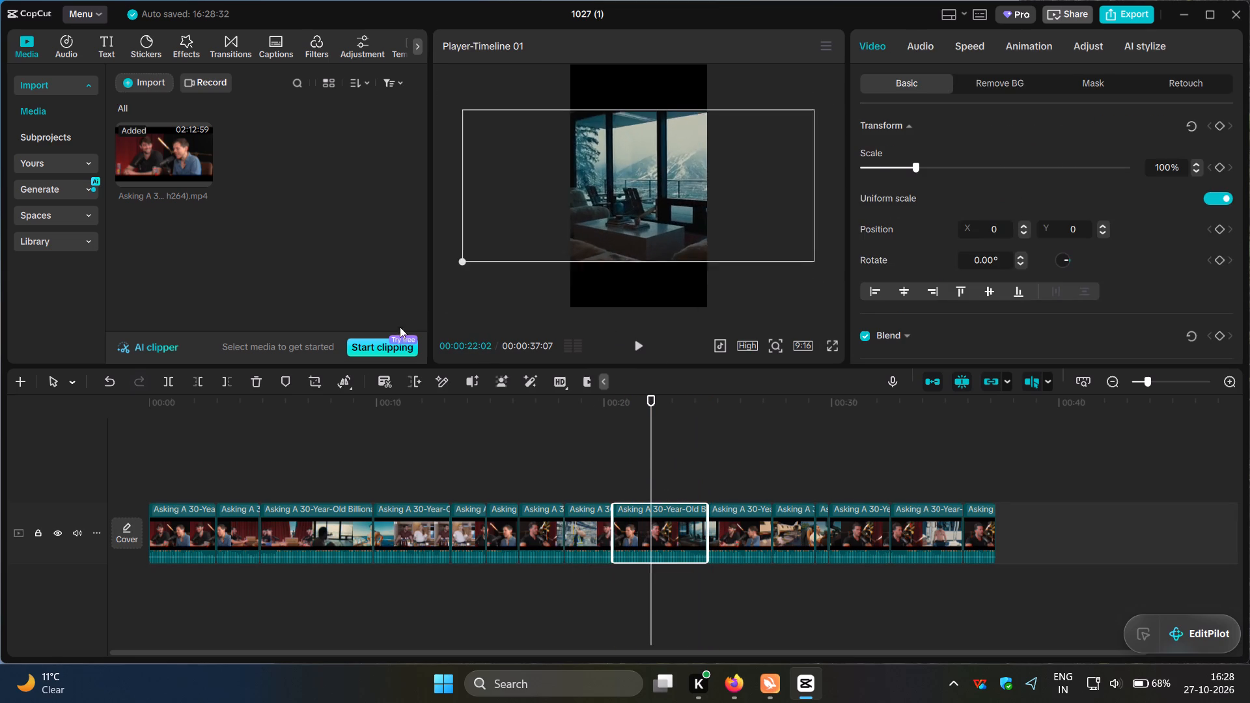
drag(400, 327, 355, 350)
click(650, 238)
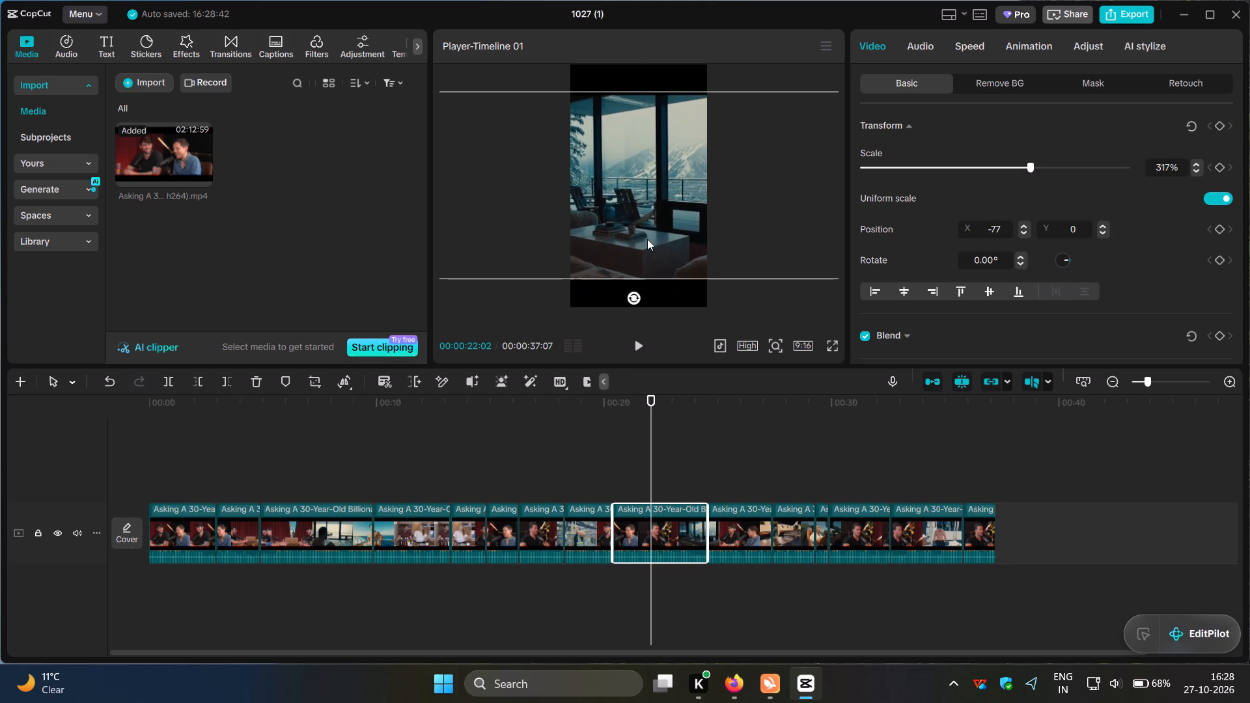
Scale up the tenth clip to fill most of the vertical frame and shift it towards the man in the blue shirt.
click(732, 504)
drag(734, 488, 734, 499)
click(736, 522)
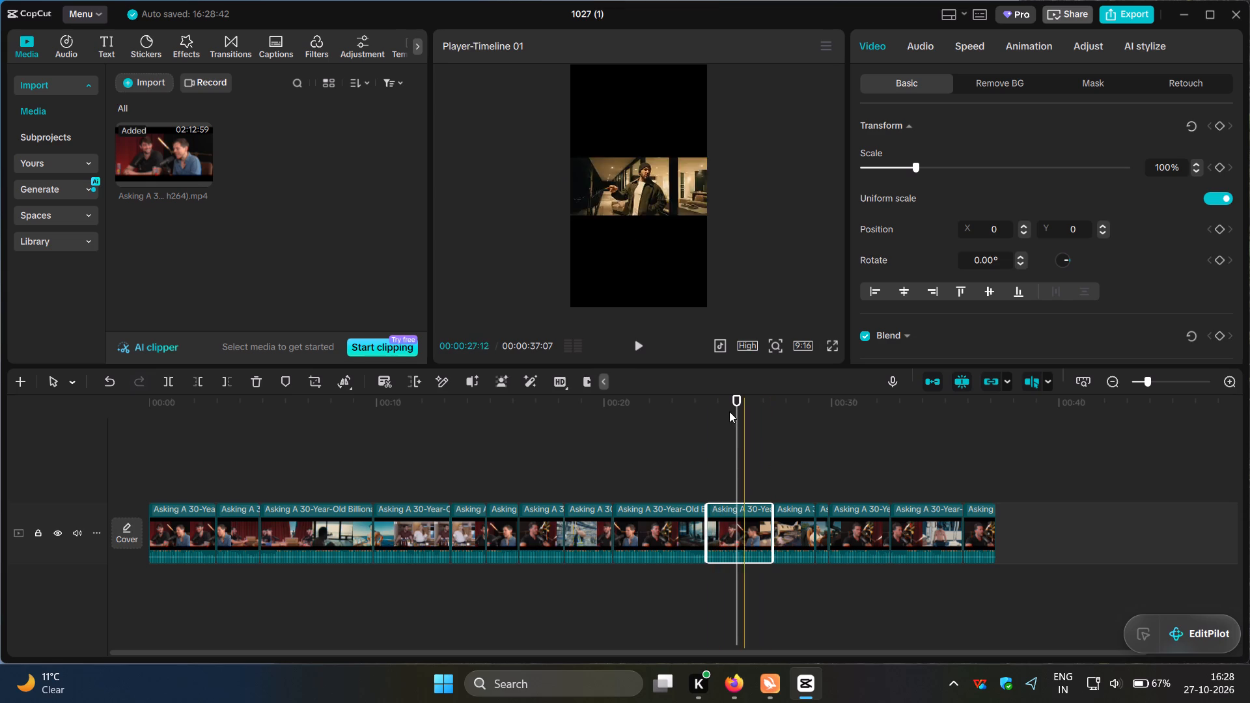
drag(564, 213, 398, 377)
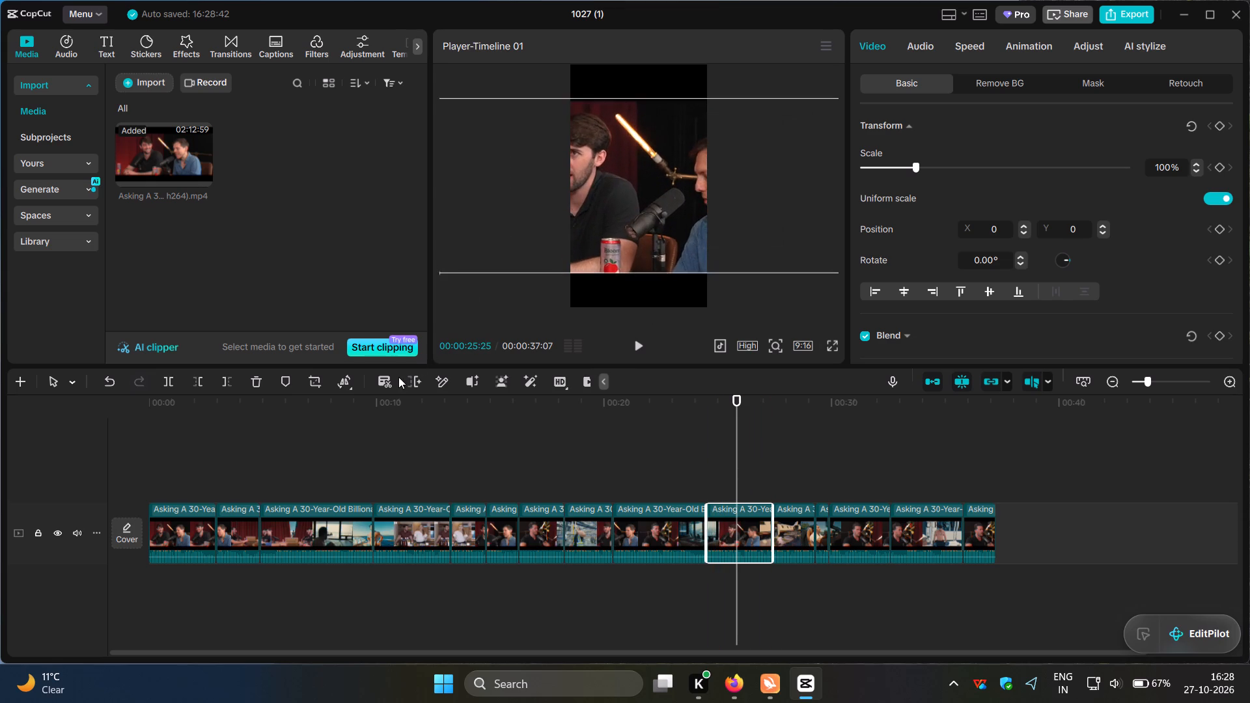
drag(398, 377, 388, 387)
drag(660, 237, 592, 241)
Scale the eleventh clip, with the man driving the car, up to about 326%, keeping it centred in the frame.
click(798, 481)
click(792, 521)
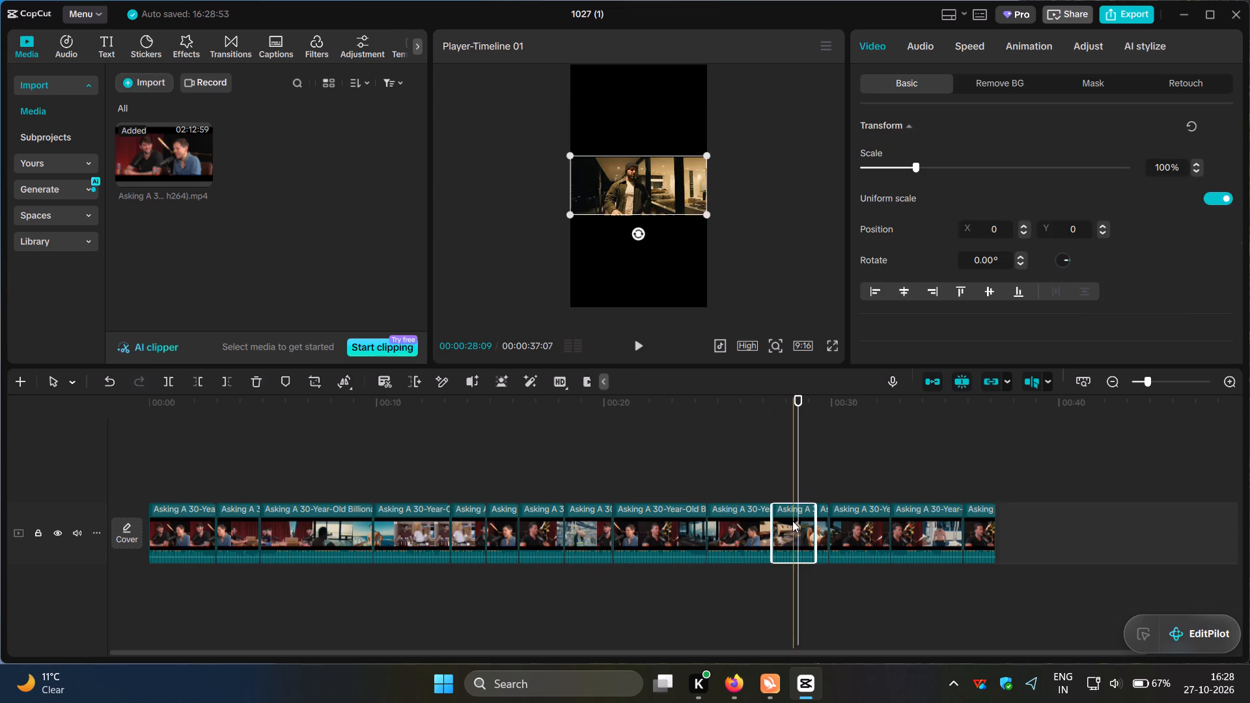
drag(572, 219, 509, 275)
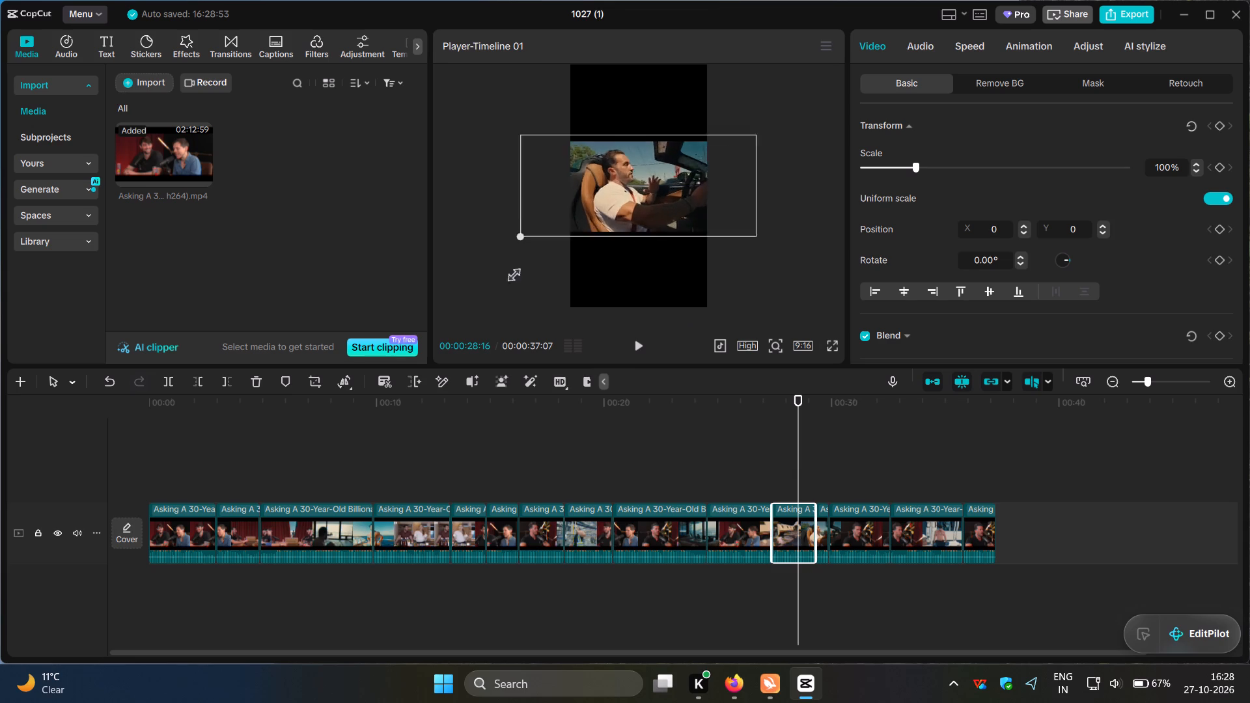
drag(509, 275, 393, 406)
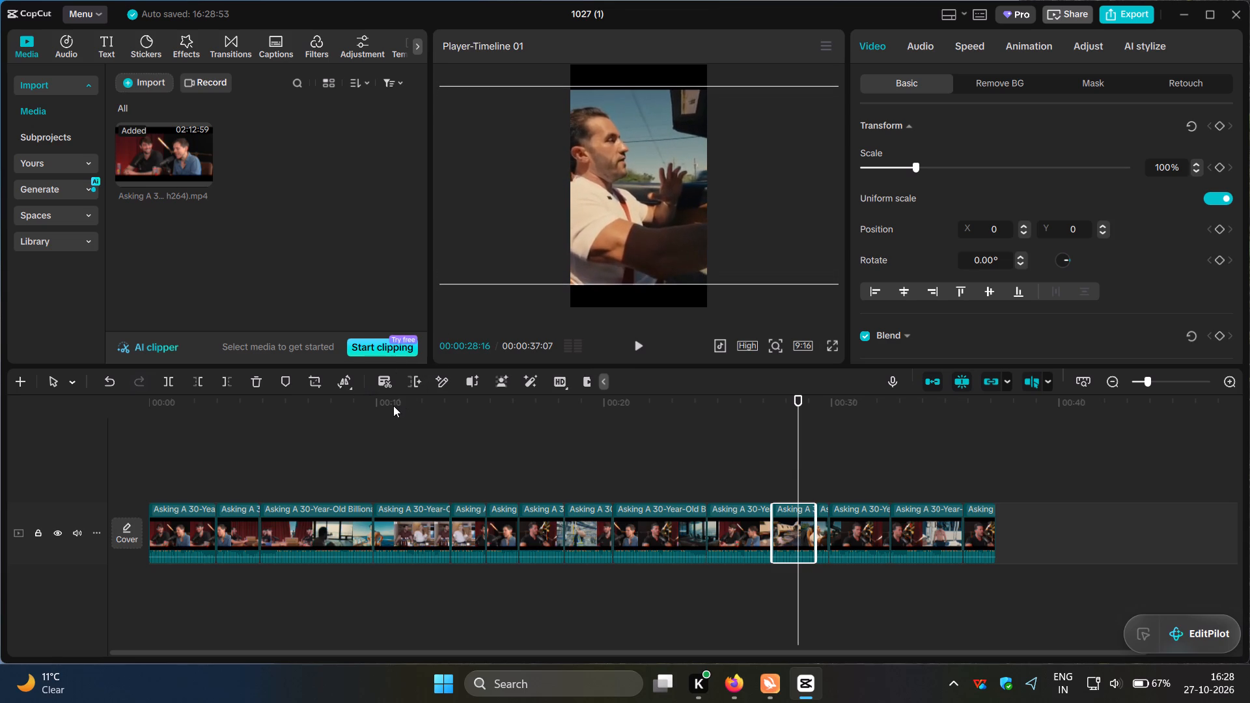
drag(393, 406, 404, 404)
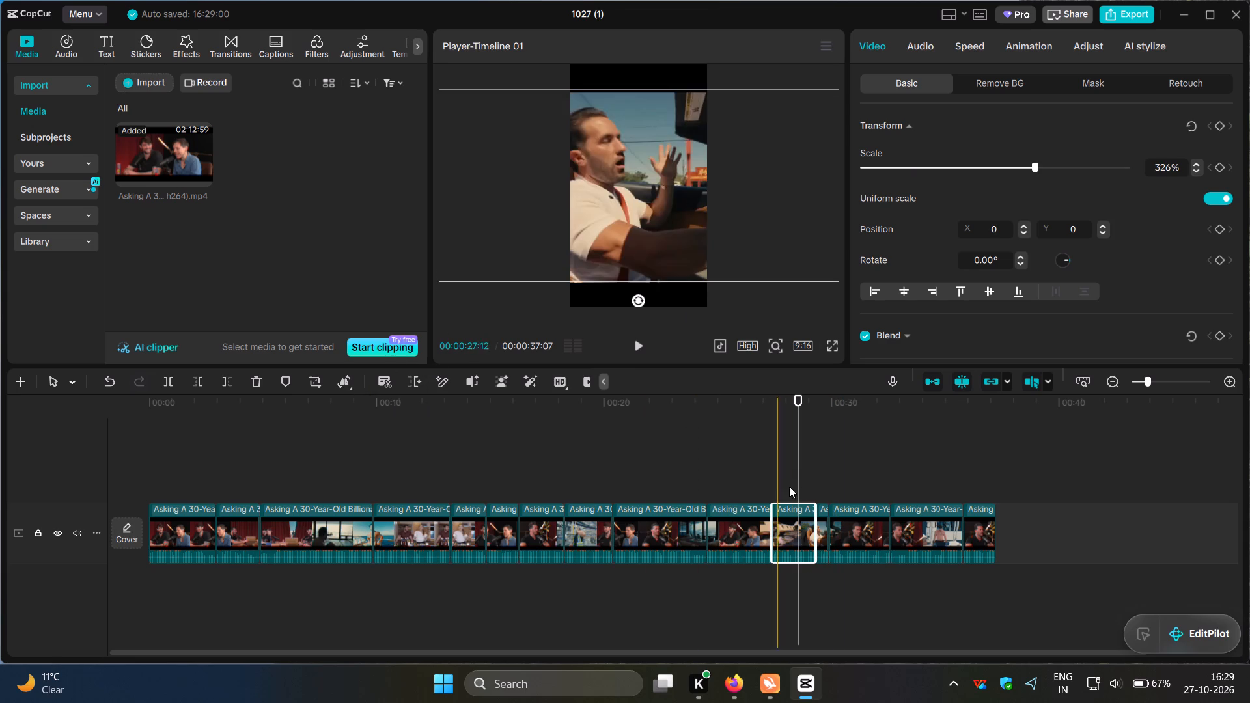
Scale the short twelfth clip up to about 293% and shift it to X about 1389, framing the man in the black shirt.
click(822, 506)
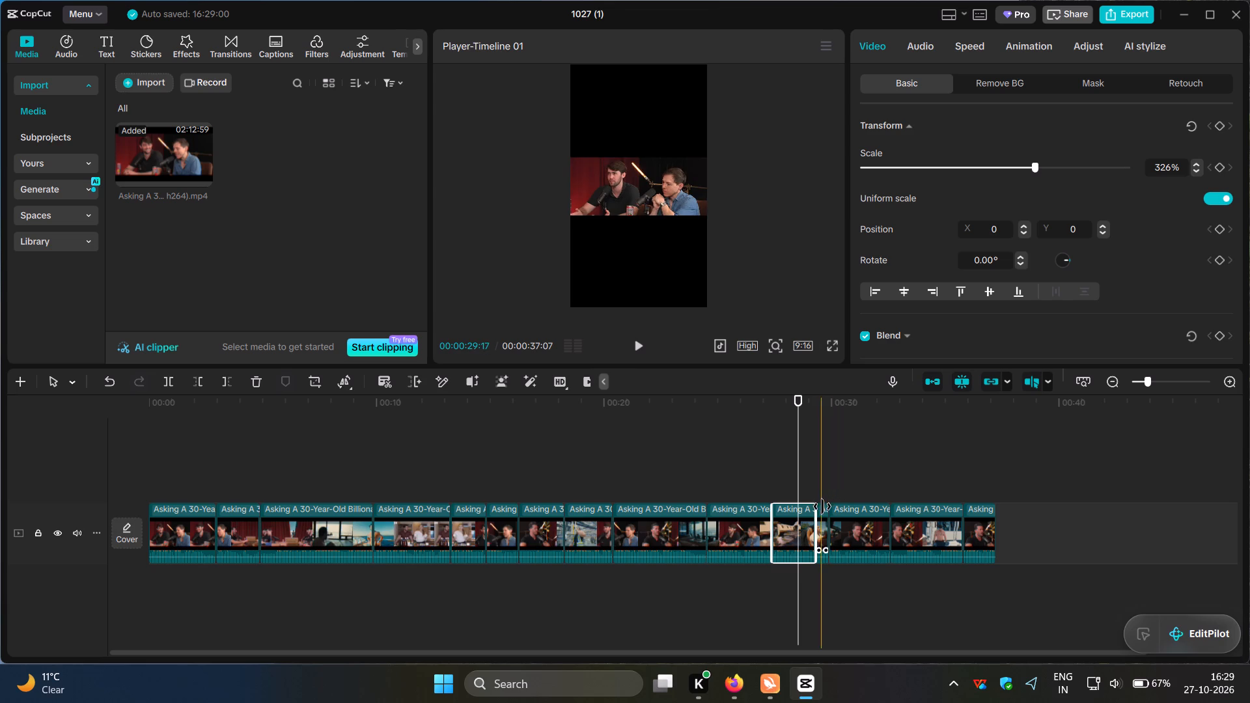
click(823, 495)
click(823, 503)
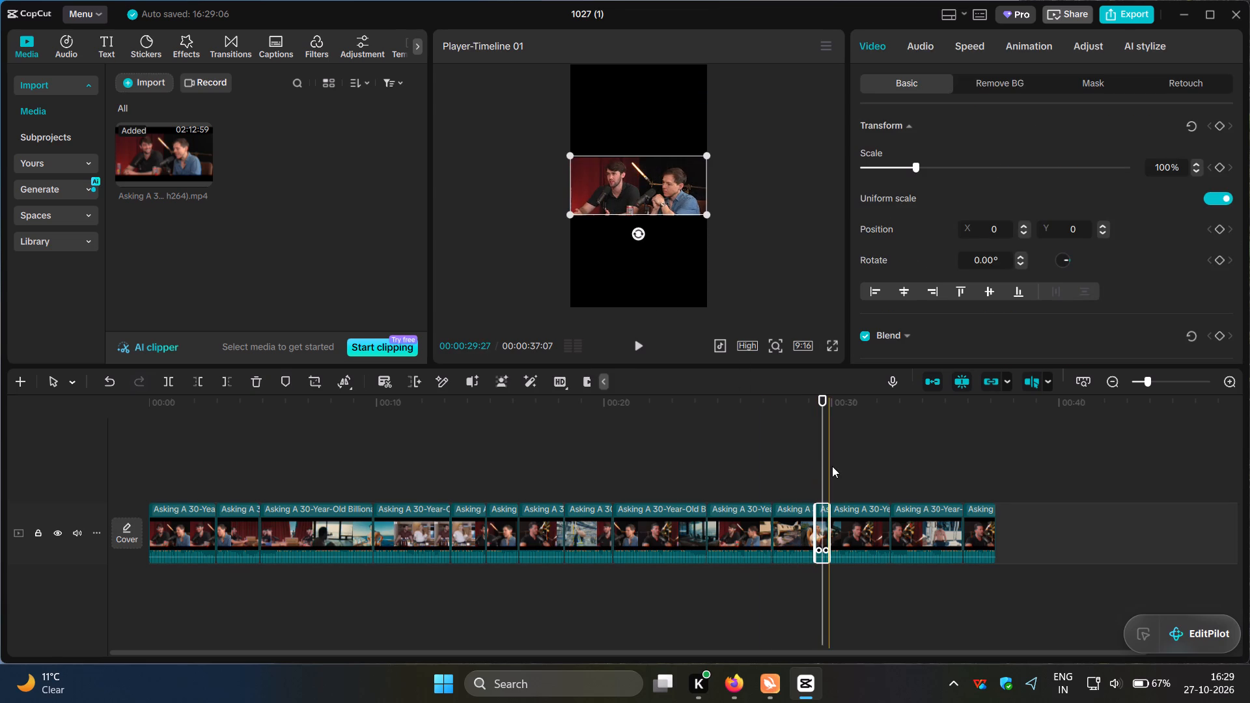
drag(703, 212, 770, 335)
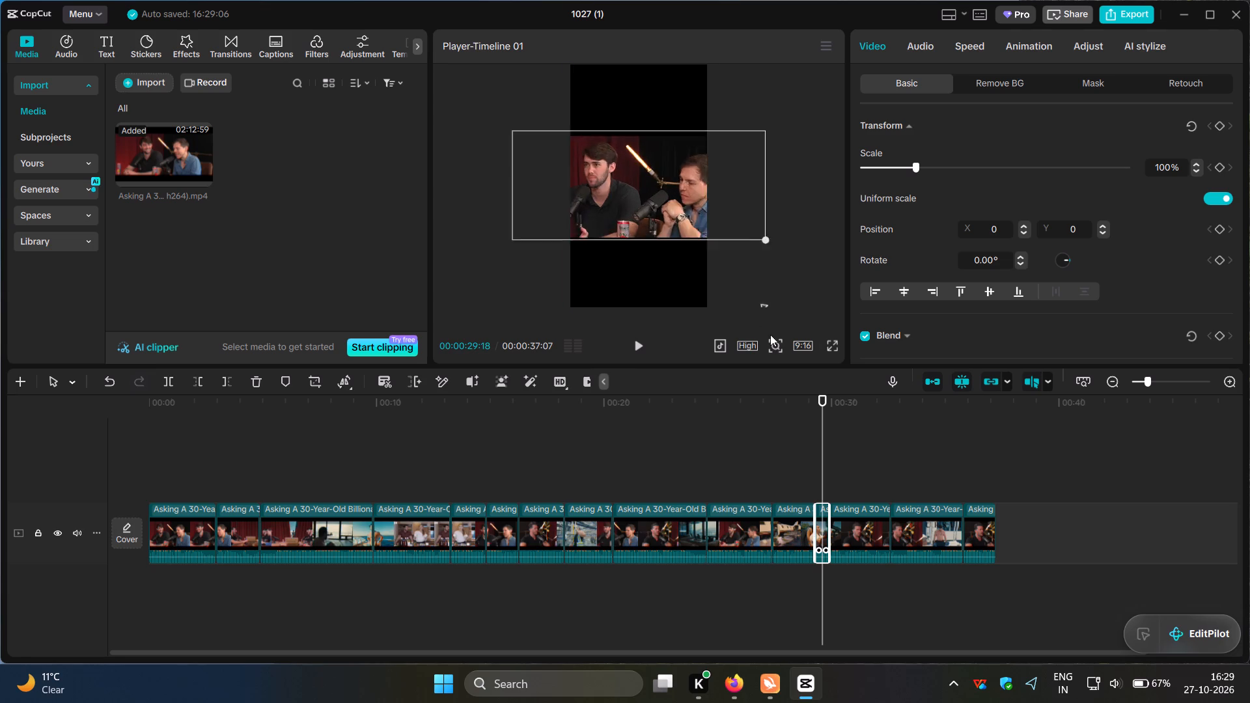
drag(770, 335, 815, 429)
drag(638, 238, 719, 244)
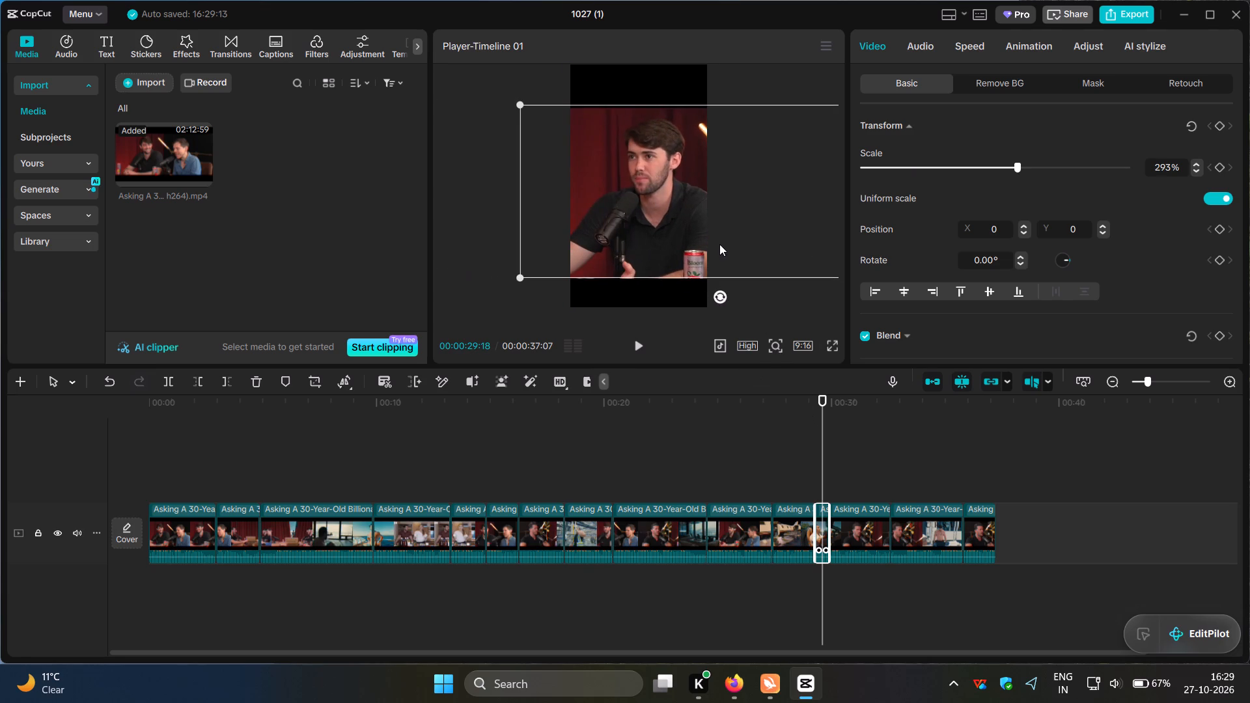
drag(719, 244, 727, 238)
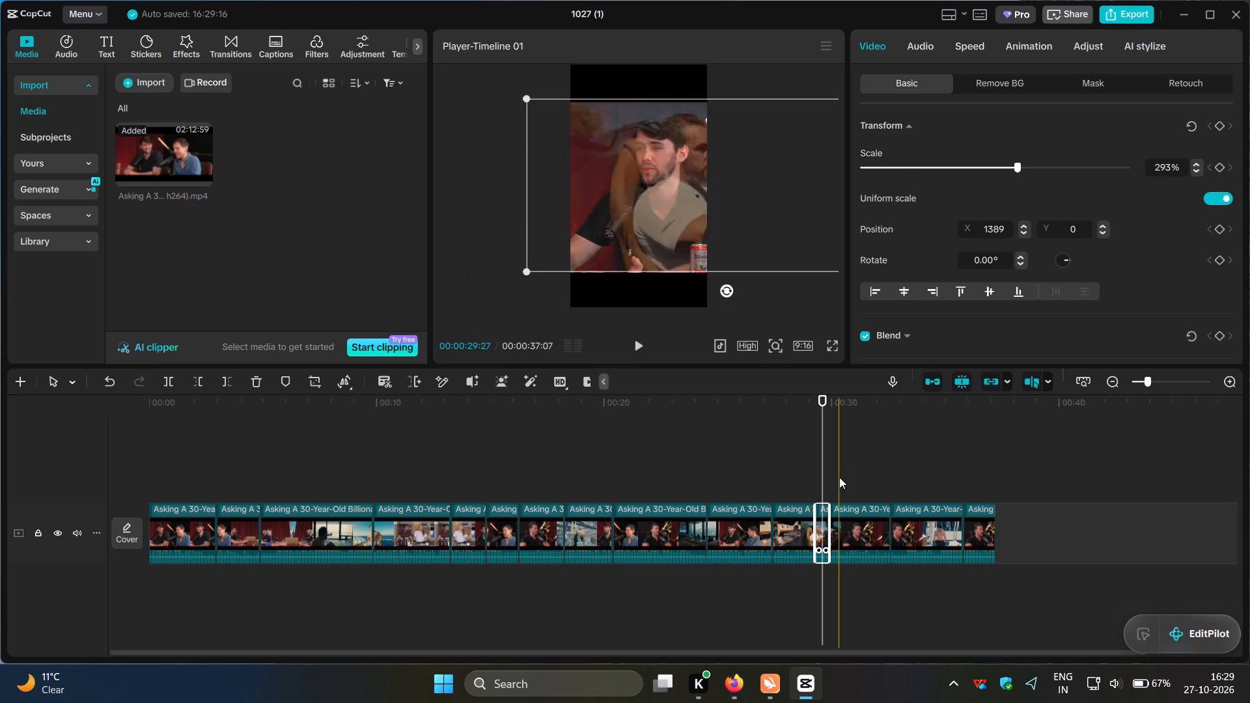
Scale up the thirteenth clip to match the other shots and shift it slightly to centre the man in the black T-shirt.
click(849, 489)
click(856, 518)
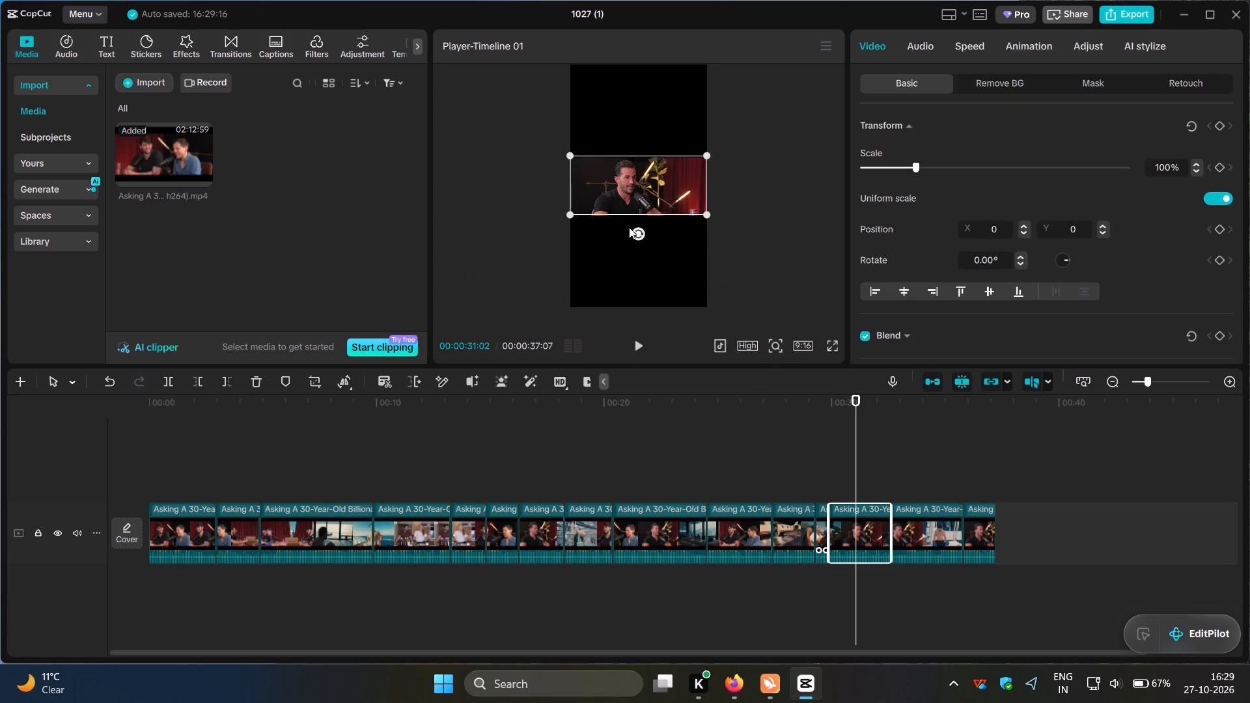
drag(567, 211, 426, 394)
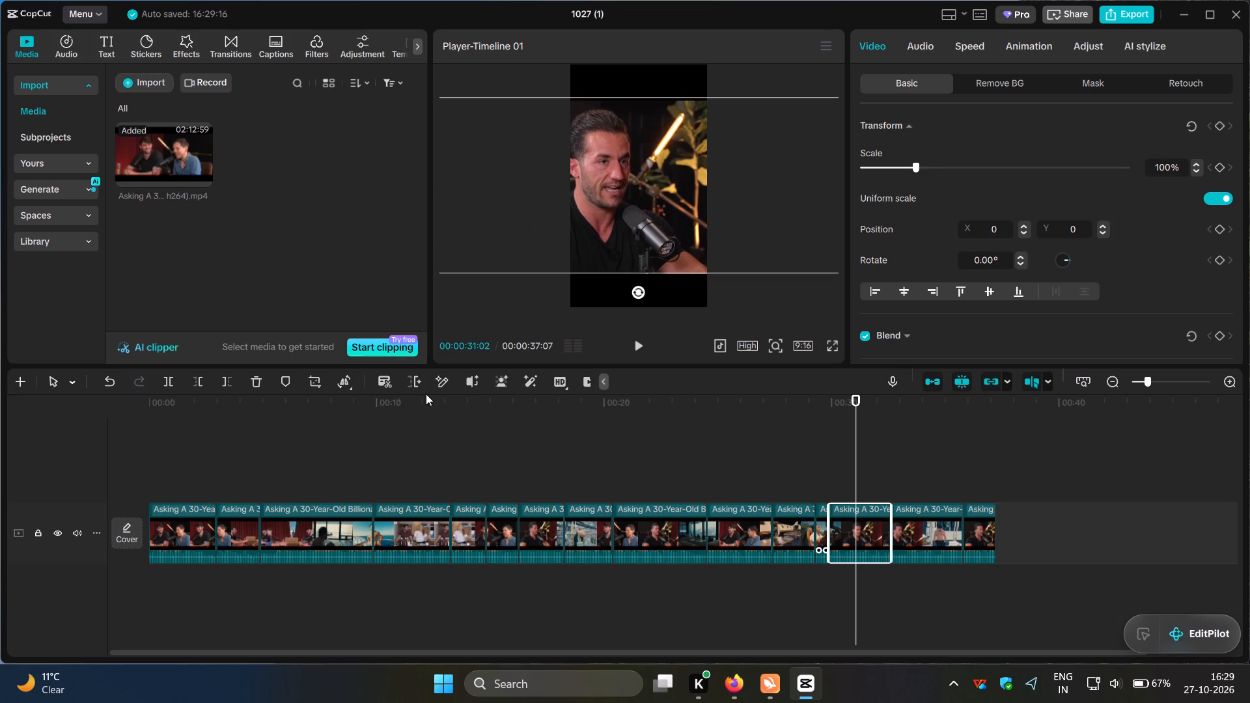
drag(668, 230, 689, 223)
Scale the fourteenth clip up to about 307% and shift it to X about 321, centring the shirtless man with dumbbells.
click(919, 487)
click(917, 524)
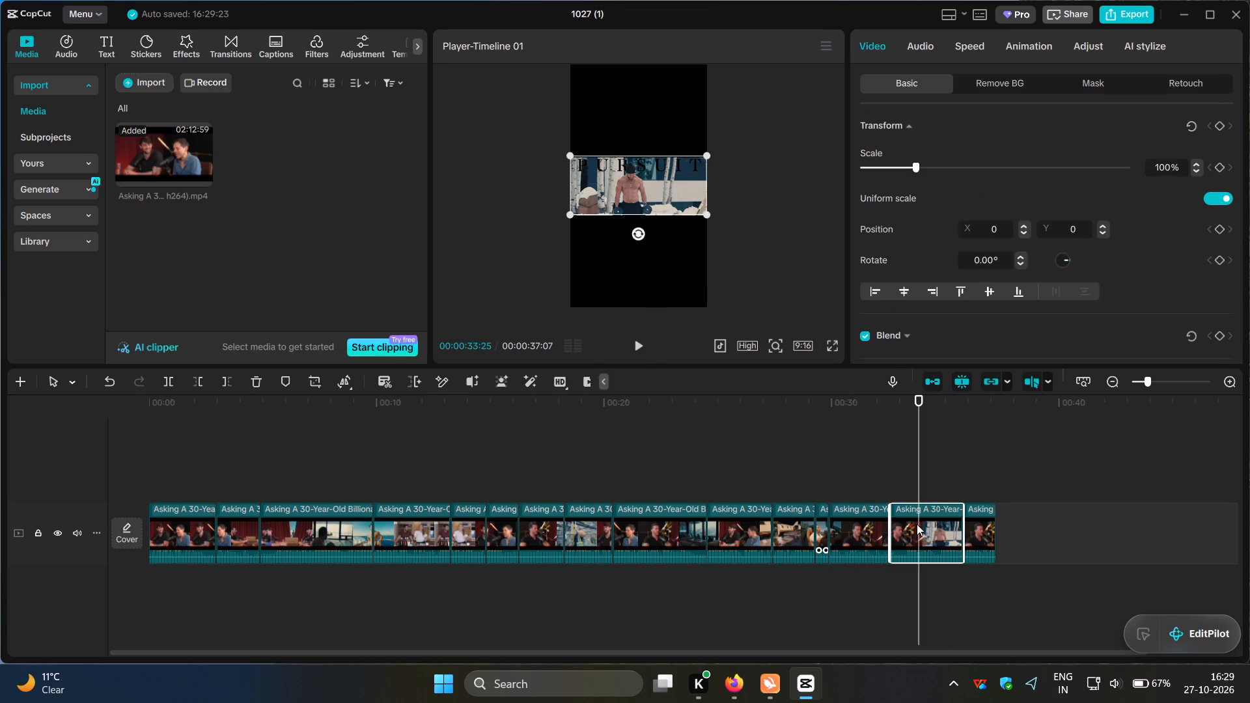
drag(572, 218, 393, 355)
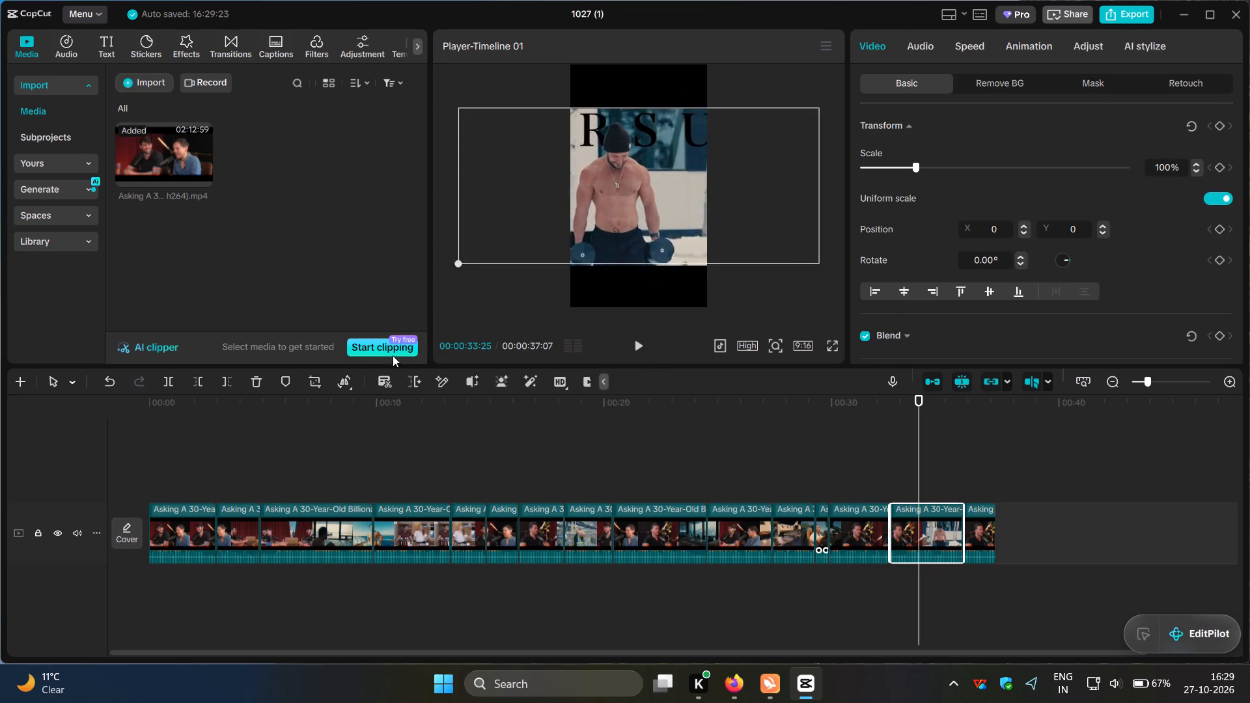
drag(393, 355, 365, 372)
drag(630, 256, 591, 258)
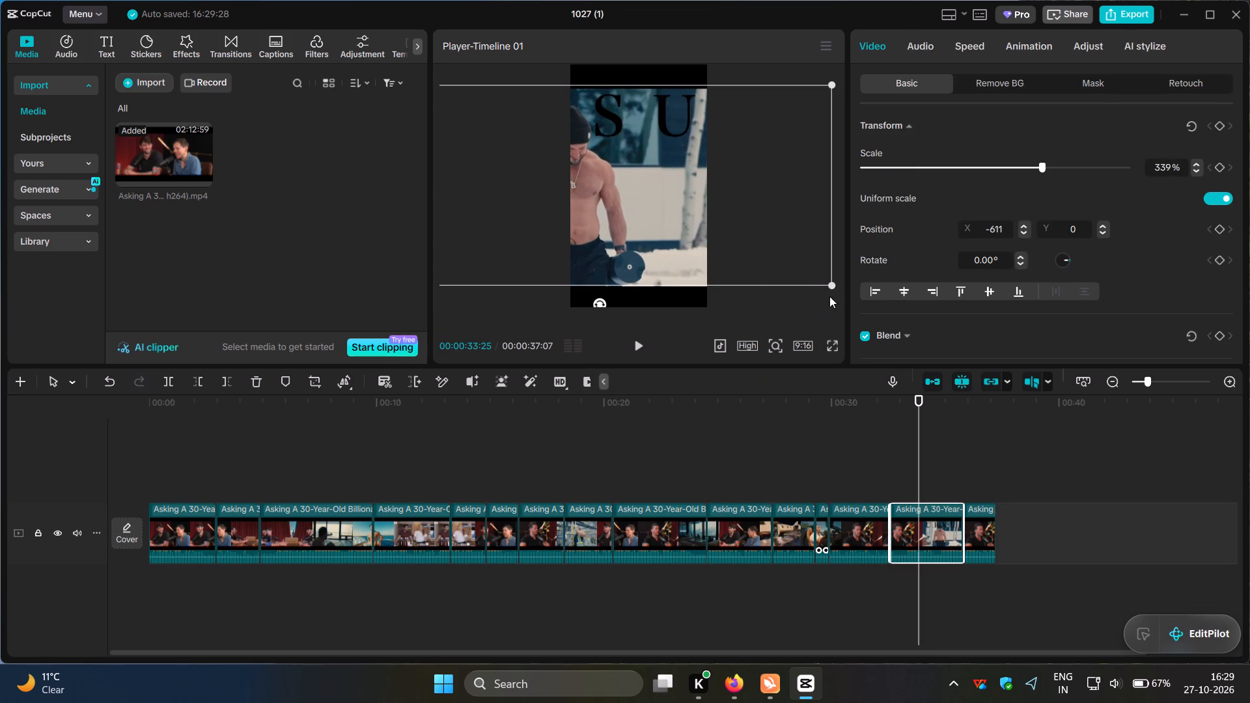
drag(831, 288, 798, 271)
drag(611, 248, 676, 245)
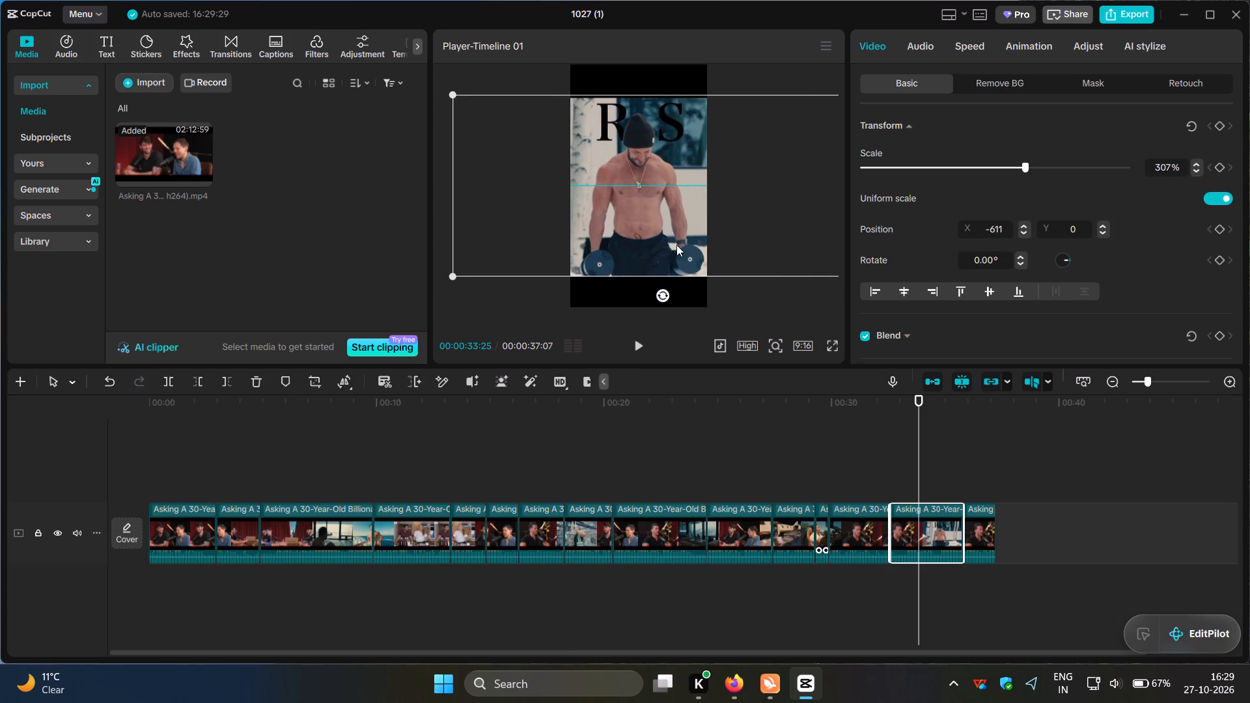
drag(676, 245, 671, 244)
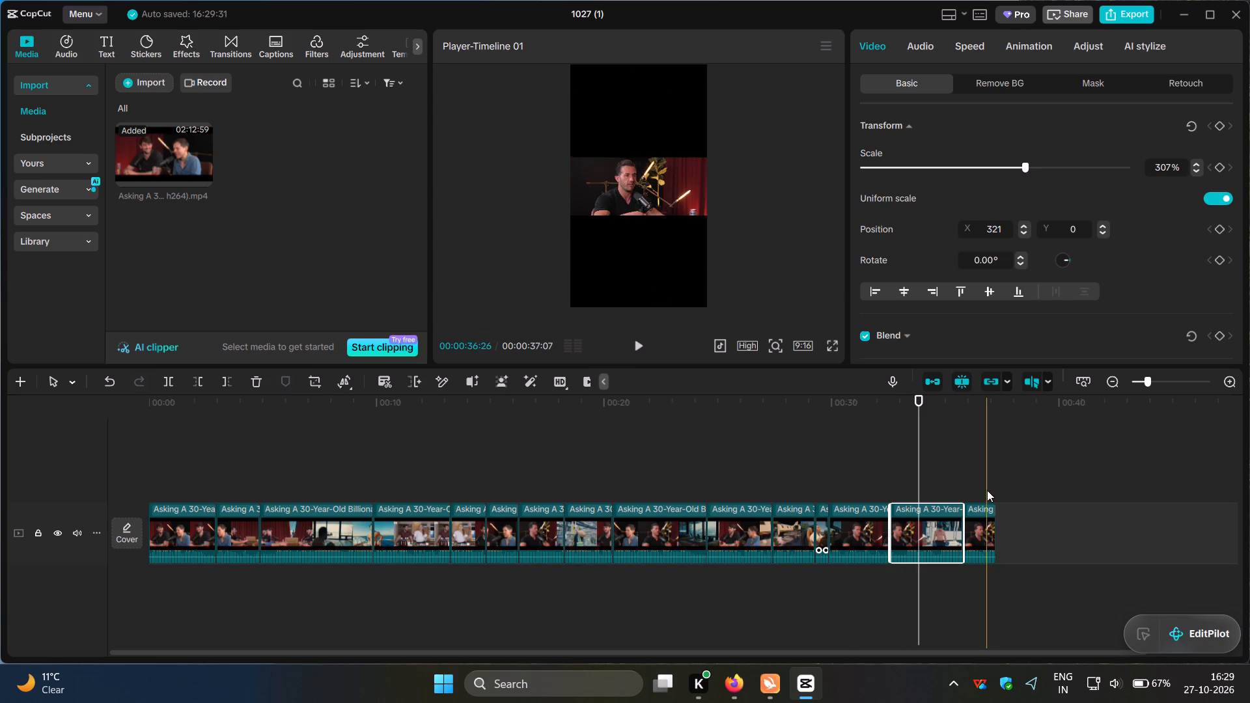
Scale the fifteenth and last clip, with the man in the black T-shirt, up to about 294%, keeping it centred.
click(987, 490)
click(984, 501)
click(984, 513)
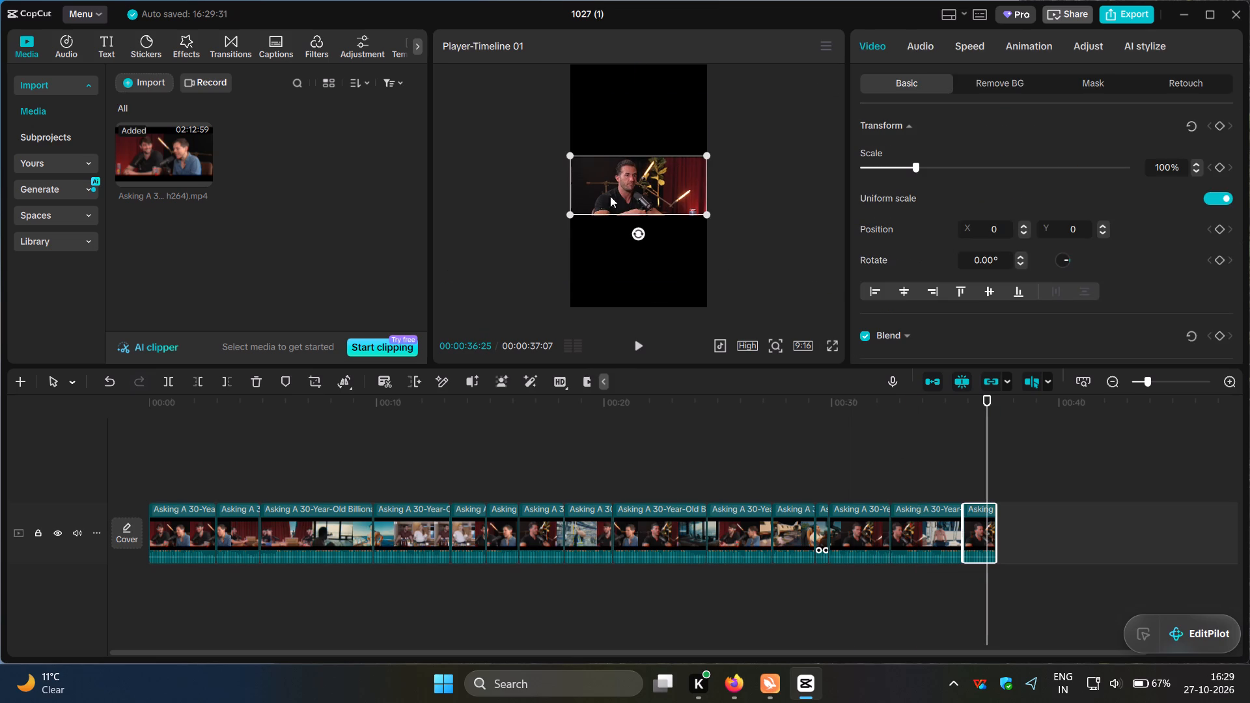
drag(566, 212, 398, 359)
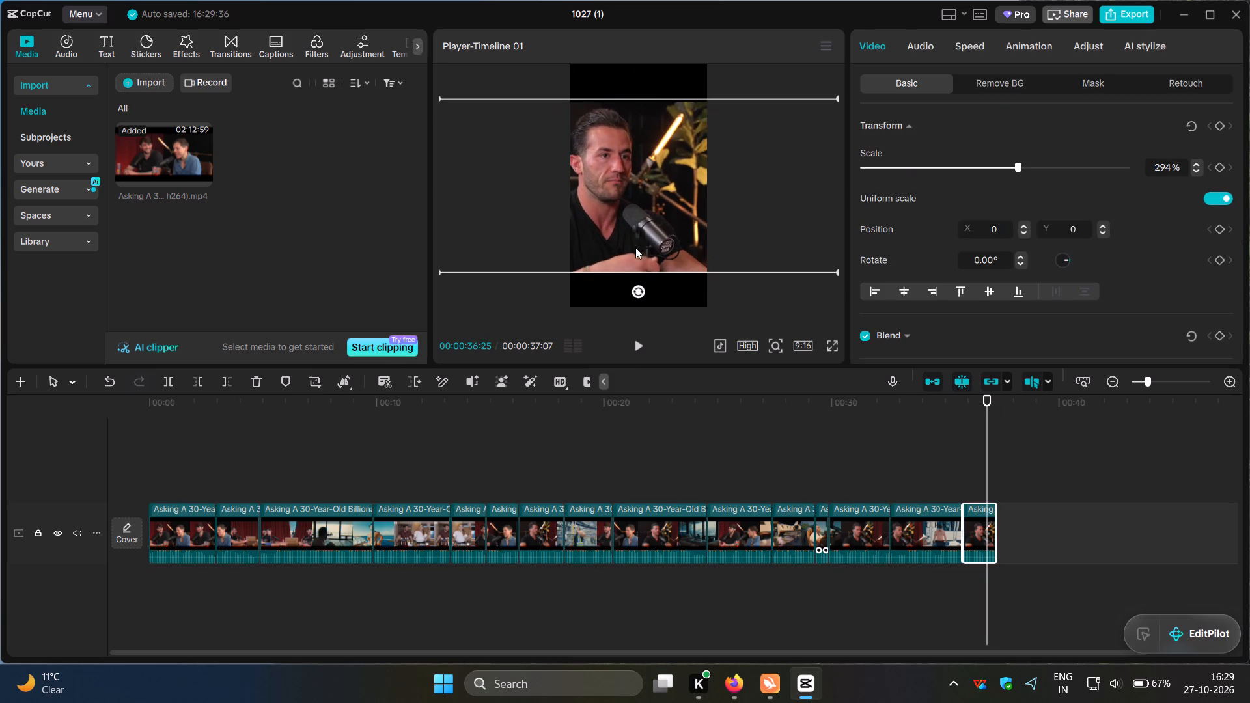
Play the reframed edit full screen from the start of the timeline to review the framing.
click(976, 470)
drag(976, 470, 934, 470)
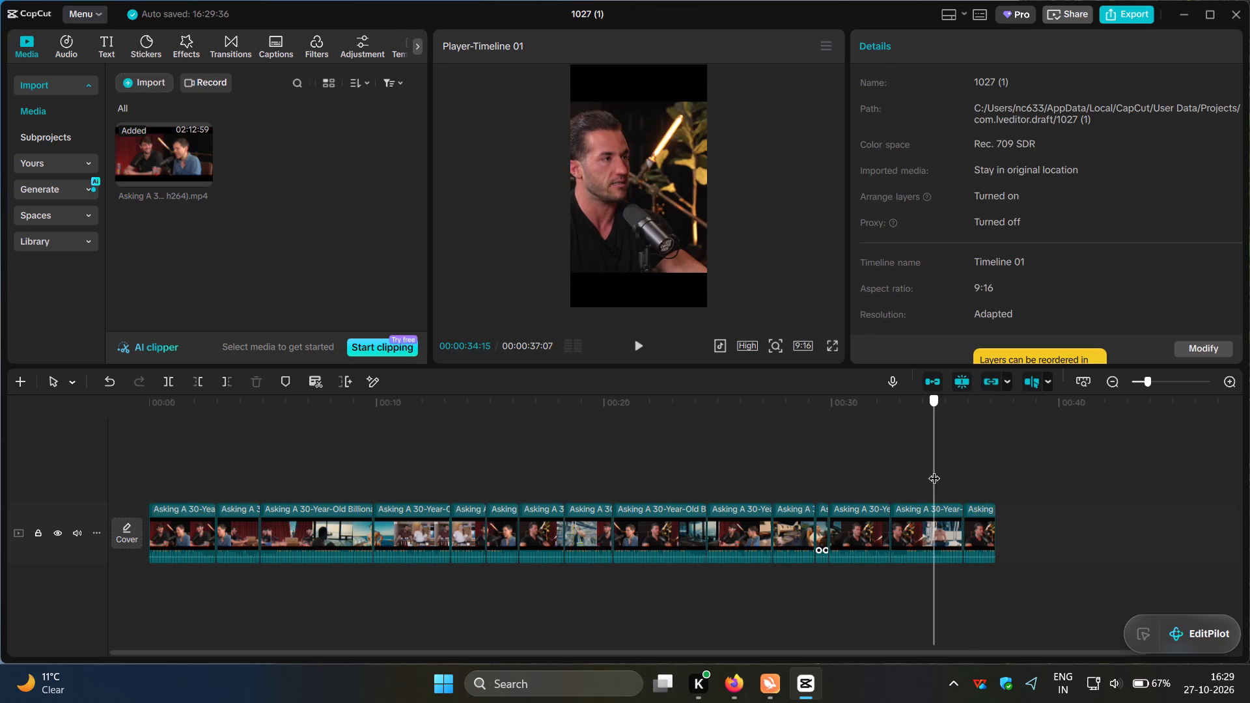
drag(934, 470, 122, 452)
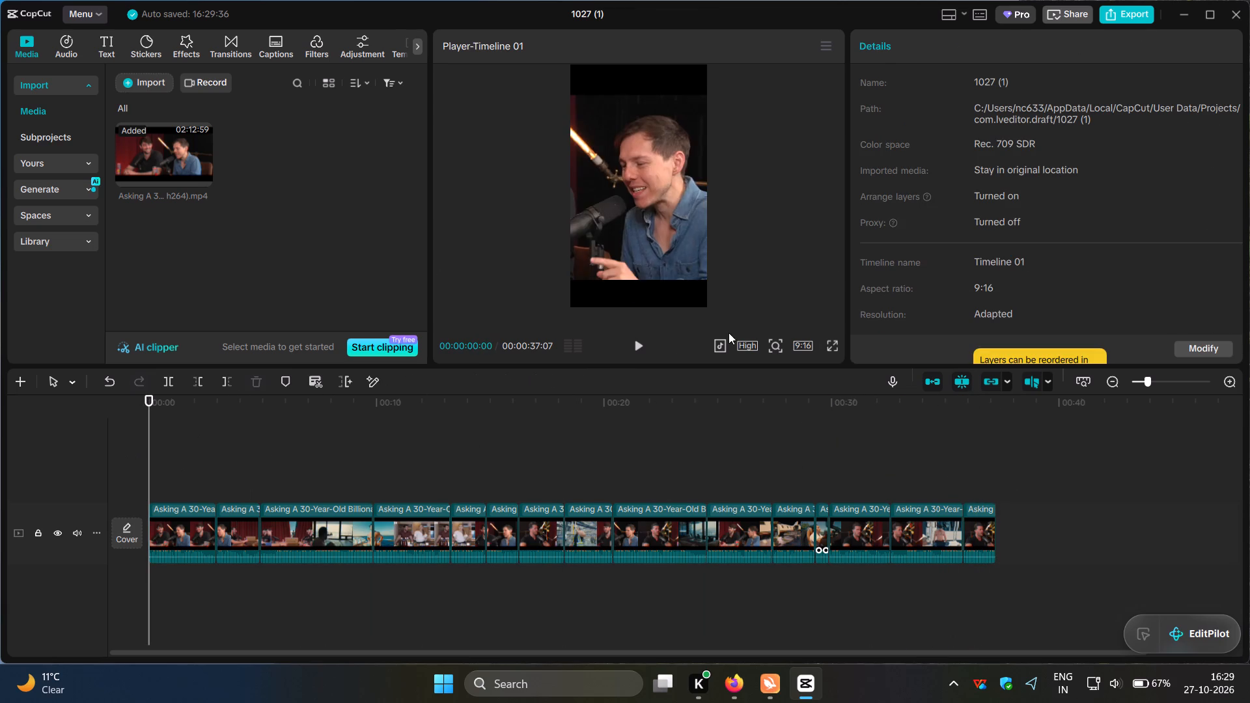
click(833, 351)
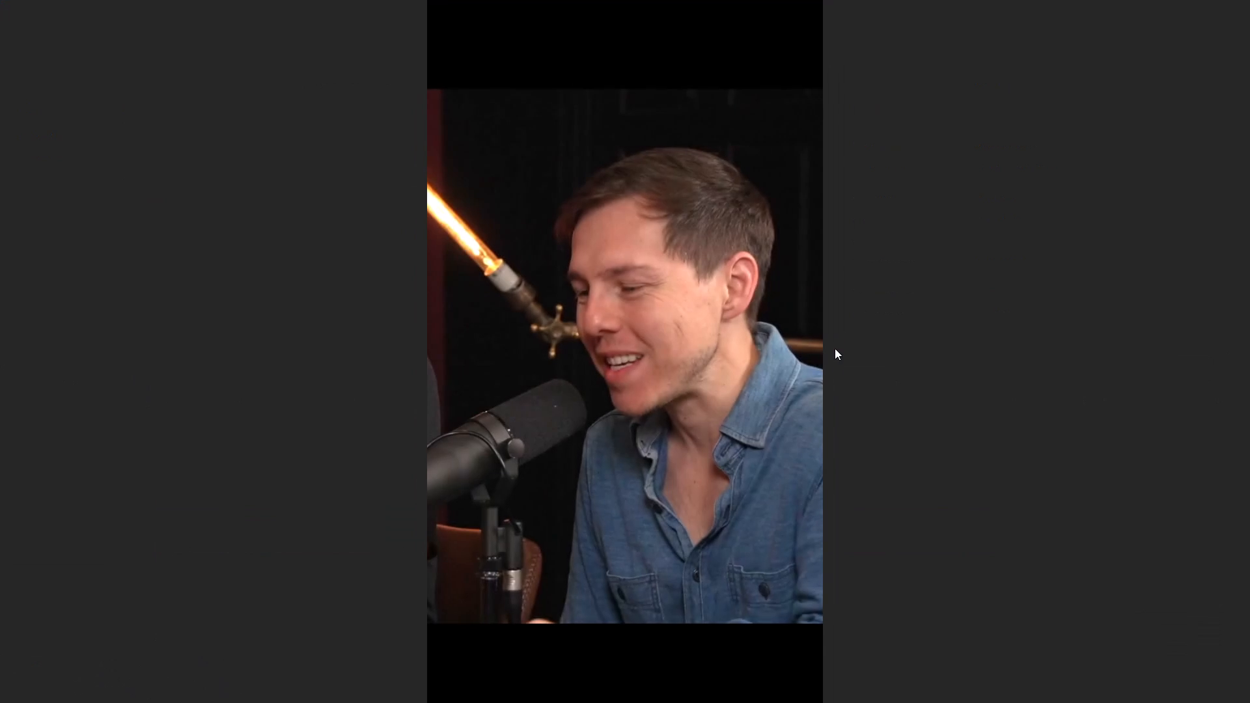
click(398, 633)
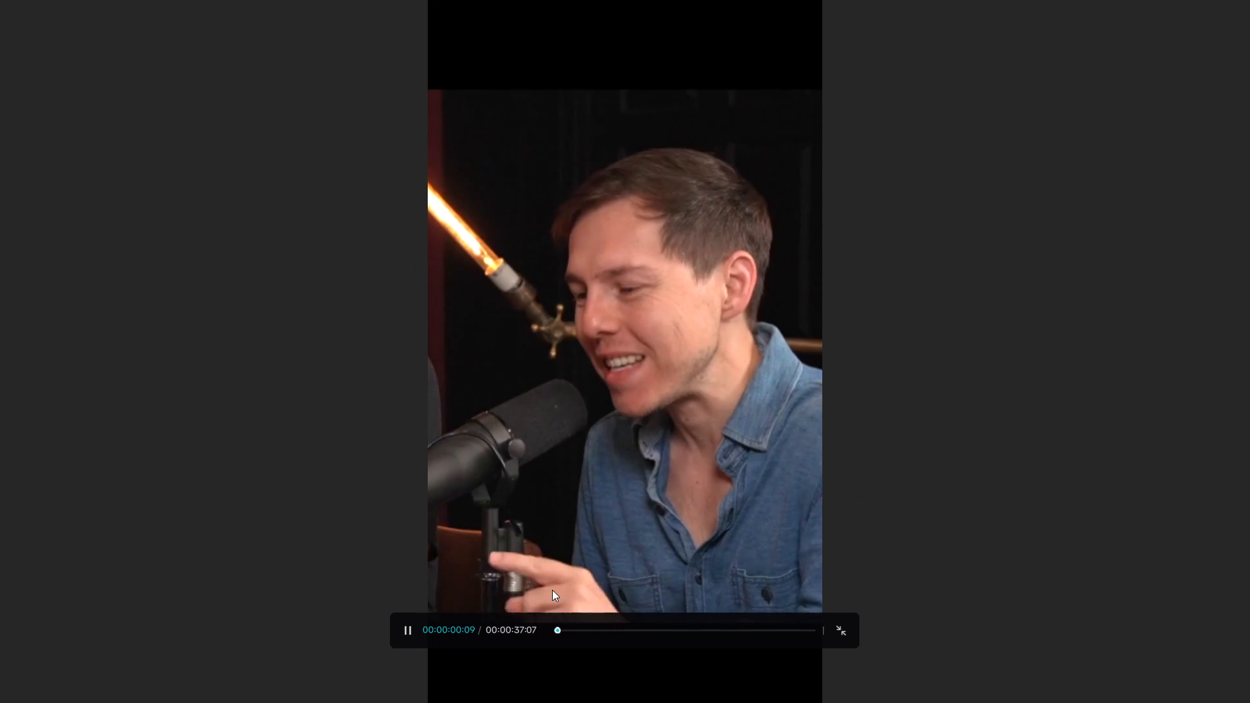
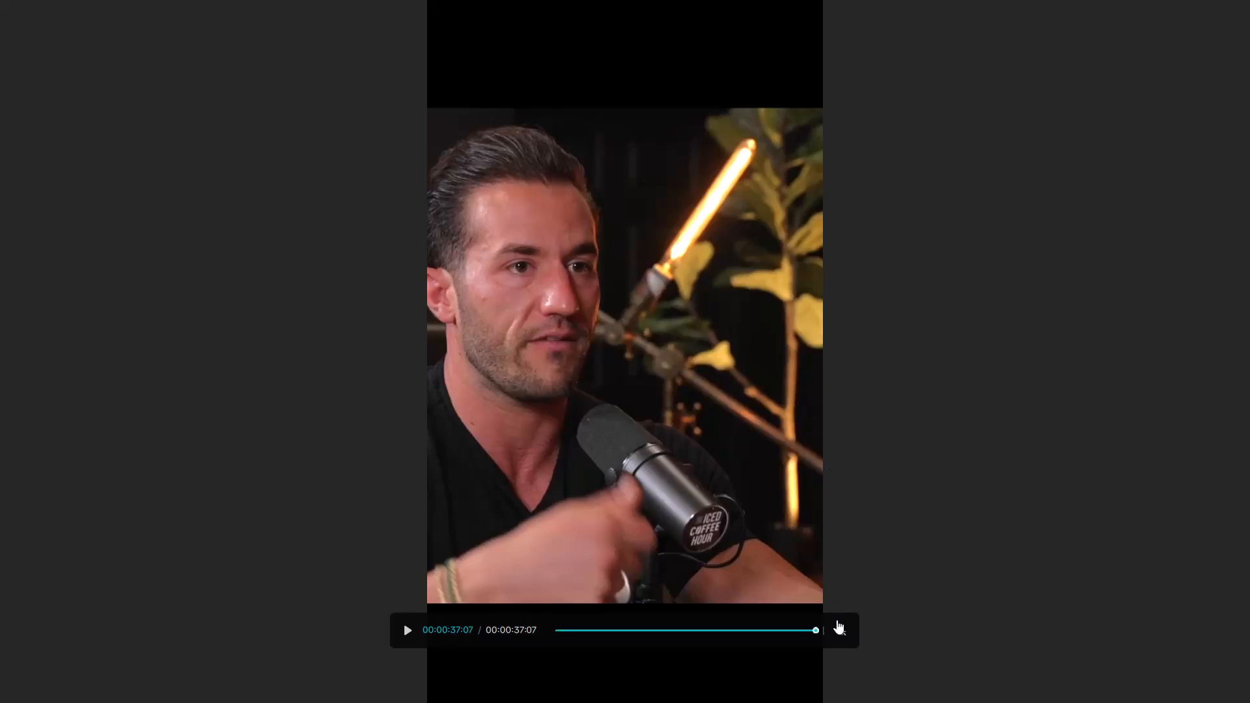
Close the full-screen preview and add a default text clip at the start of the timeline.
click(850, 633)
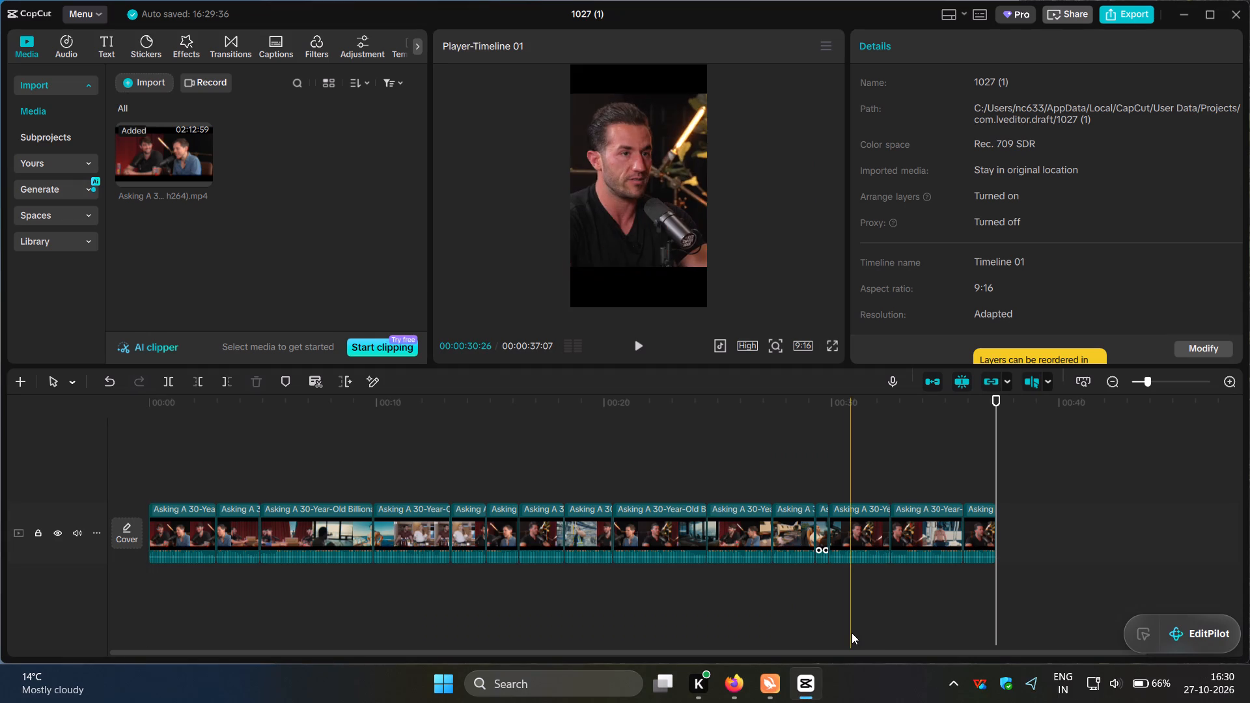
click(287, 504)
click(282, 482)
drag(282, 482, 135, 491)
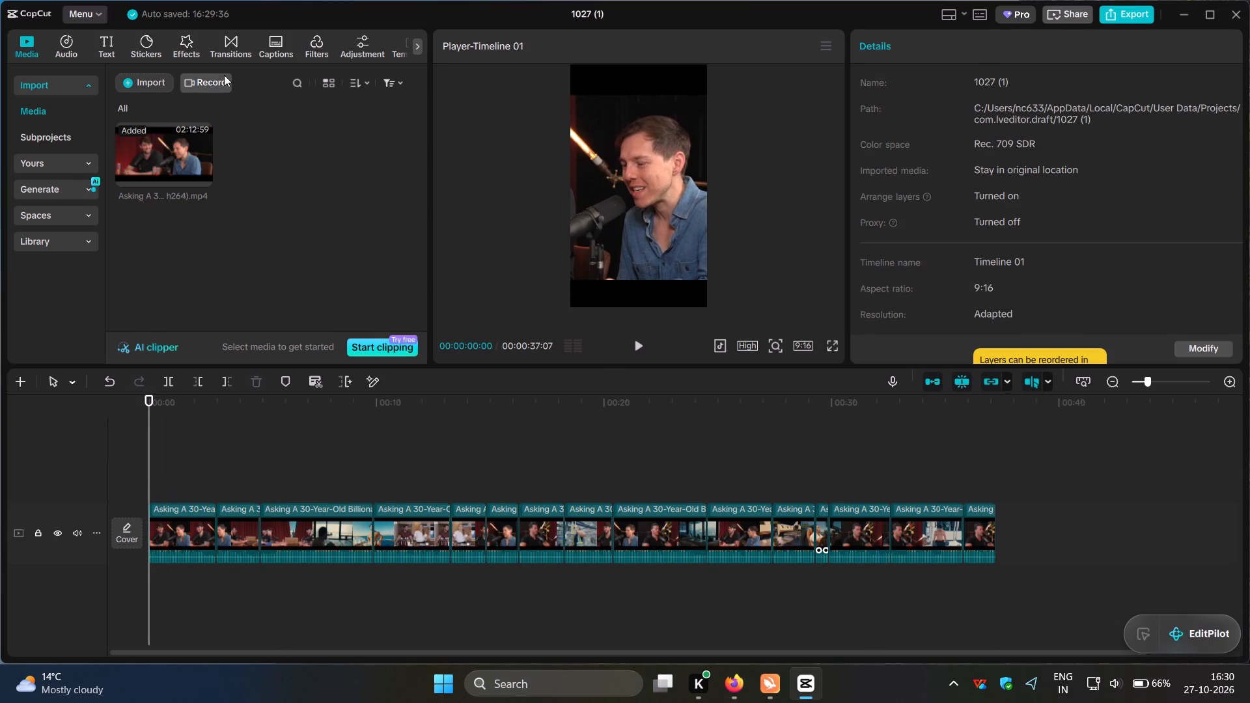
click(107, 43)
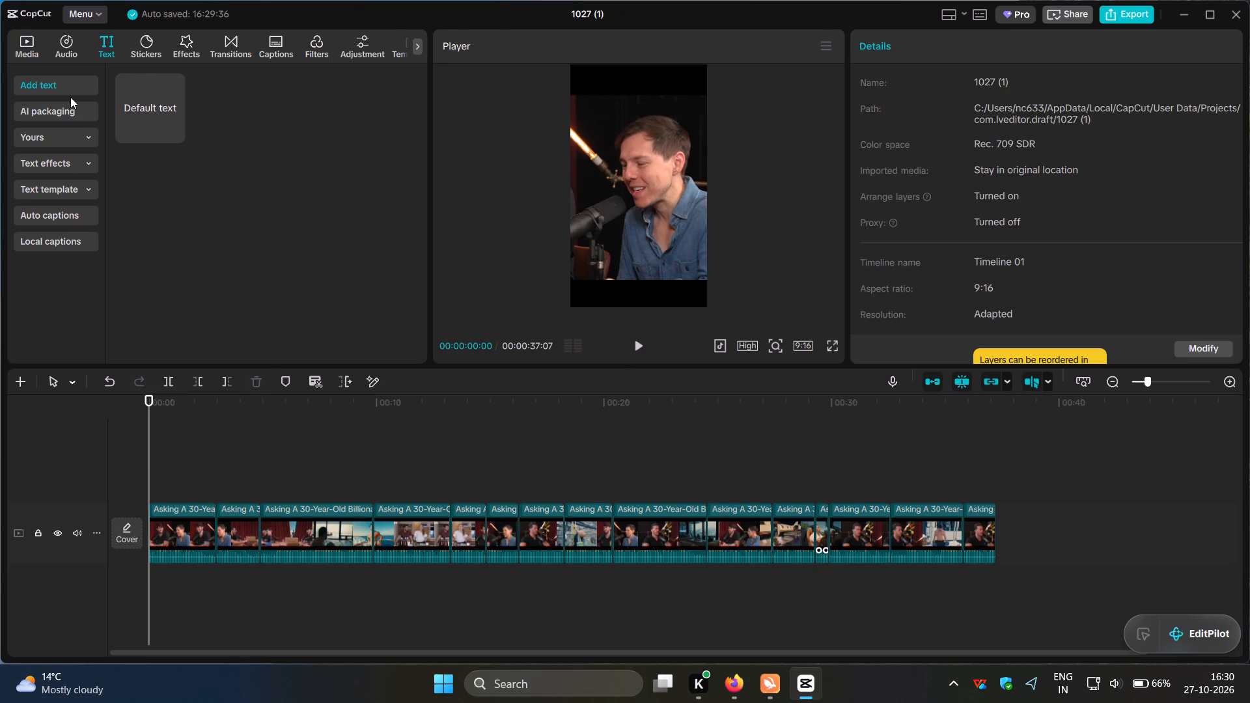
click(175, 131)
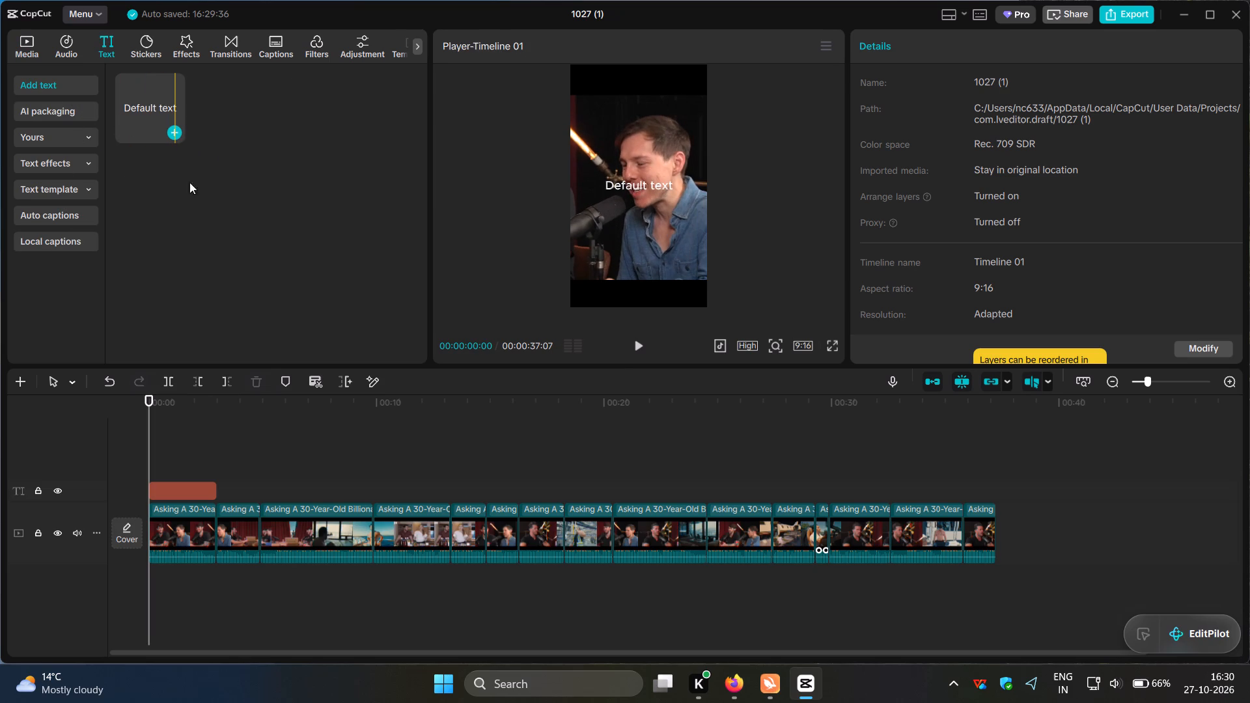
Extend the default text clip so it spans the whole edit, ending with the last video clip at about 37 seconds.
click(206, 477)
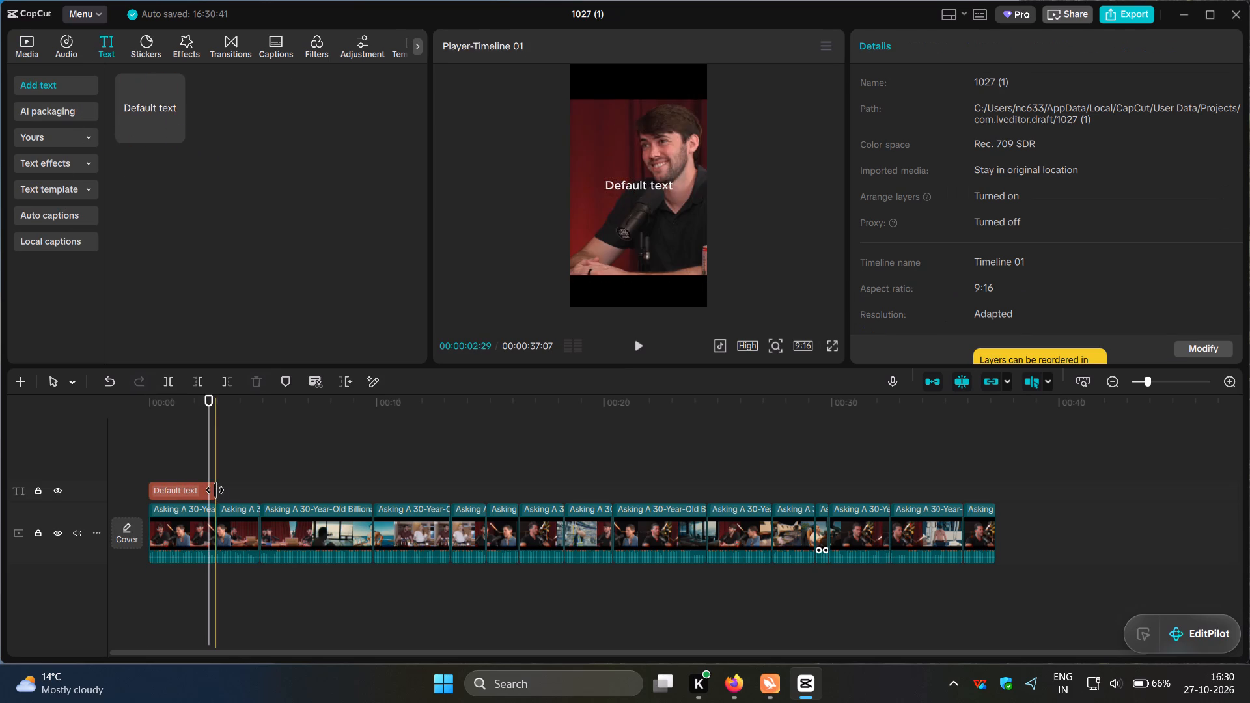
click(211, 490)
click(192, 486)
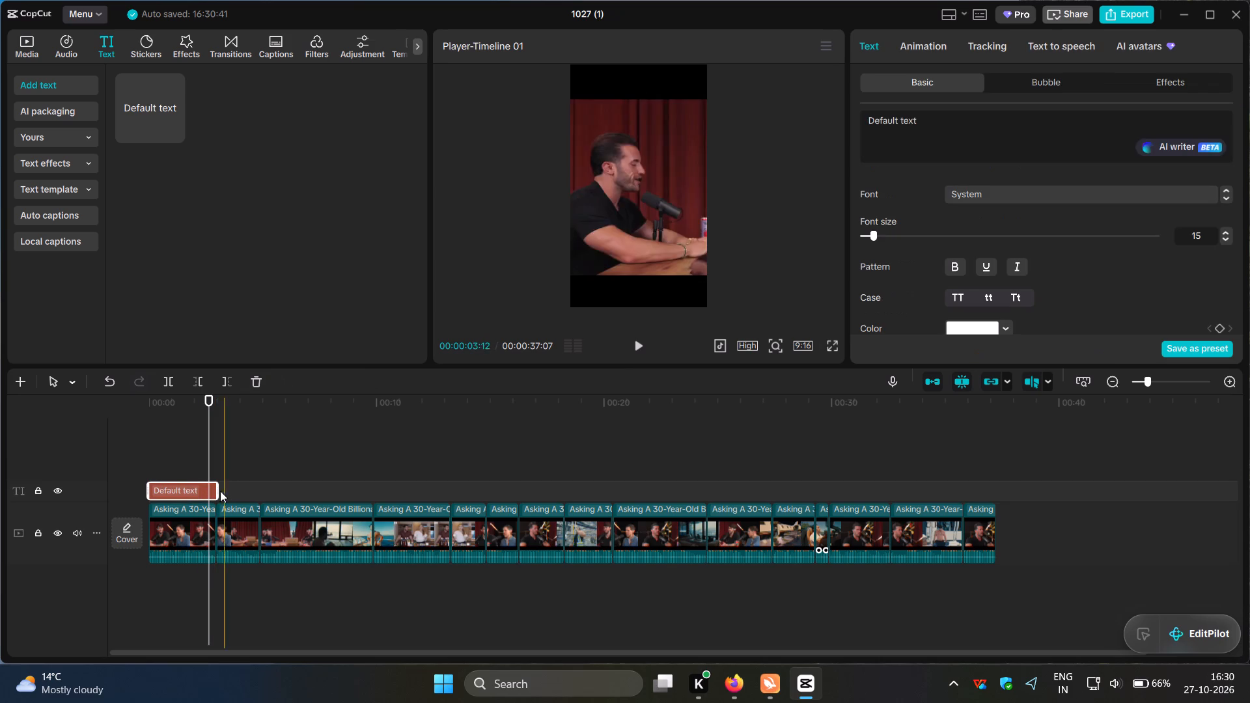
drag(217, 491, 996, 495)
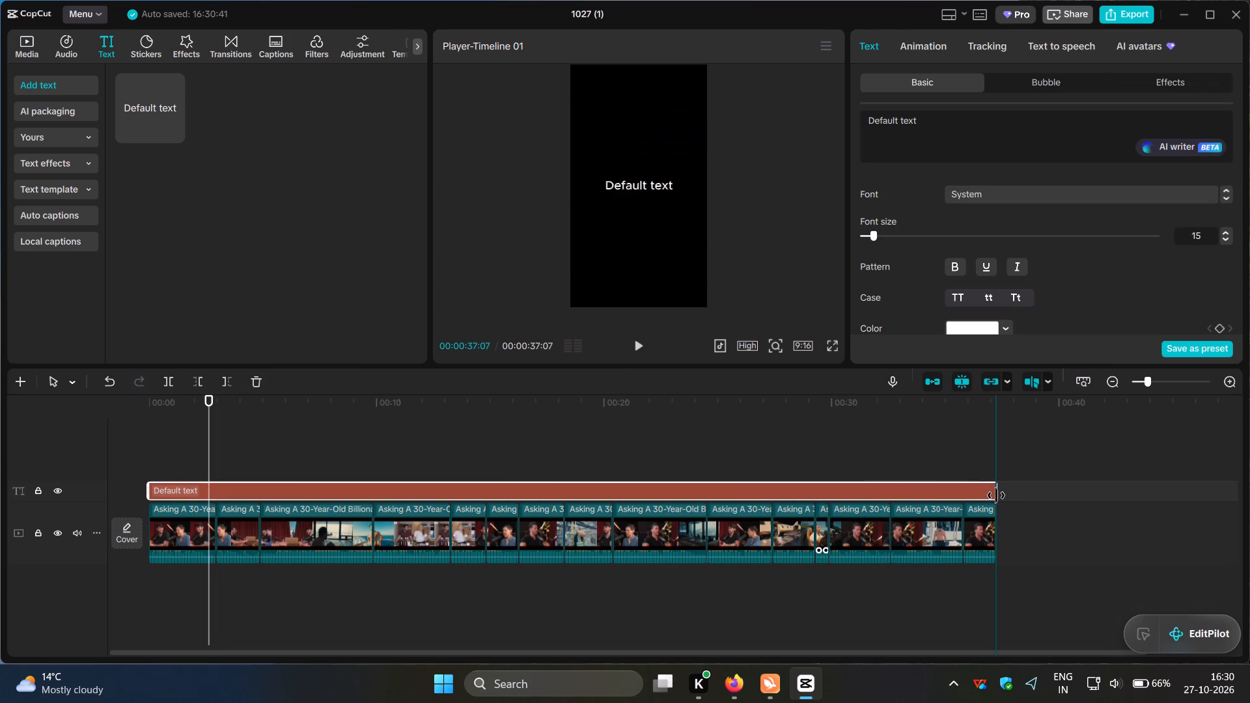
drag(996, 495, 995, 495)
Replace the placeholder text with ''is making $1000000.
drag(958, 126, 951, 124)
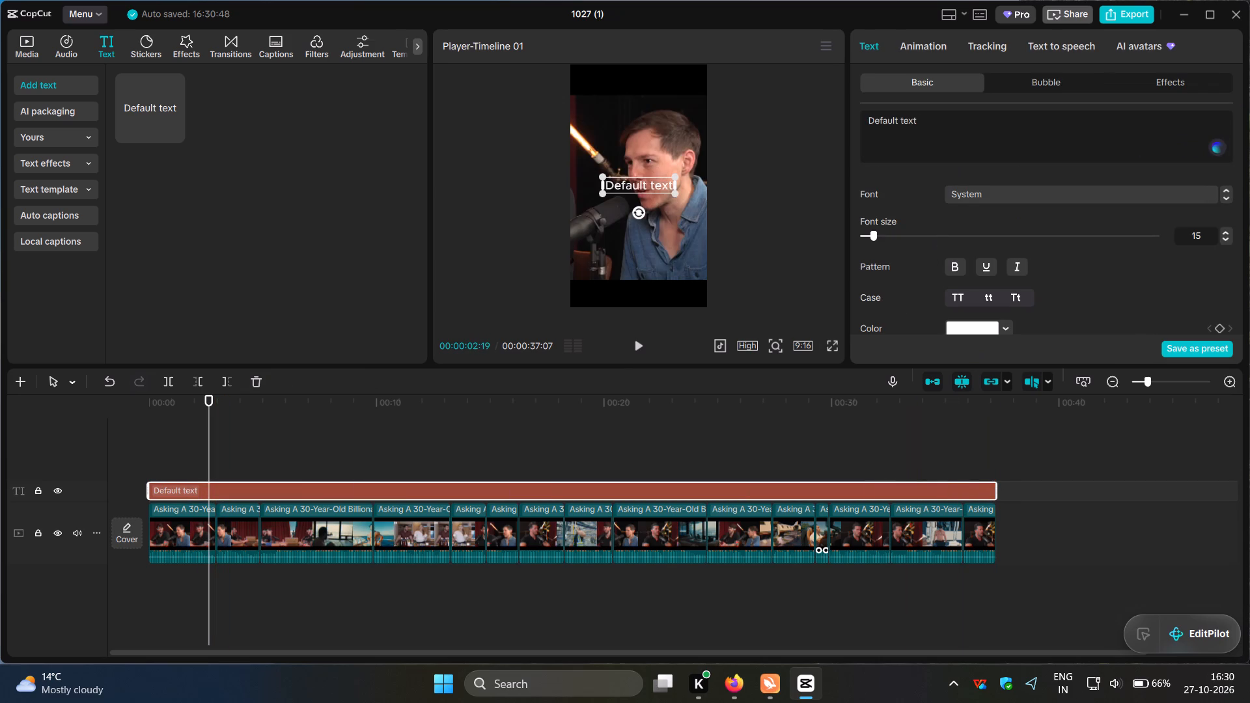
drag(951, 124, 848, 119)
key(space)
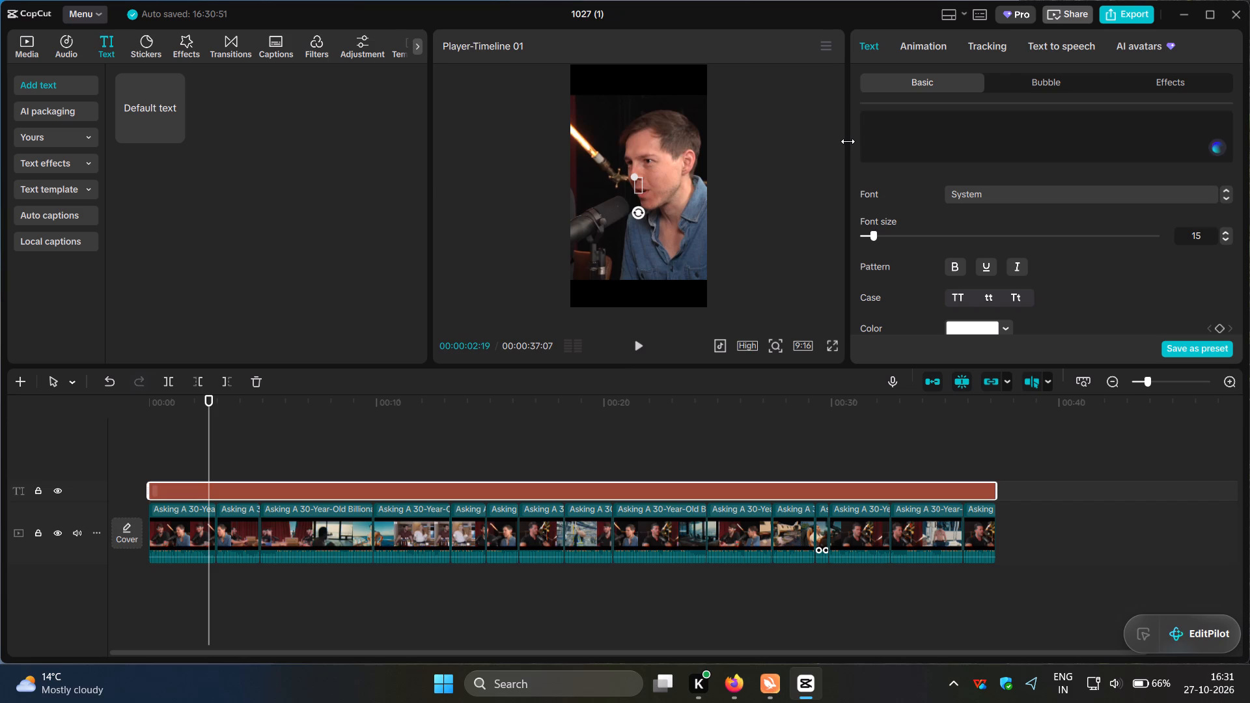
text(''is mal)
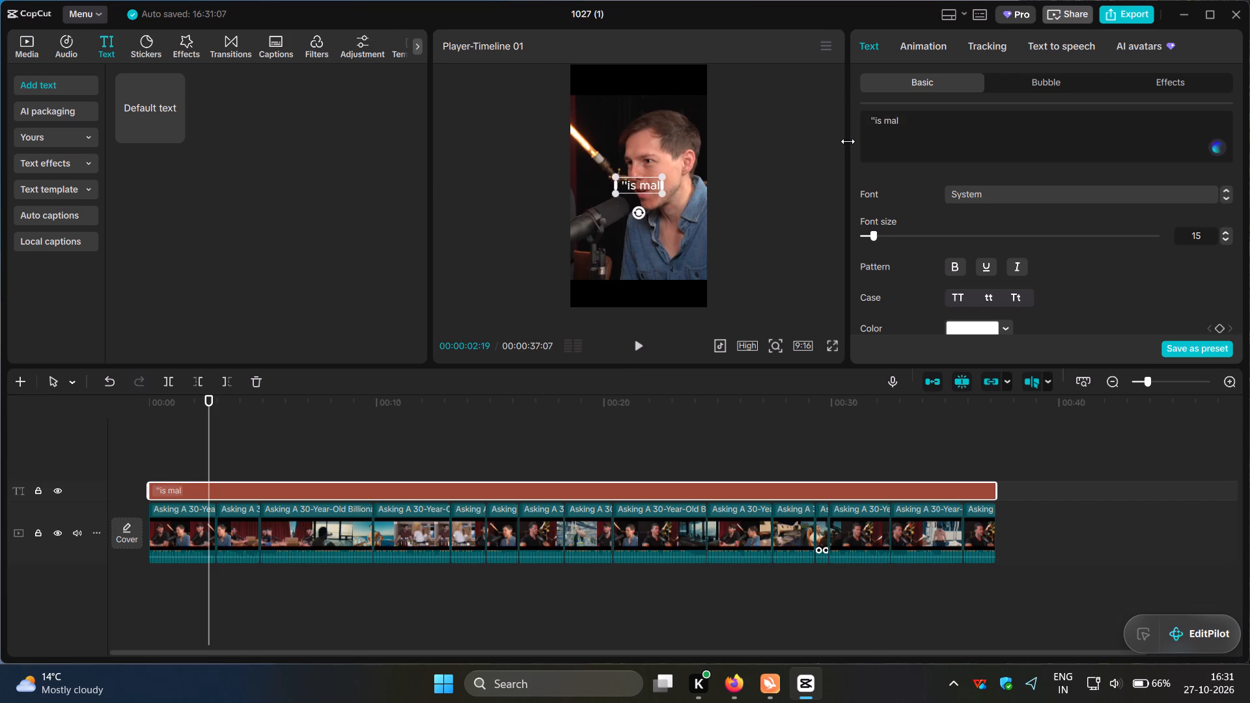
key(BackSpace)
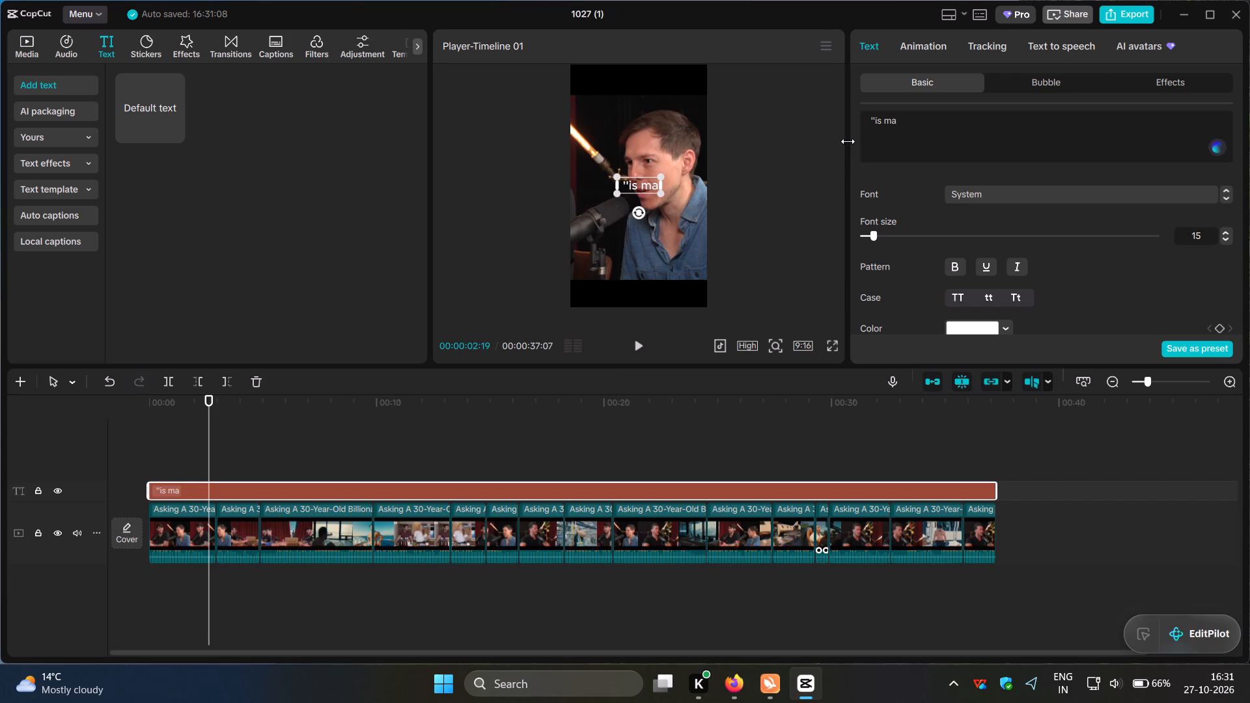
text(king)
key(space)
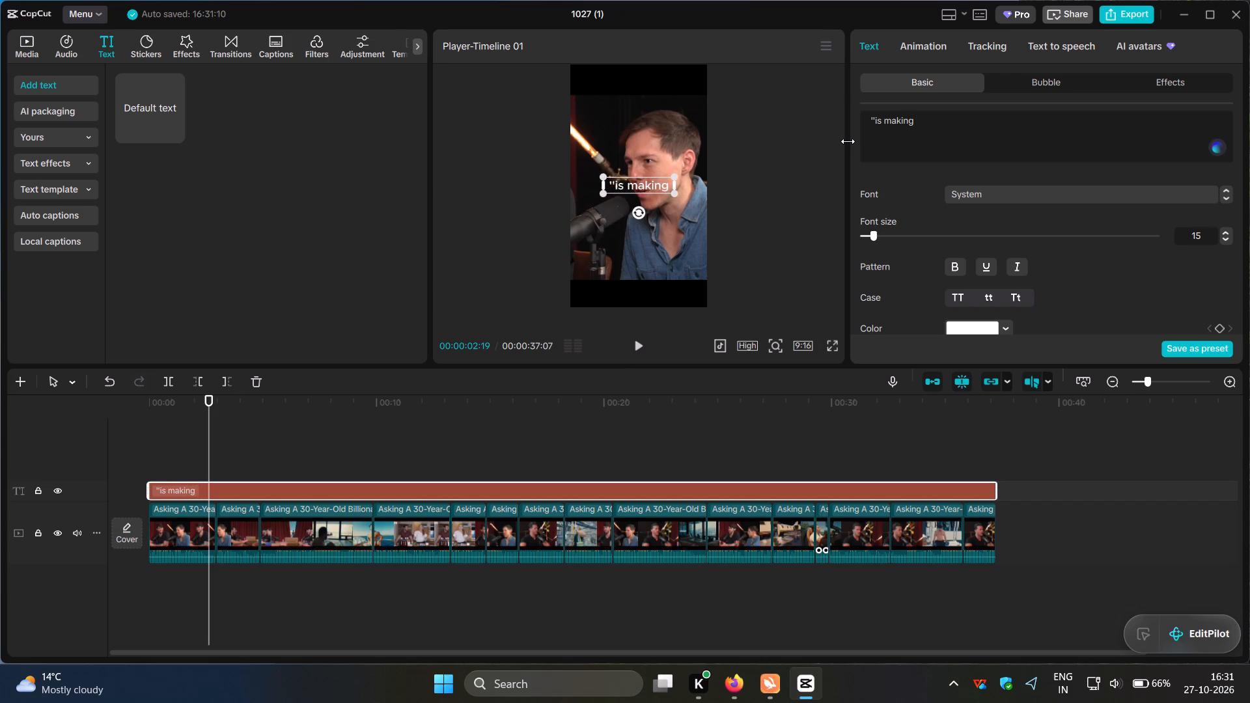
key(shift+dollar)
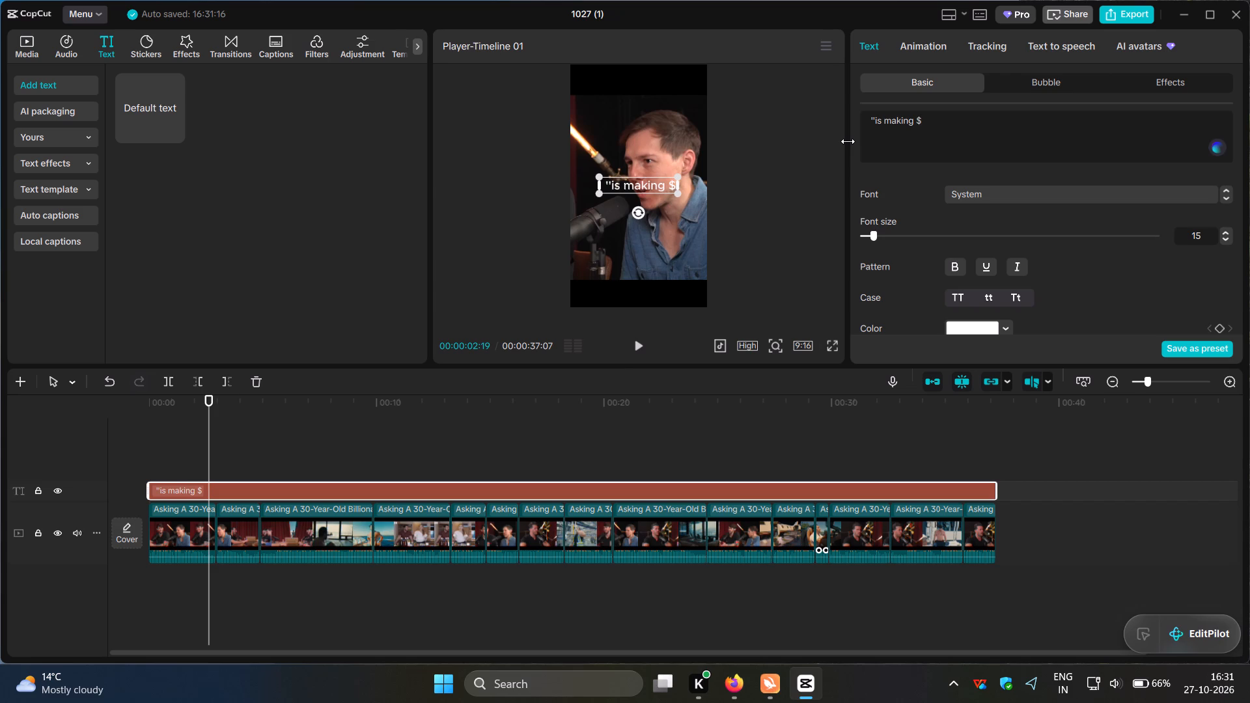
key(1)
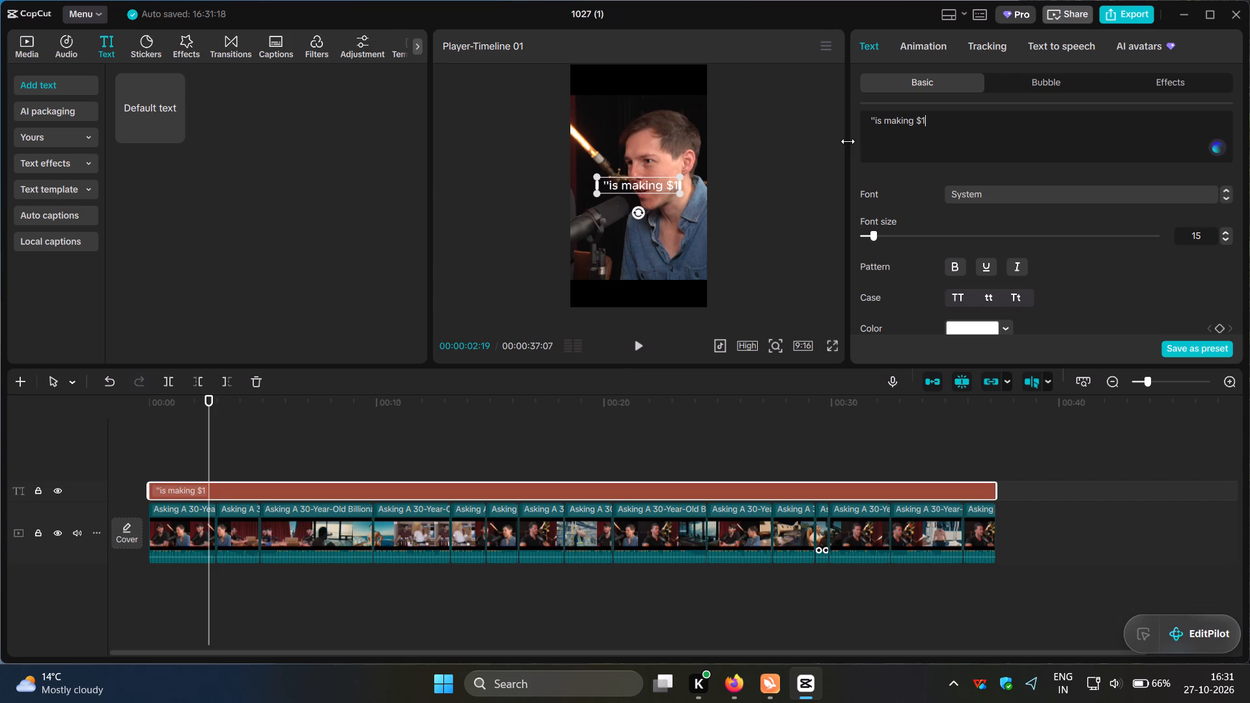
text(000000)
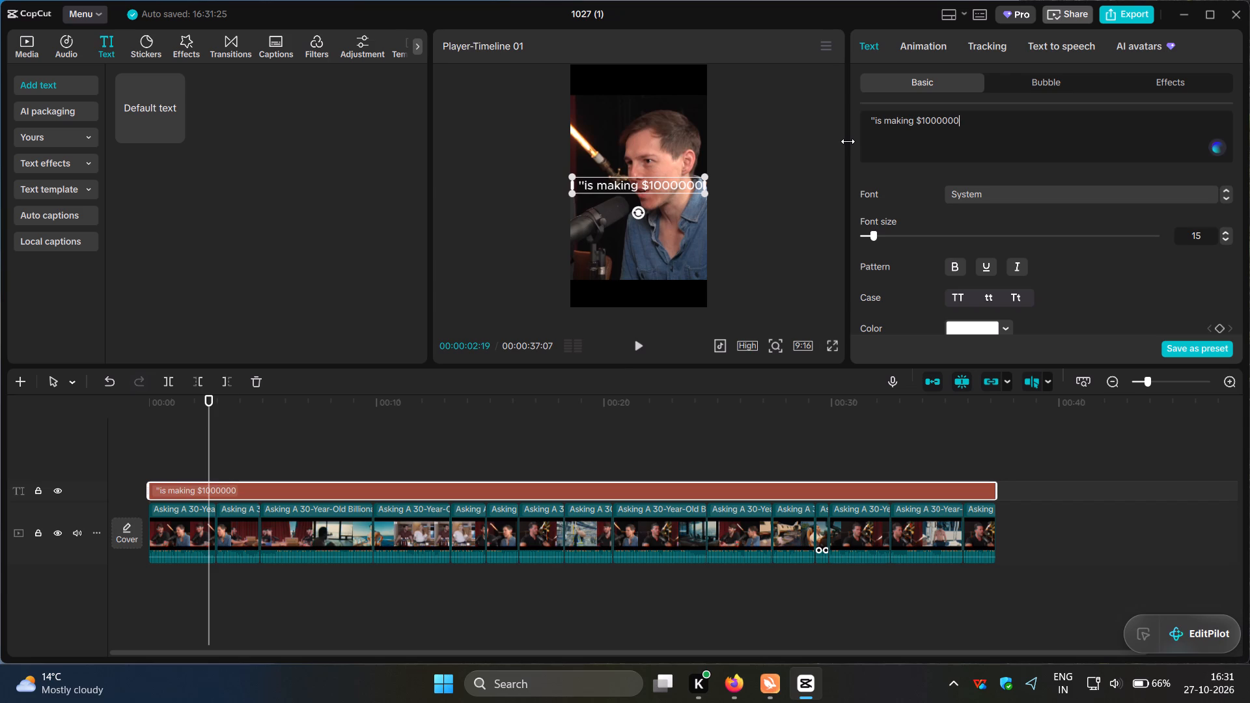
Insert thousands spaces into the amount in the text so it reads $1 000 000.
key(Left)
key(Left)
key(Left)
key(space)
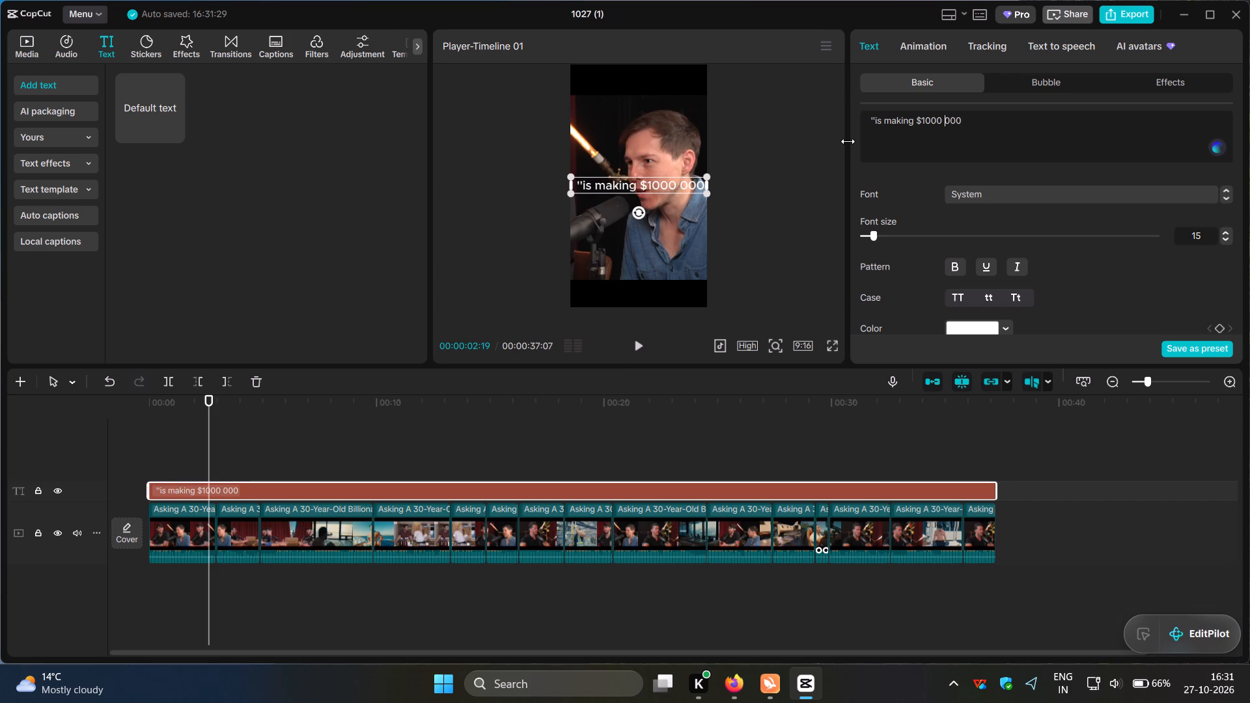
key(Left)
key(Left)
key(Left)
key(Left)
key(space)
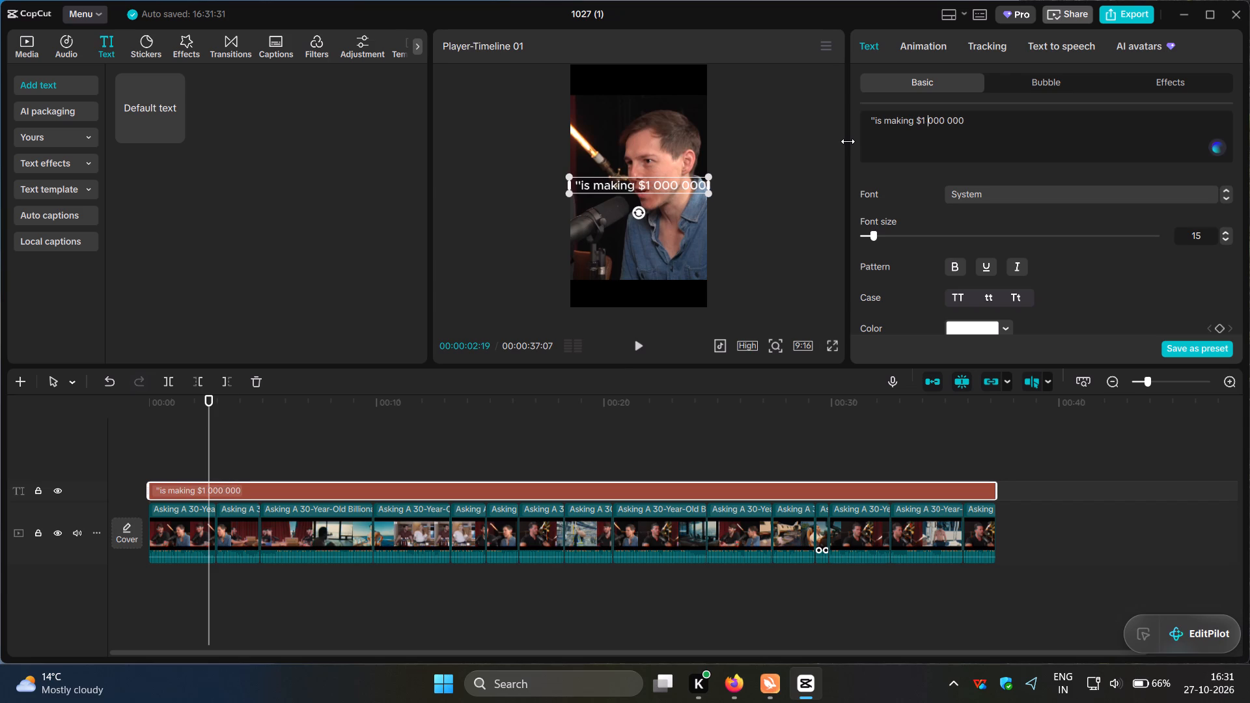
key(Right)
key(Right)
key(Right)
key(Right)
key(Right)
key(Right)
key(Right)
Shrink the headline text slightly and move it into the black band above the video, centred horizontally.
drag(570, 176, 592, 182)
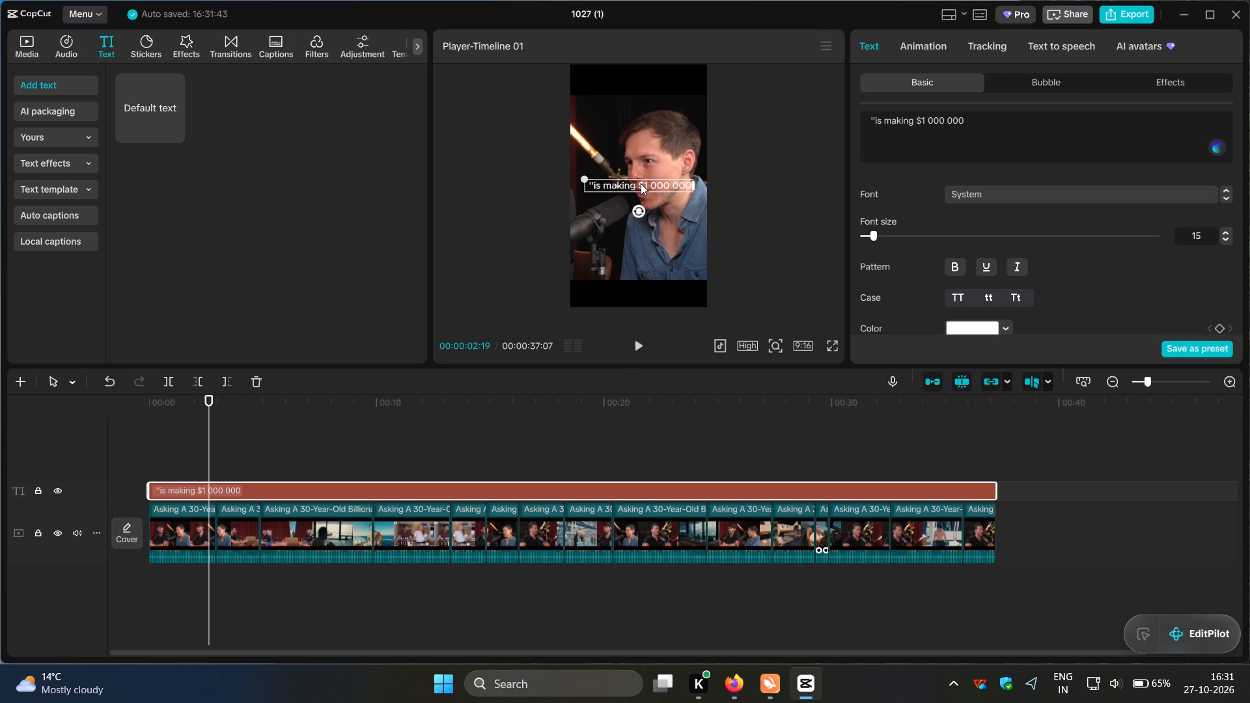
drag(642, 184, 645, 70)
Capitalise the first letter of each headline word and set its font to Inter-Blk.
scroll(1044, 269, down, 1)
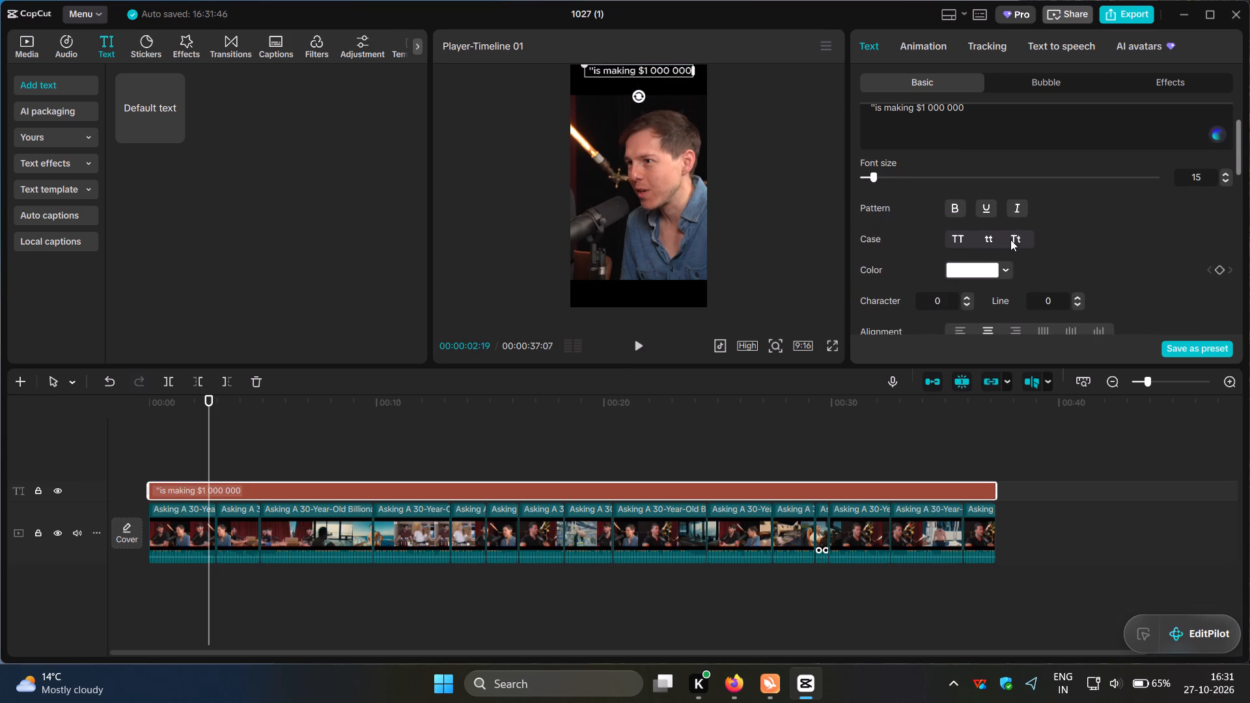
click(1022, 238)
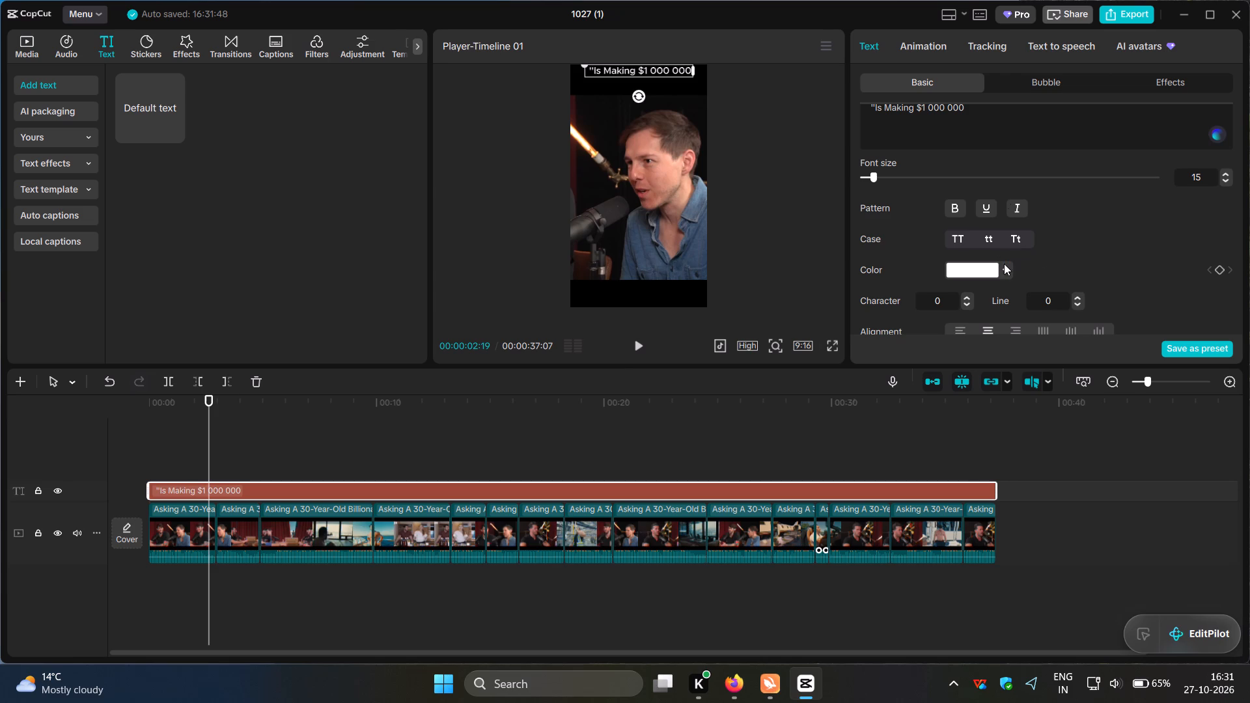
scroll(1012, 146, up, 2)
scroll(1187, 184, up, 3)
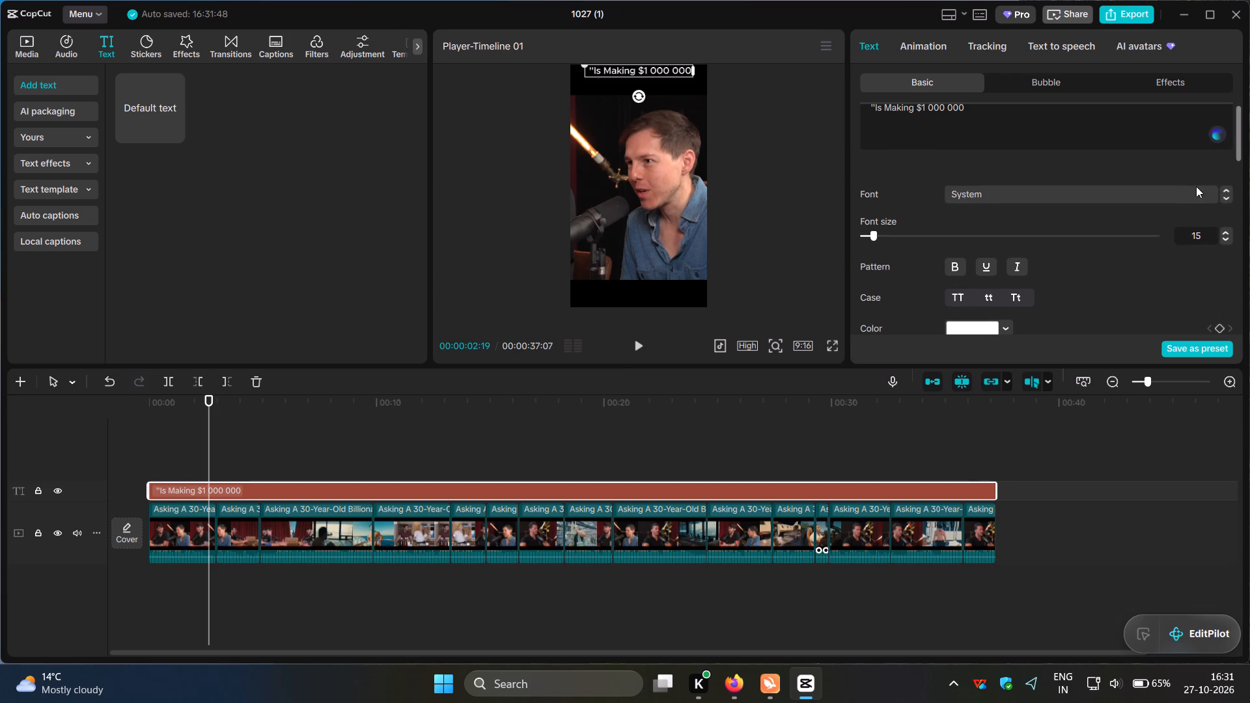
click(1227, 199)
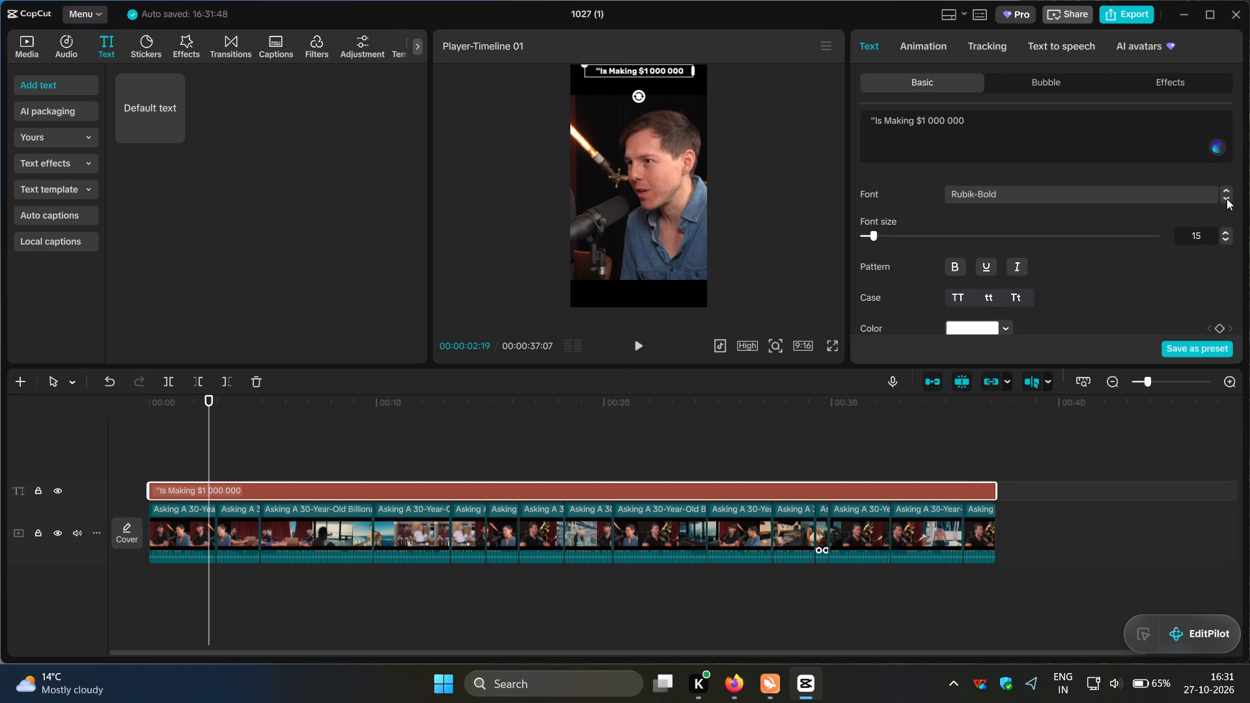
click(1227, 199)
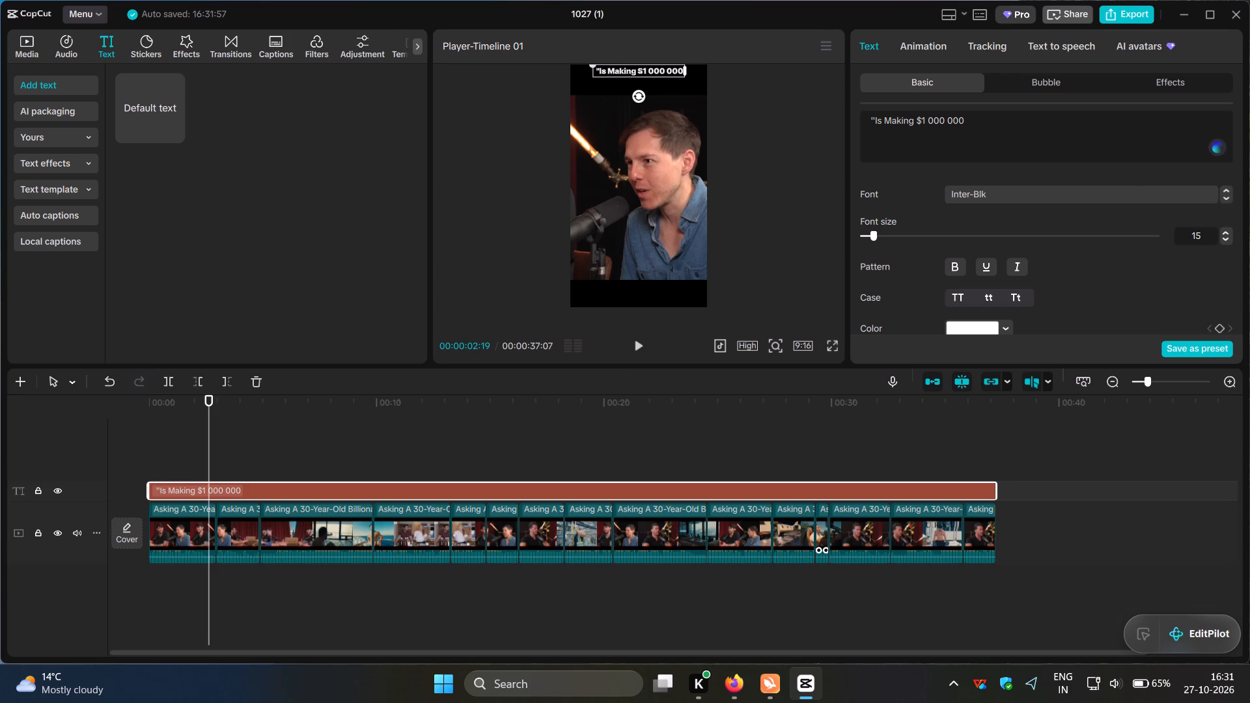
Colour only the $1 000 000 part of the headline yellow, hex F4C70F.
drag(972, 119, 915, 117)
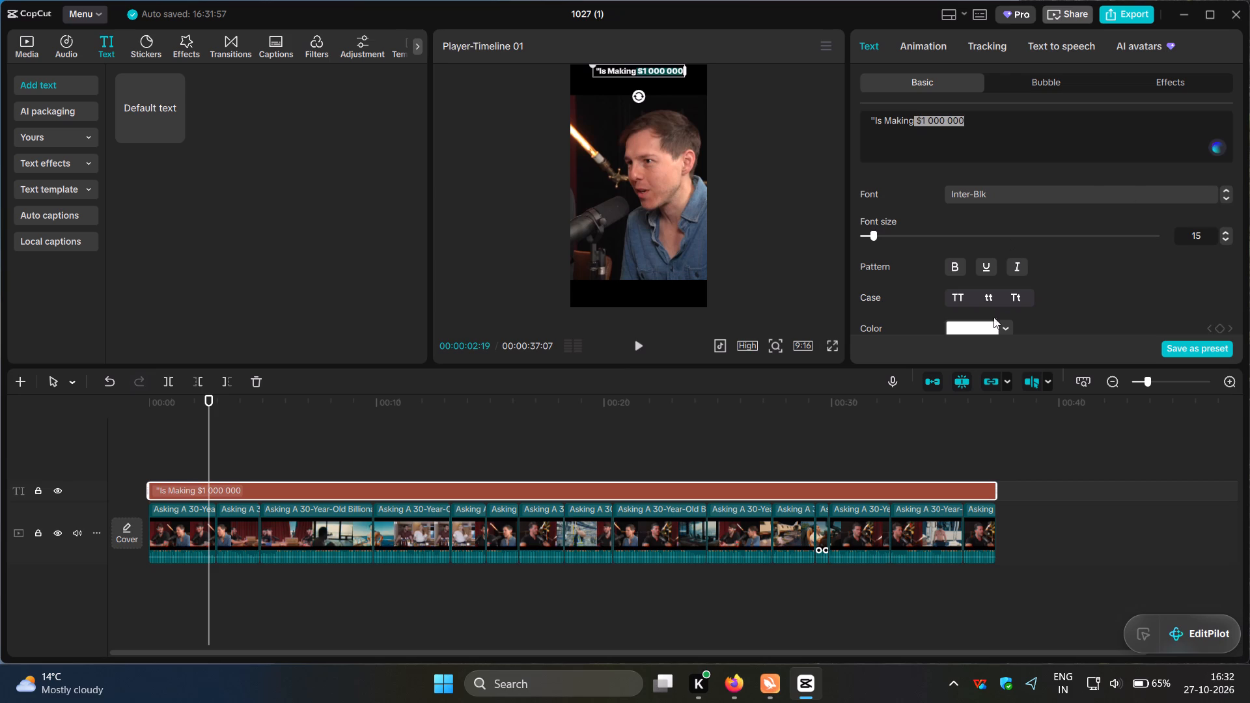
scroll(990, 320, down, 2)
click(1002, 215)
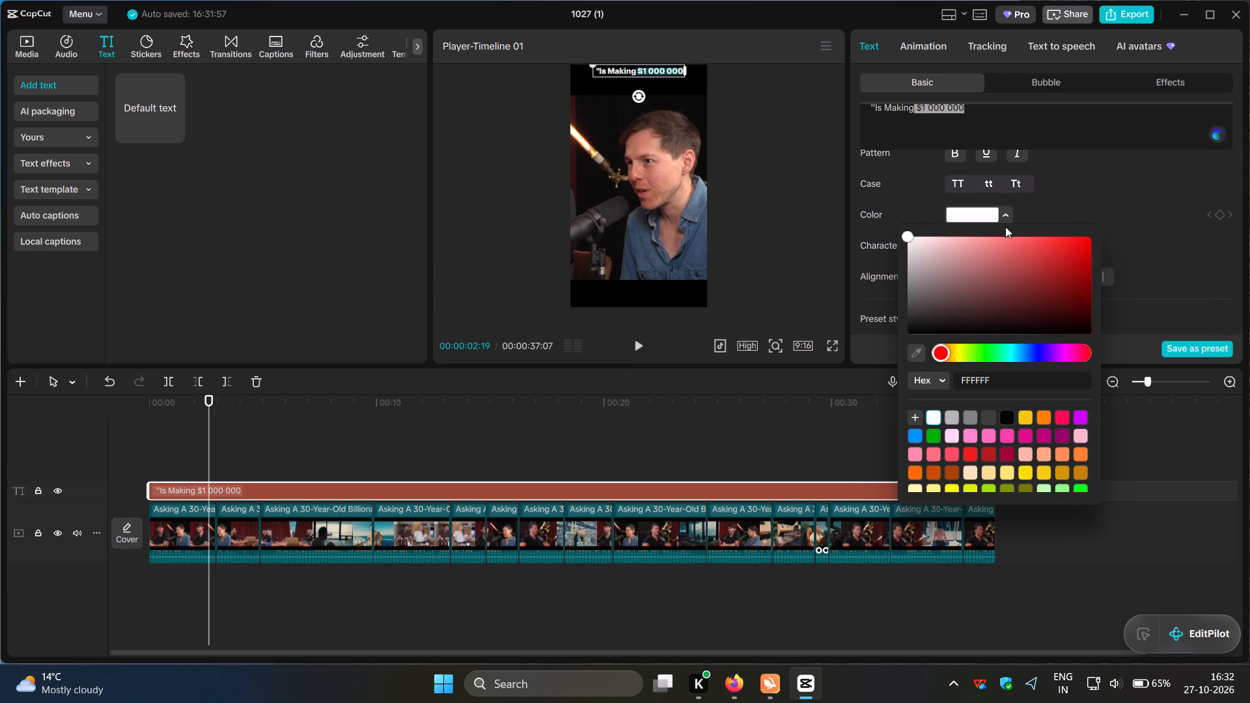
click(1083, 243)
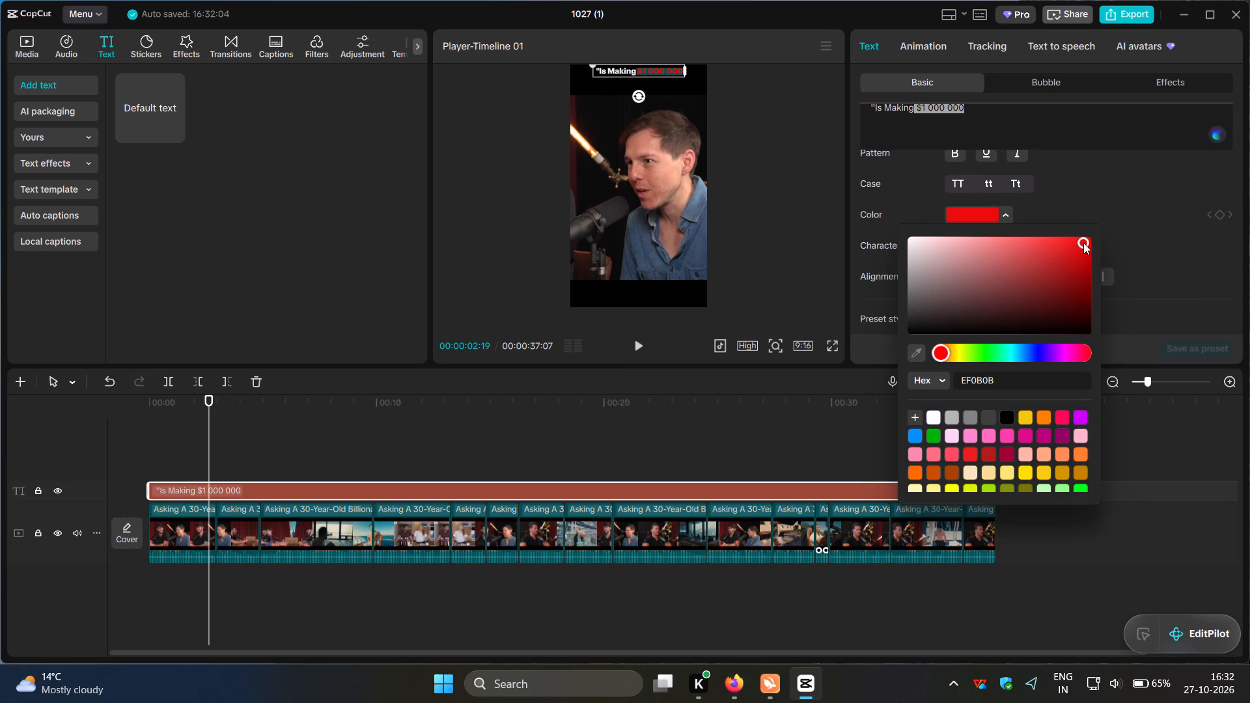
click(1025, 409)
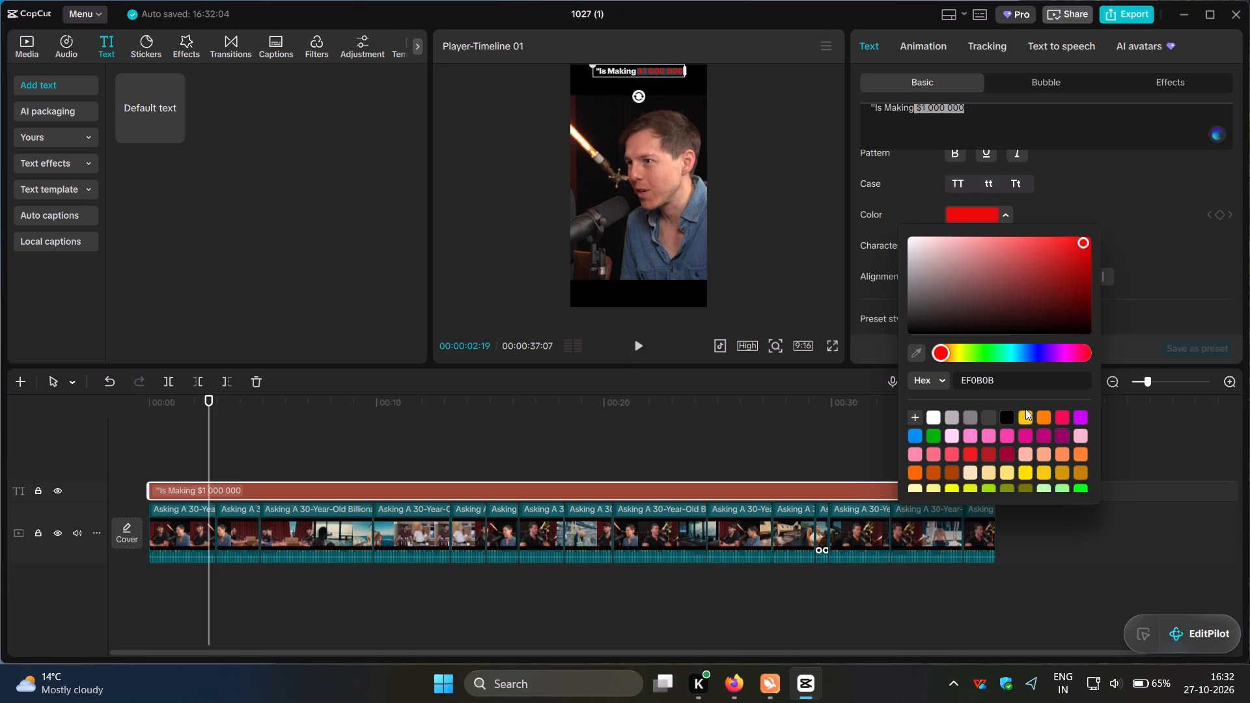
triple_click(1026, 417)
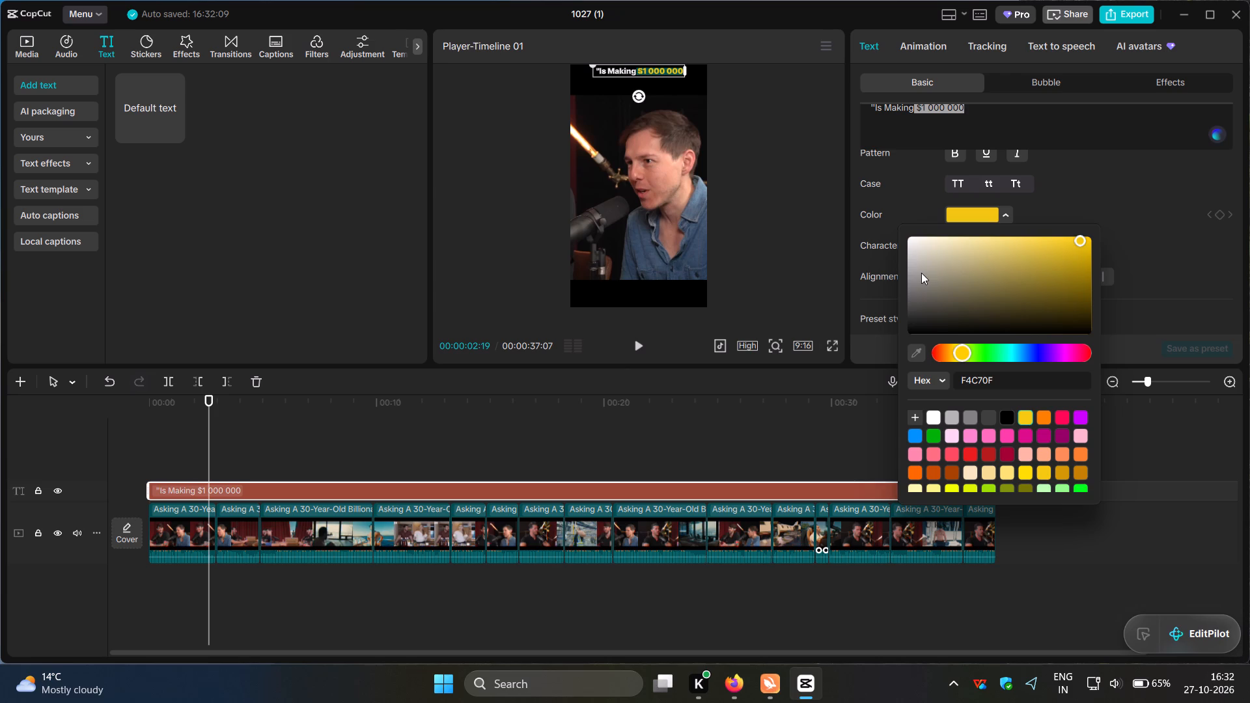
click(1068, 188)
scroll(1068, 188, up, 6)
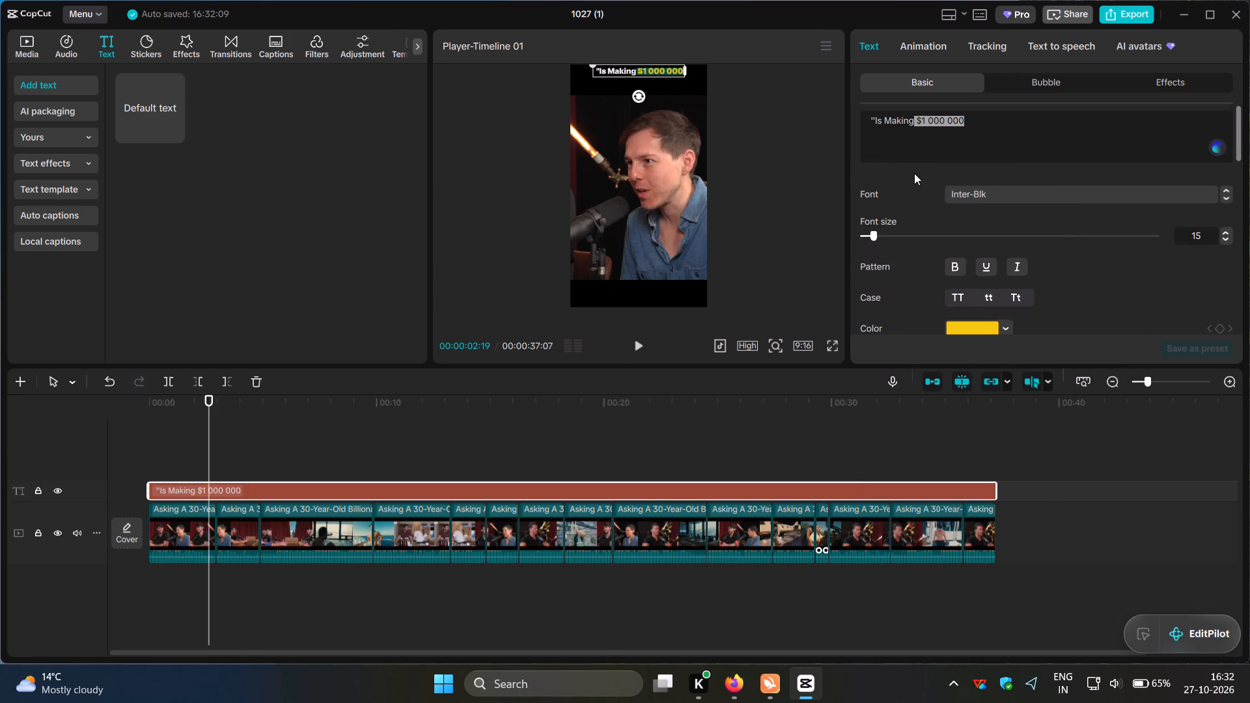
click(914, 173)
click(1100, 98)
click(1058, 120)
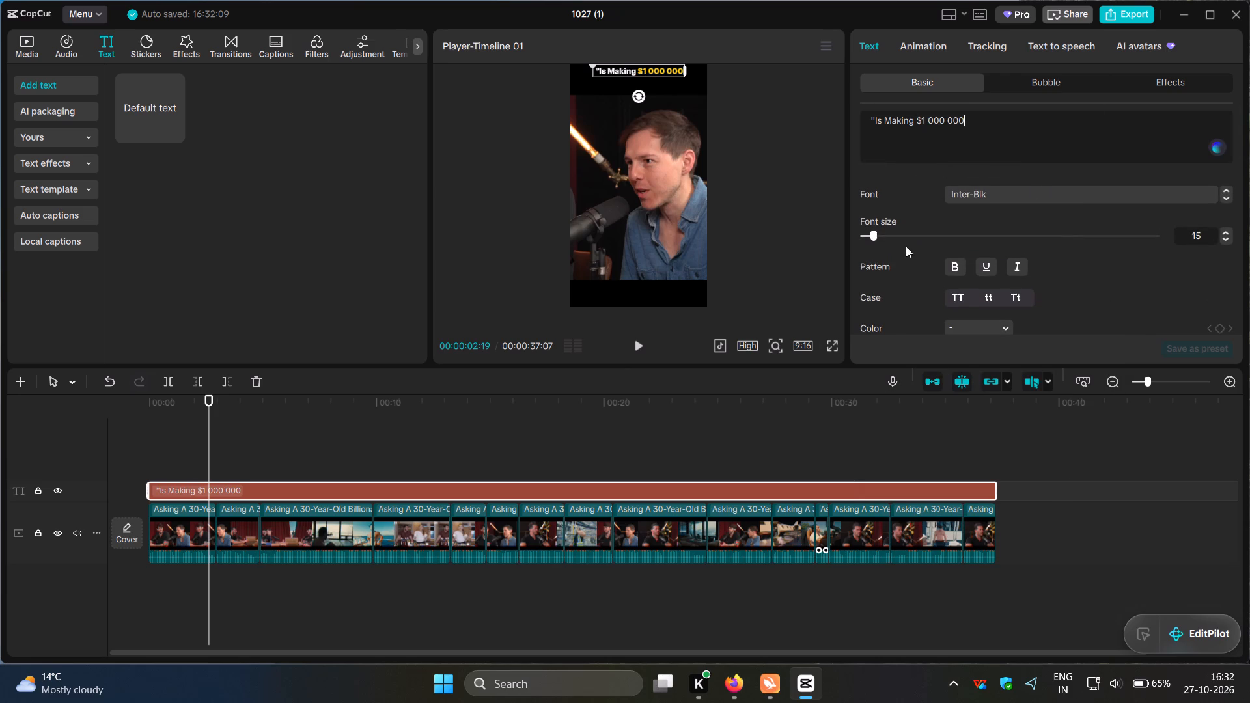
Preview the headline over the video full screen, then return to the editor.
click(833, 343)
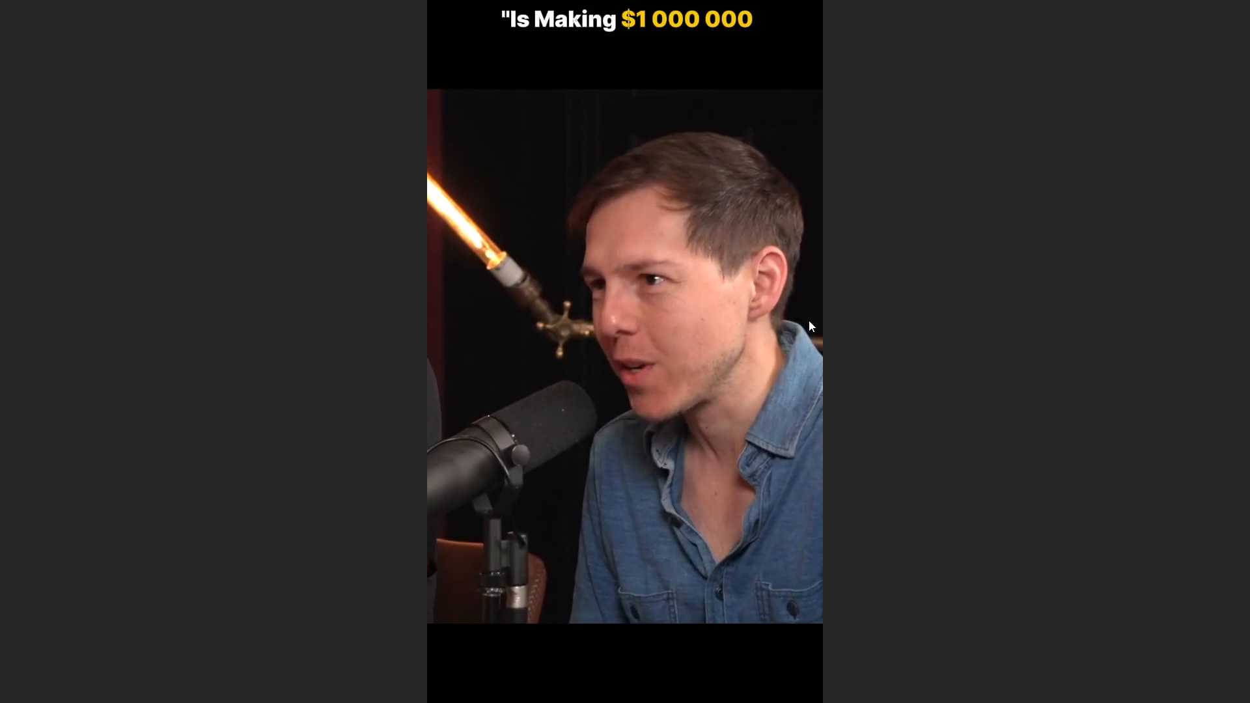
click(723, 357)
click(842, 624)
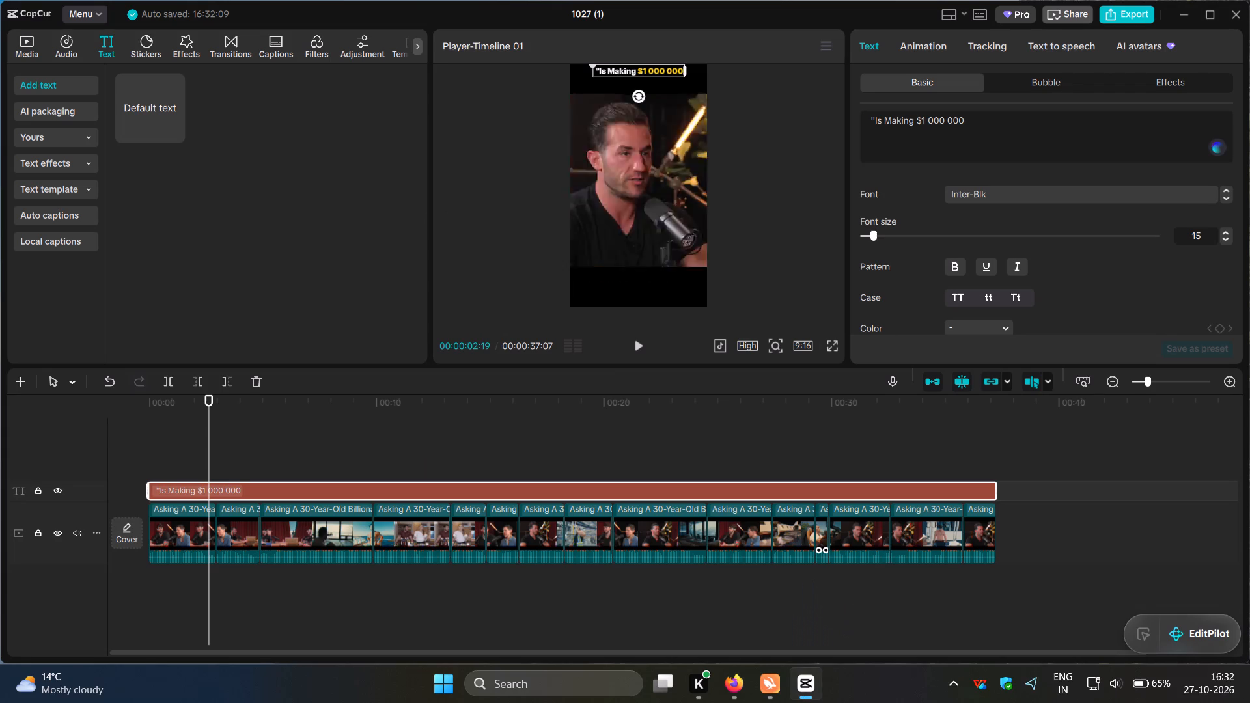
Replace the two spaces inside the headline's amount with commas, making it $1,000,000, and check it full screen.
click(945, 119)
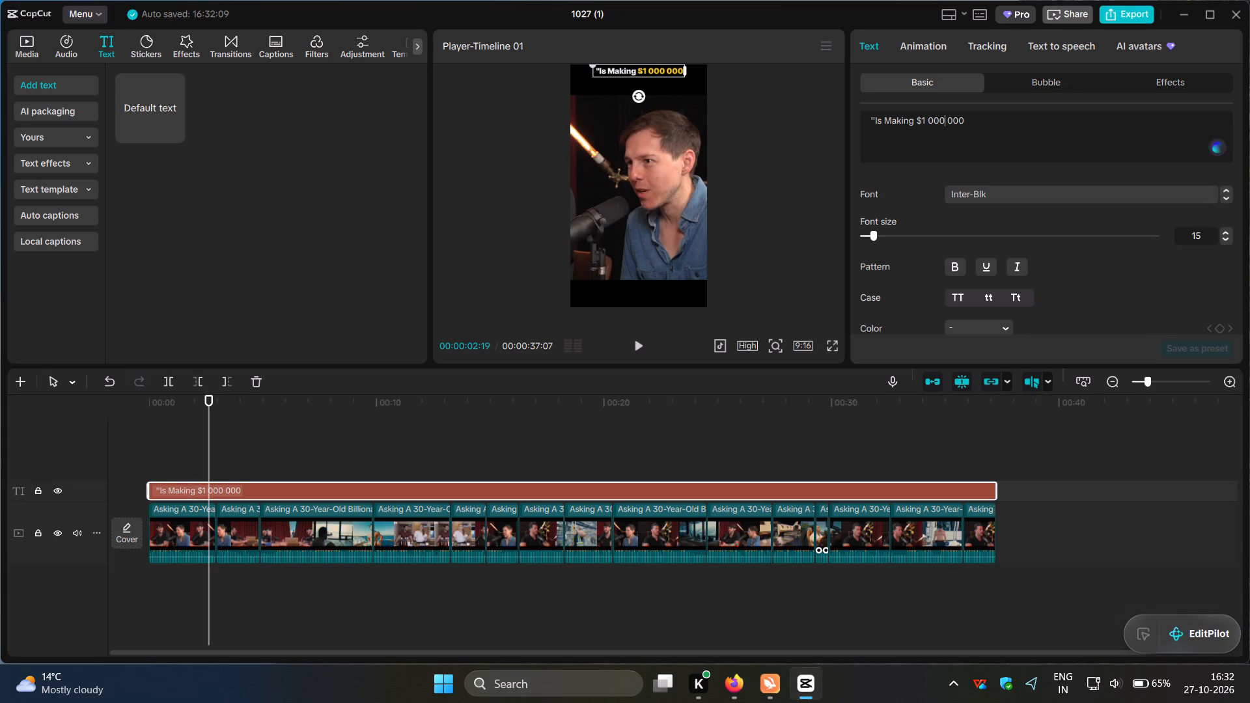
key(BackSpace)
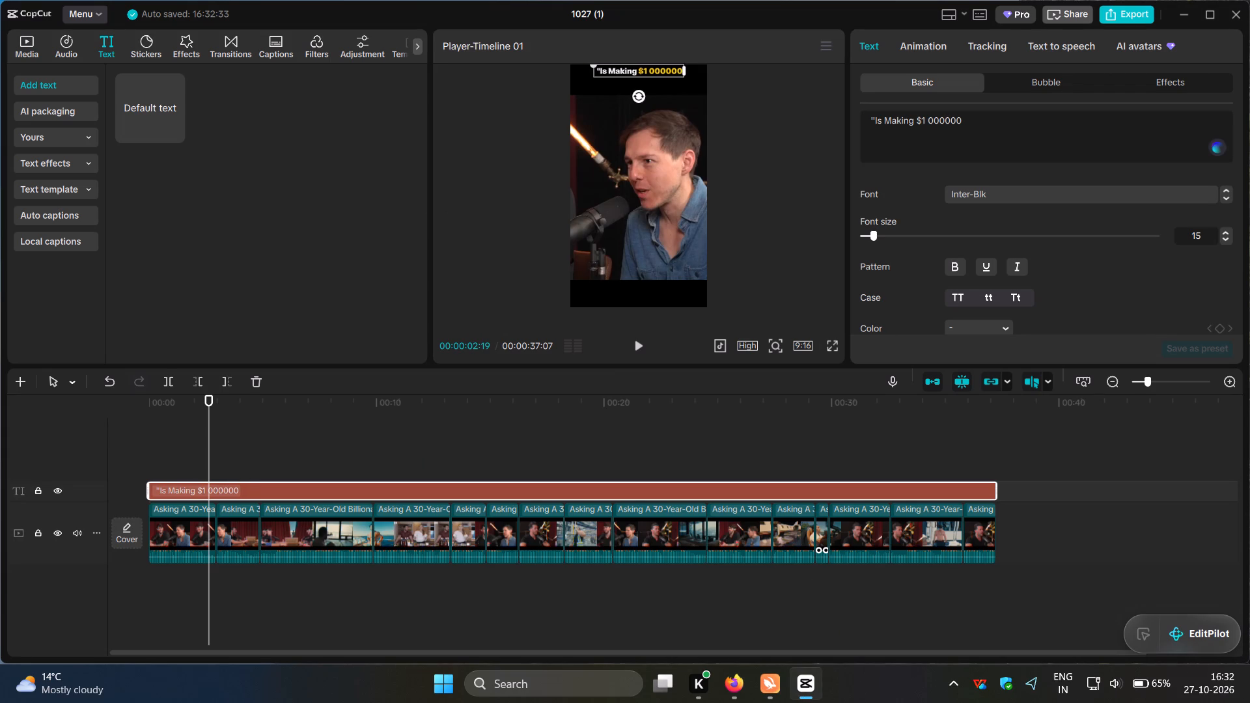
key(comma)
key(Left)
key(Left)
key(Left)
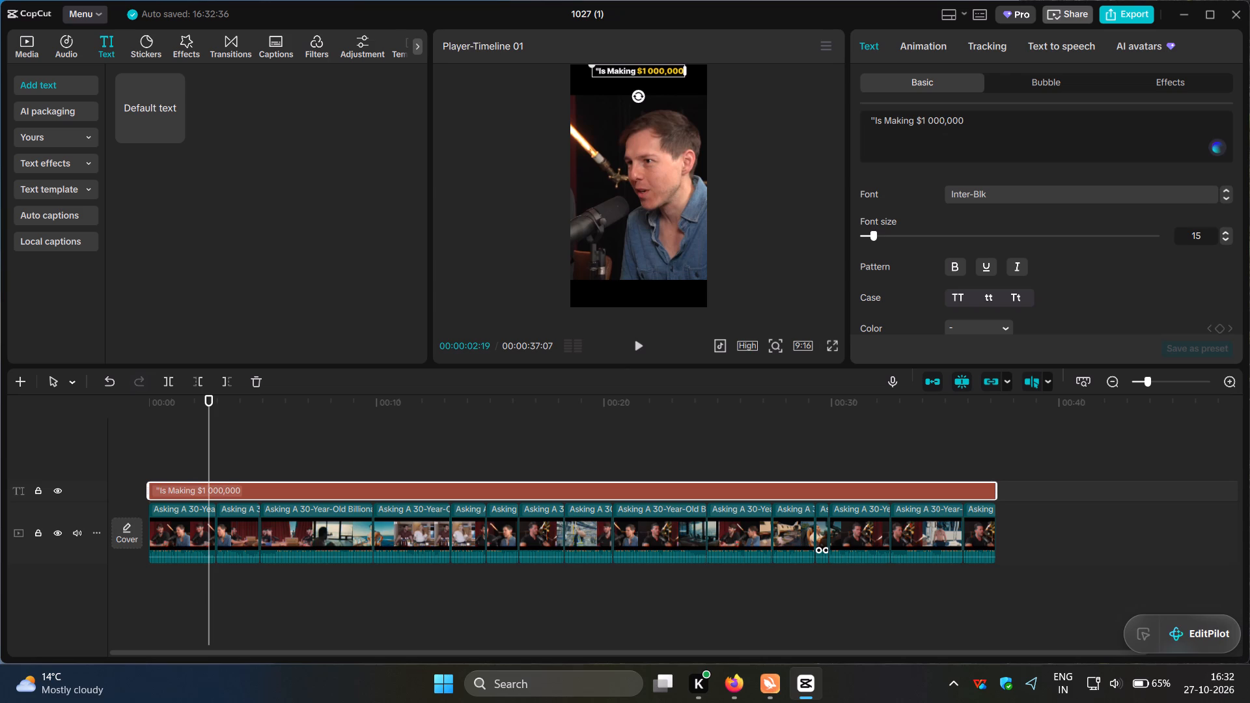
key(Left)
key(BackSpace)
key(comma)
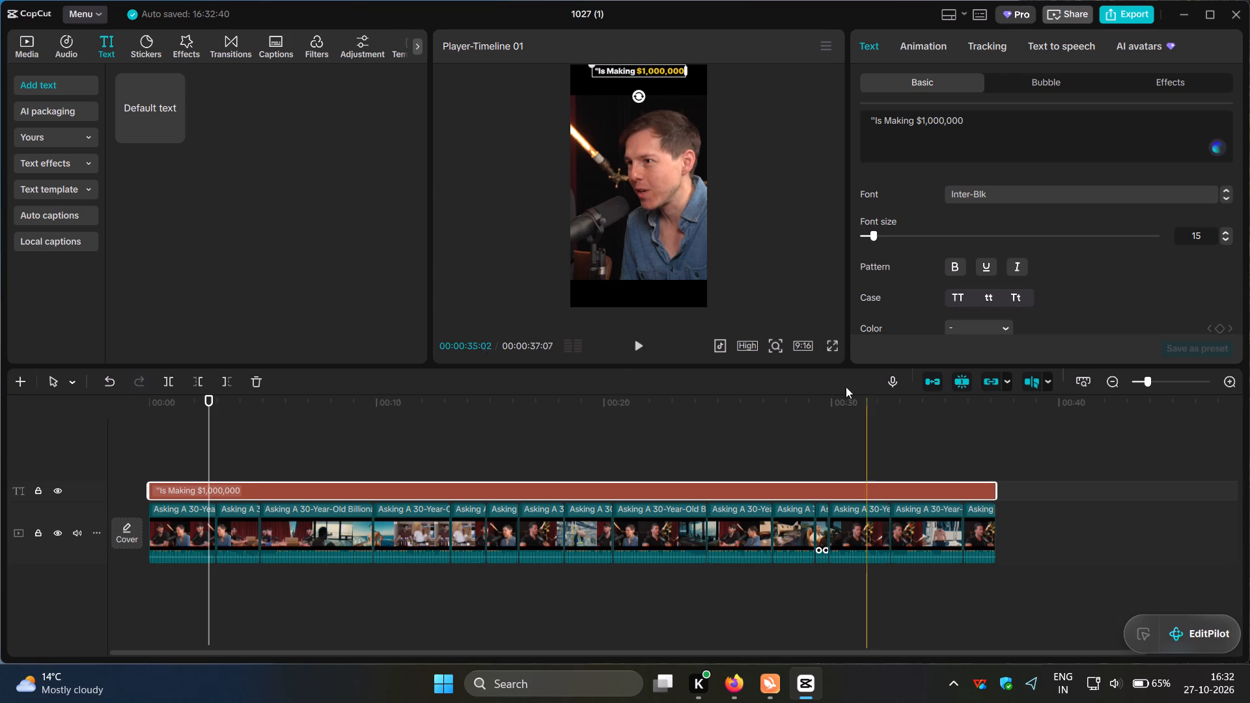
click(832, 345)
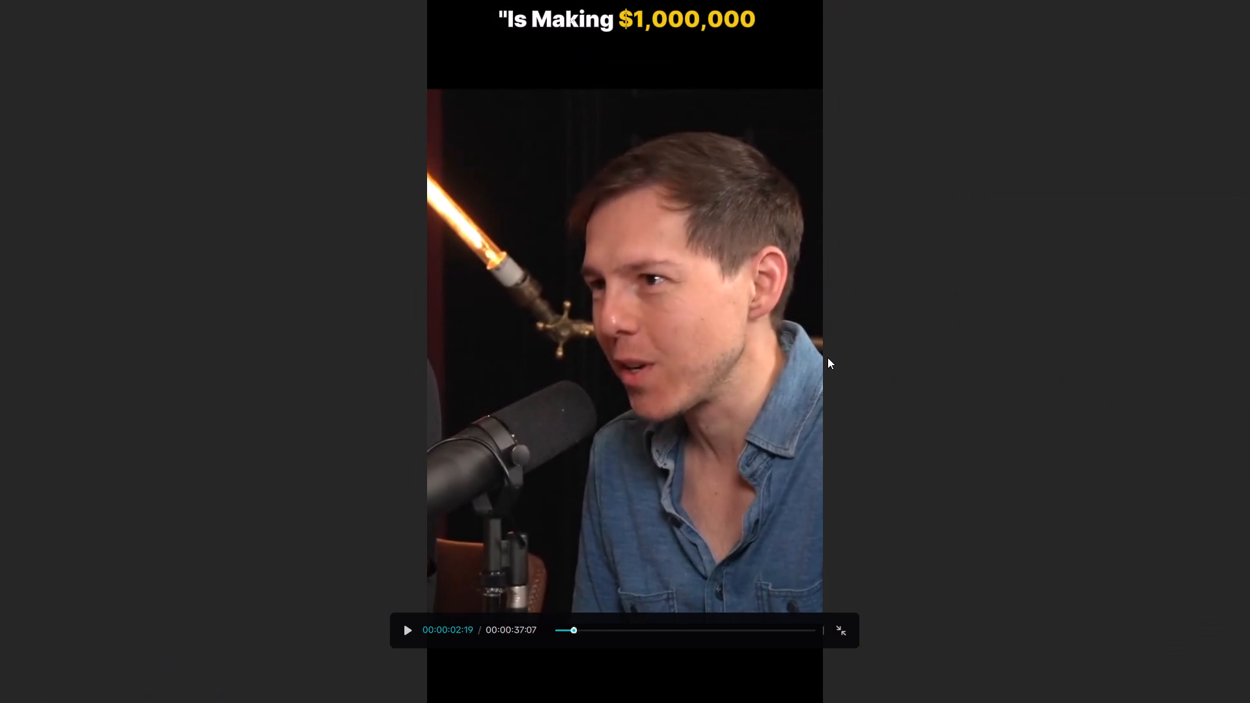
click(801, 623)
click(837, 626)
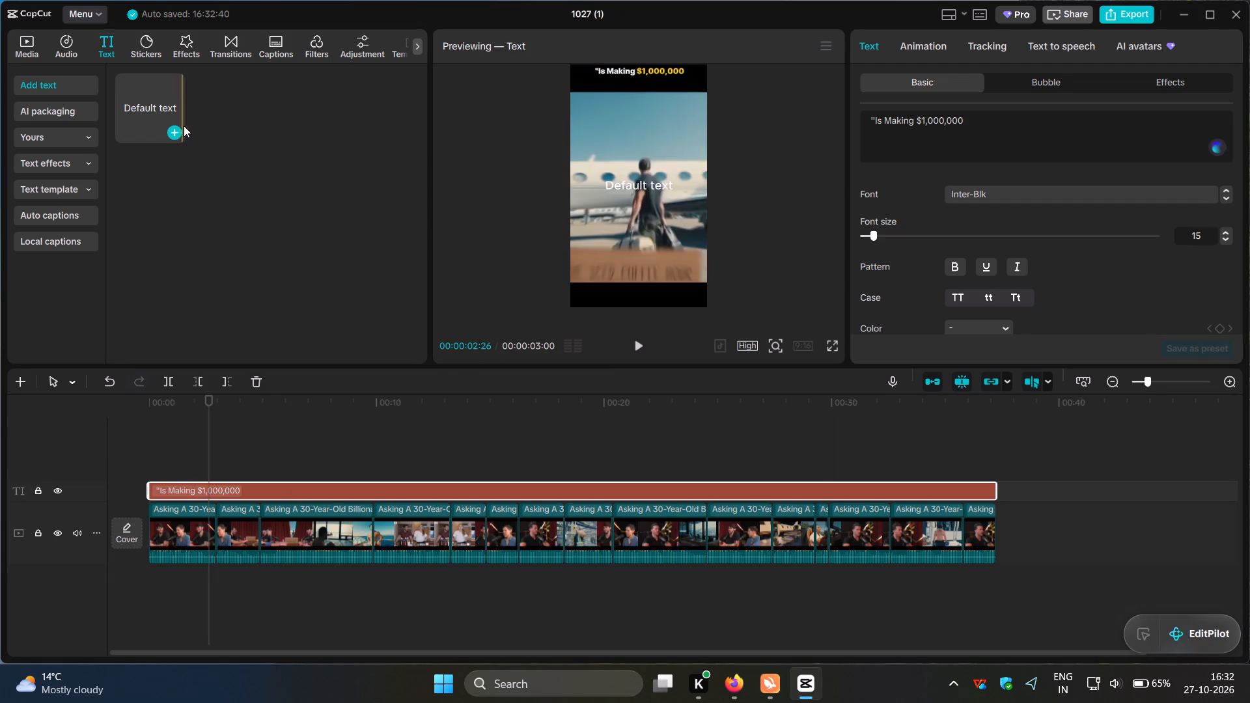
Add a second default text clip at the start of the timeline and extend it to the end of the video.
click(162, 443)
drag(162, 443, 137, 445)
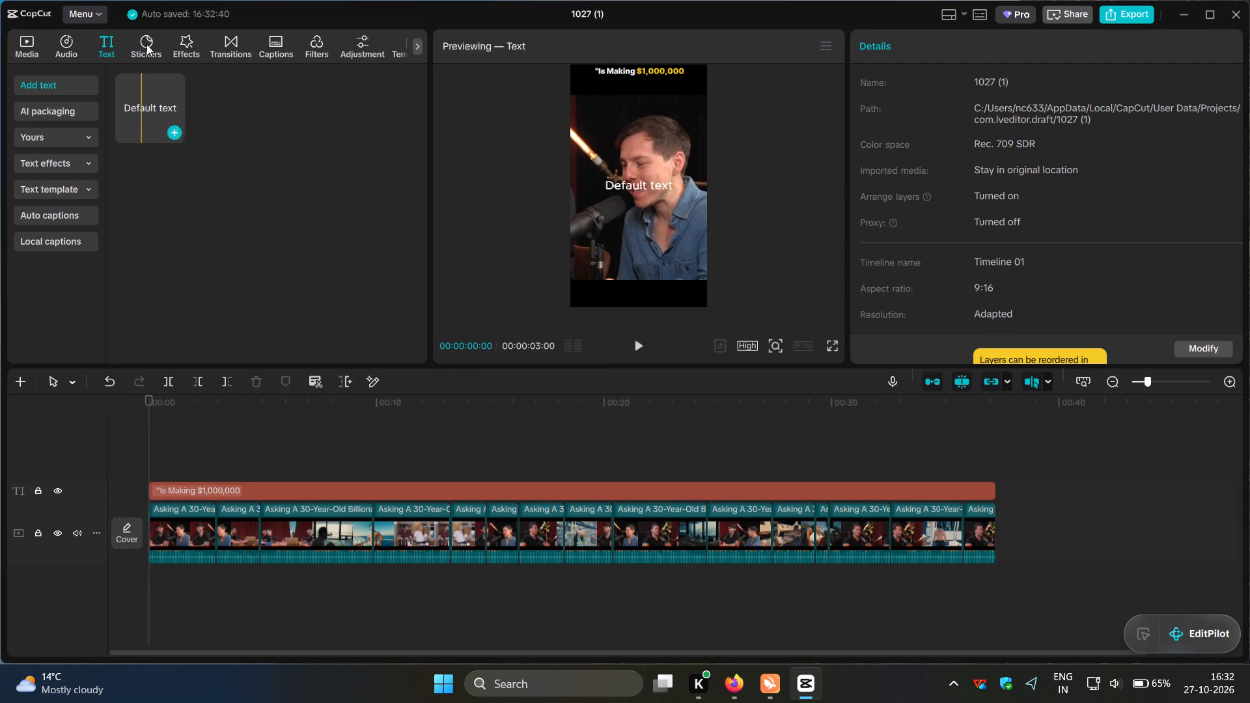
click(176, 134)
drag(219, 475, 250, 475)
drag(323, 476, 361, 478)
click(234, 462)
drag(252, 463, 286, 469)
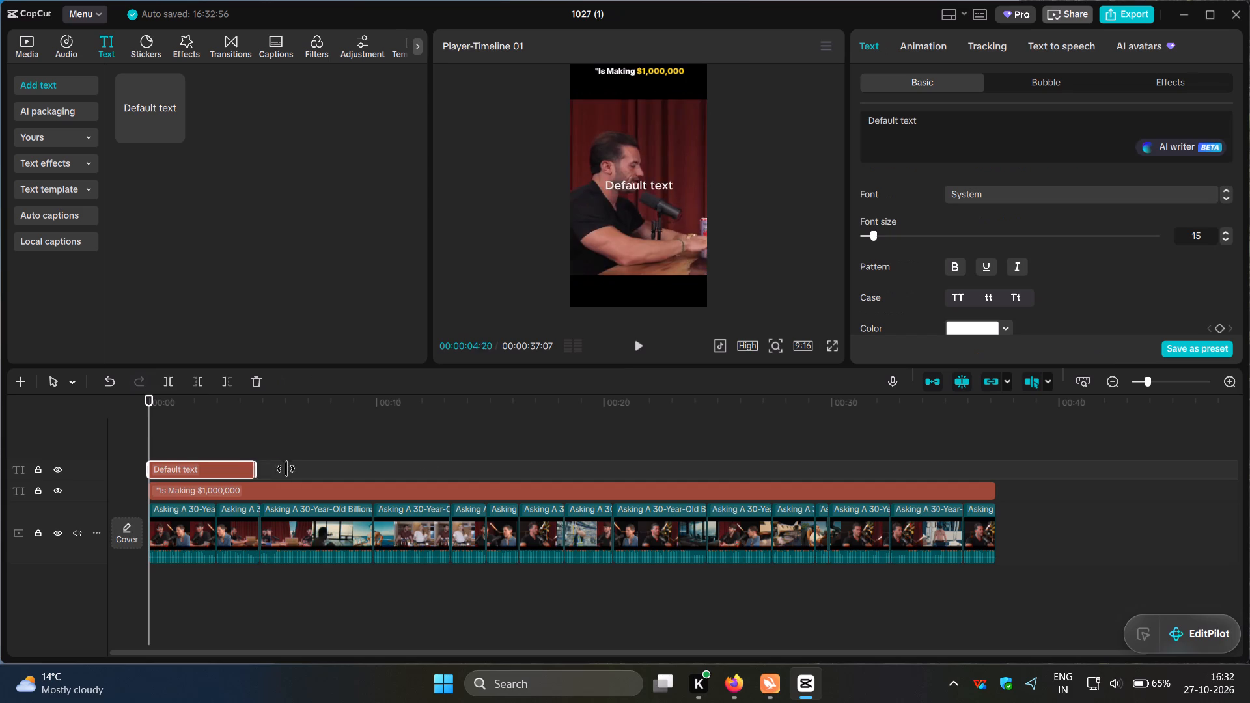
drag(286, 469, 994, 490)
Replace the new clip's default wording with easier in 2026''.
drag(933, 124, 867, 119)
key(space)
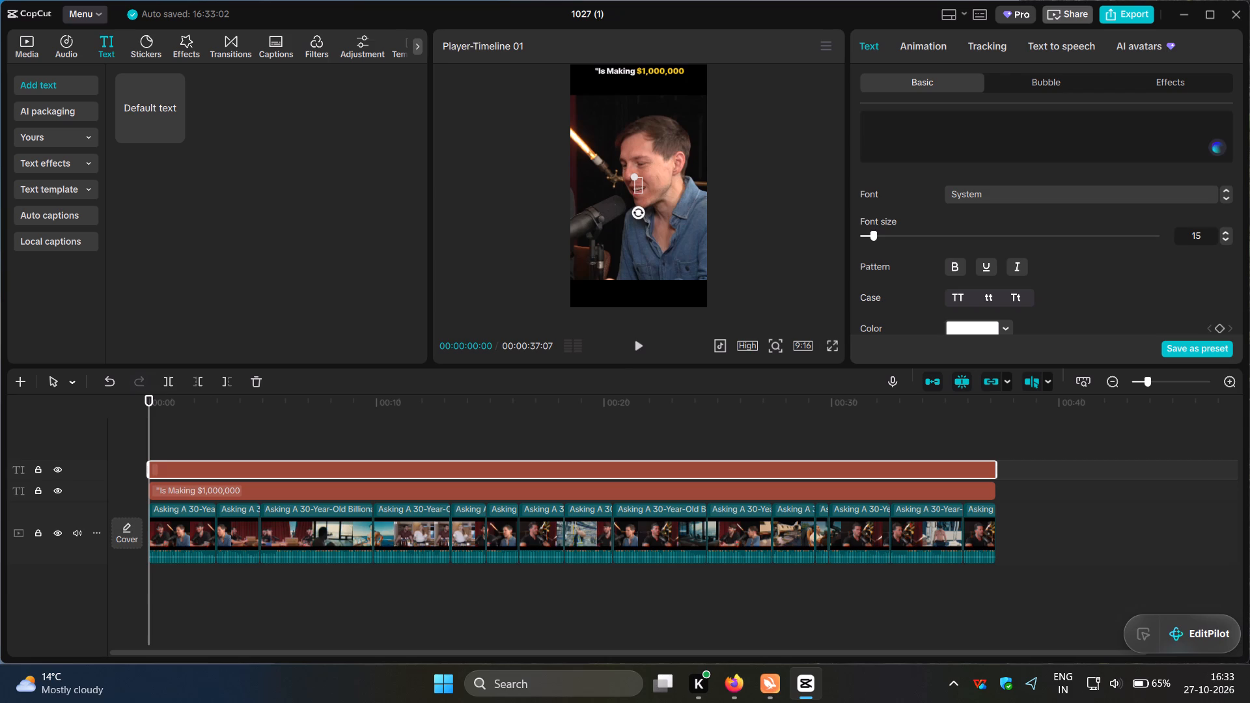
text(eas)
text(ier in)
key(space)
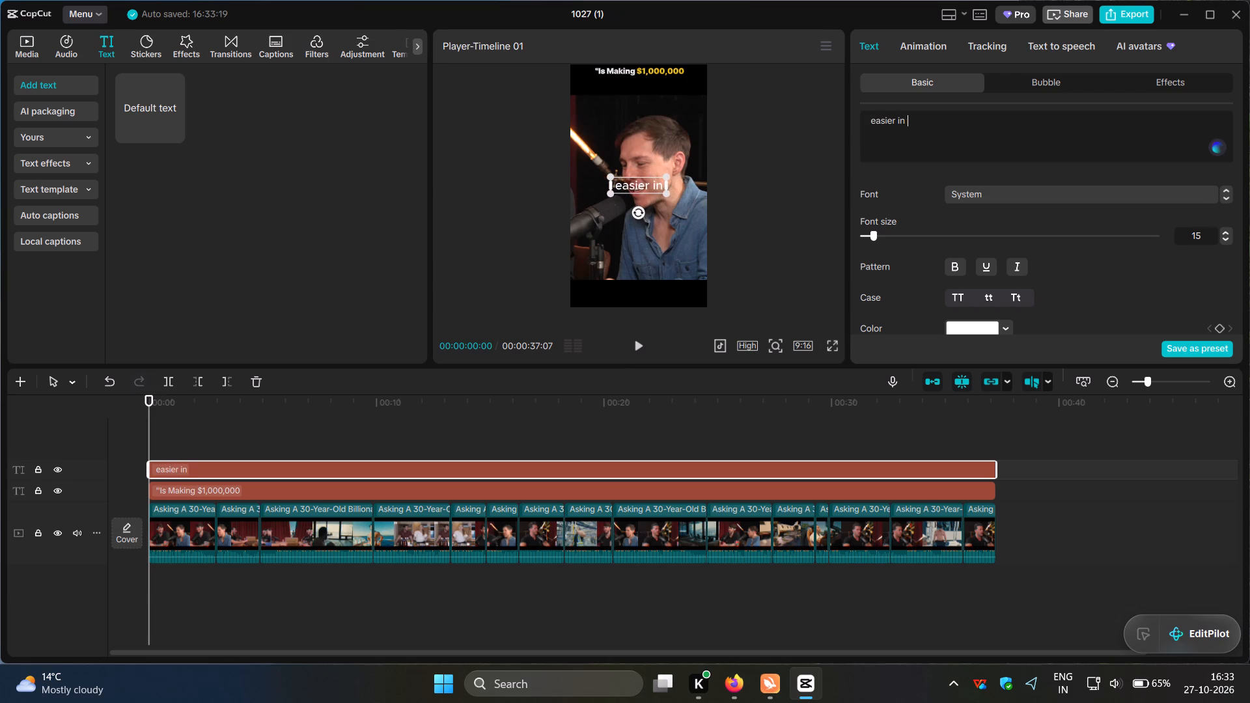
text(2026)
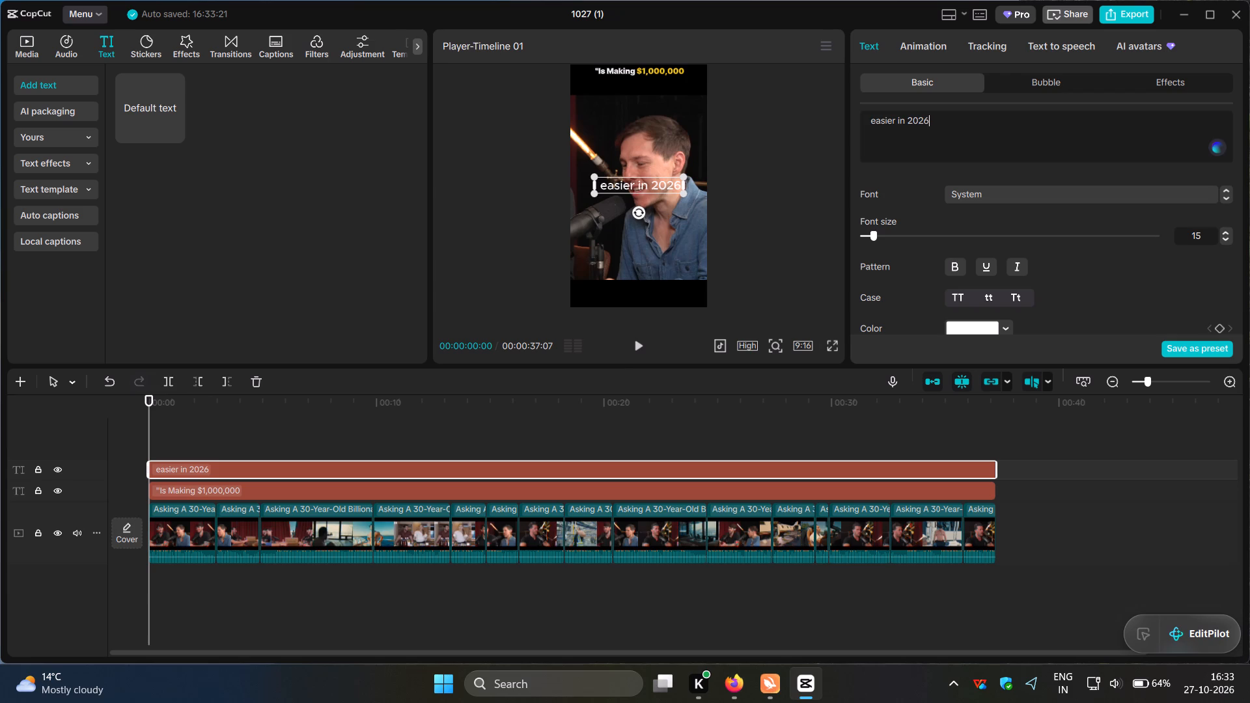
text('')
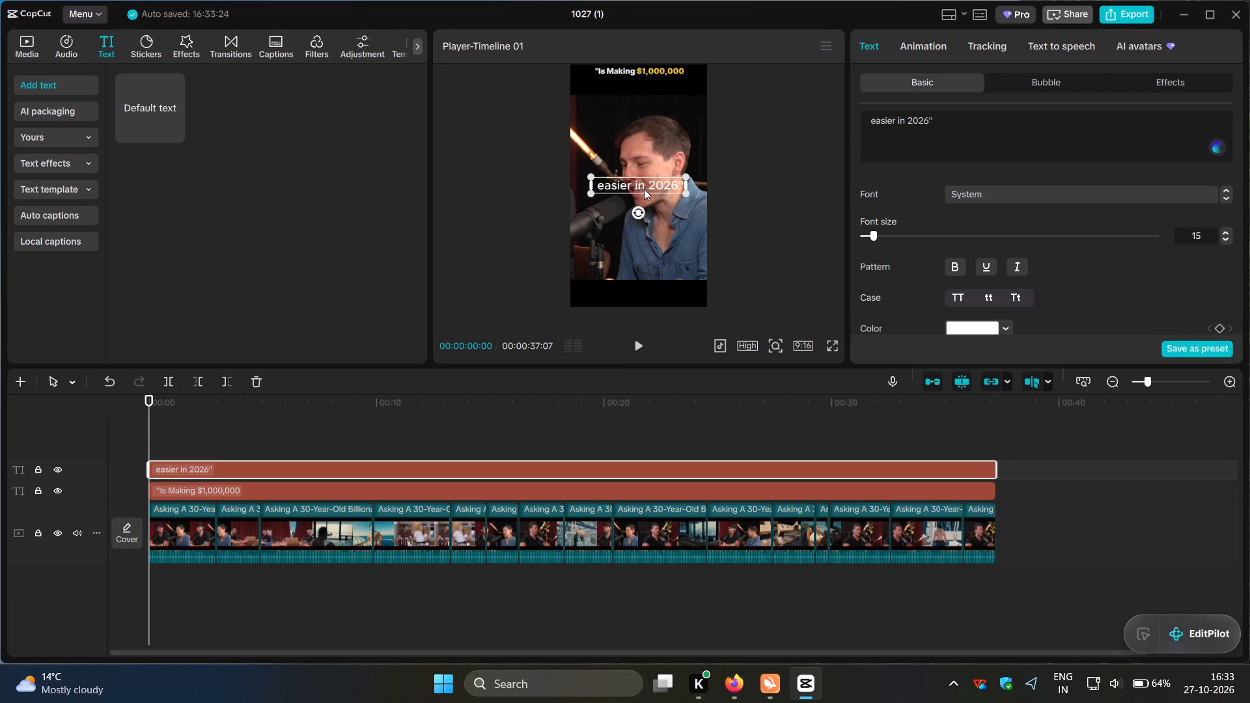
Move the "easier in 2026''" text into the black band directly beneath the first headline line and check it full screen.
drag(643, 187, 639, 85)
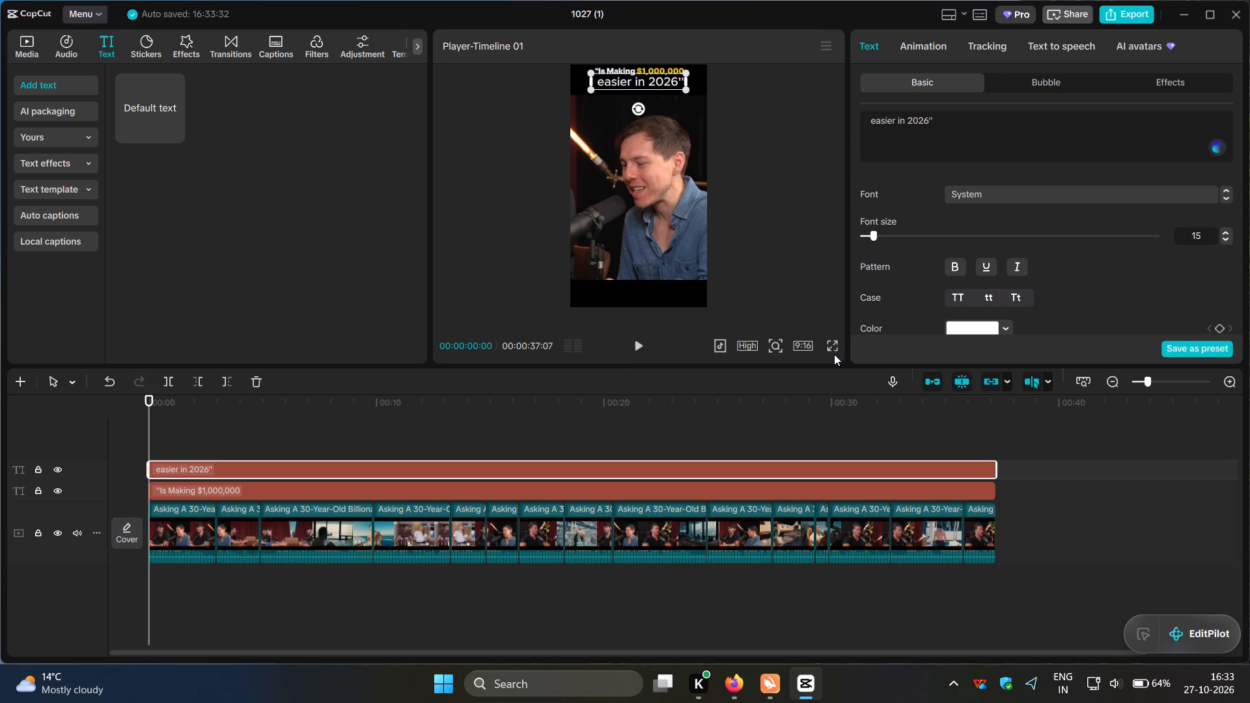
click(834, 351)
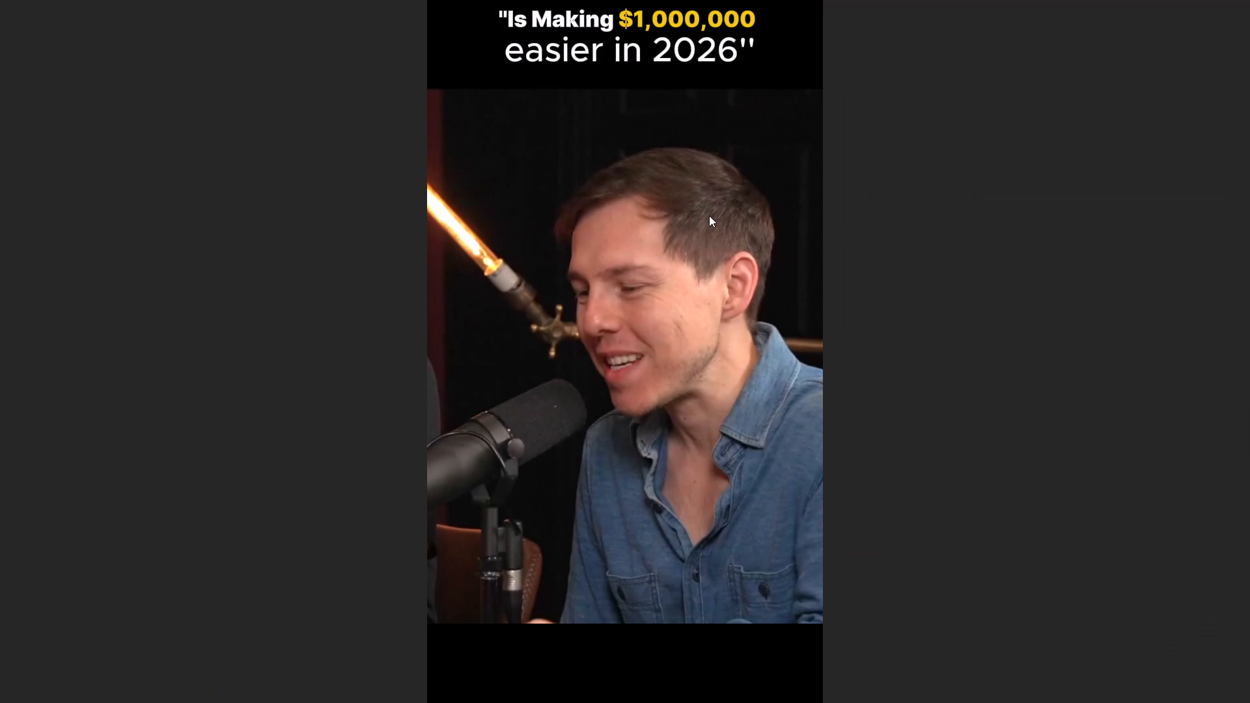
click(749, 310)
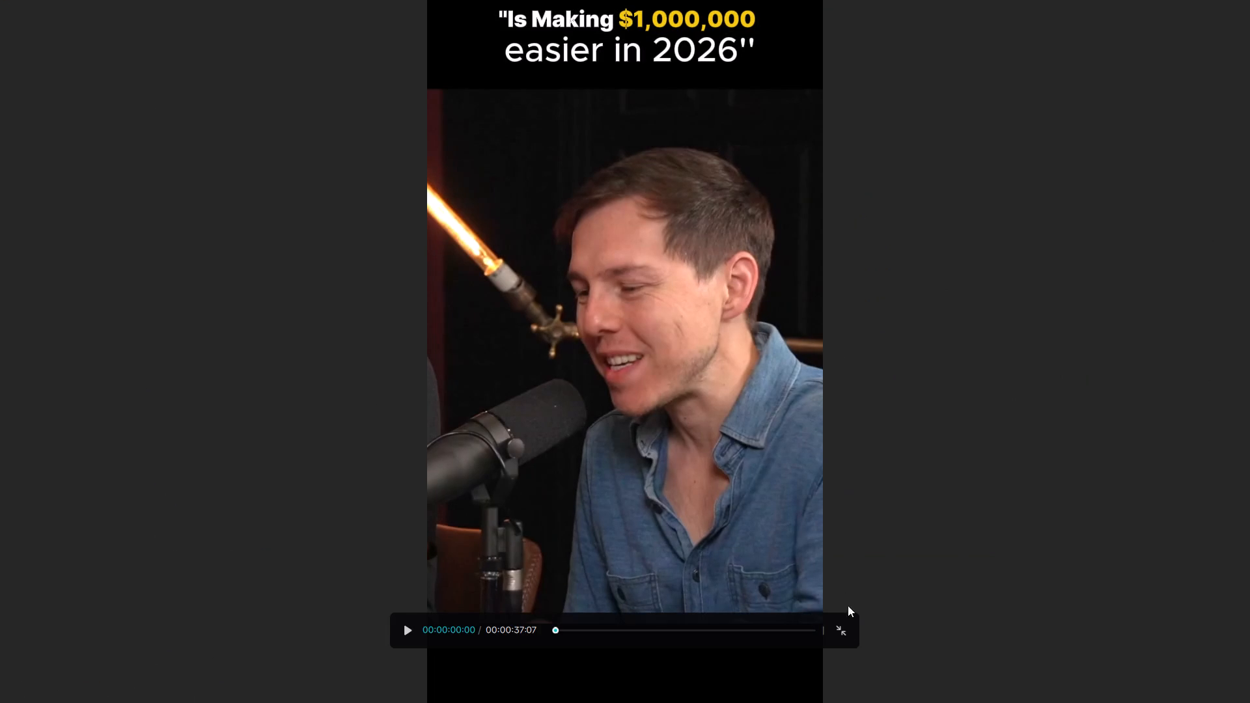
click(844, 628)
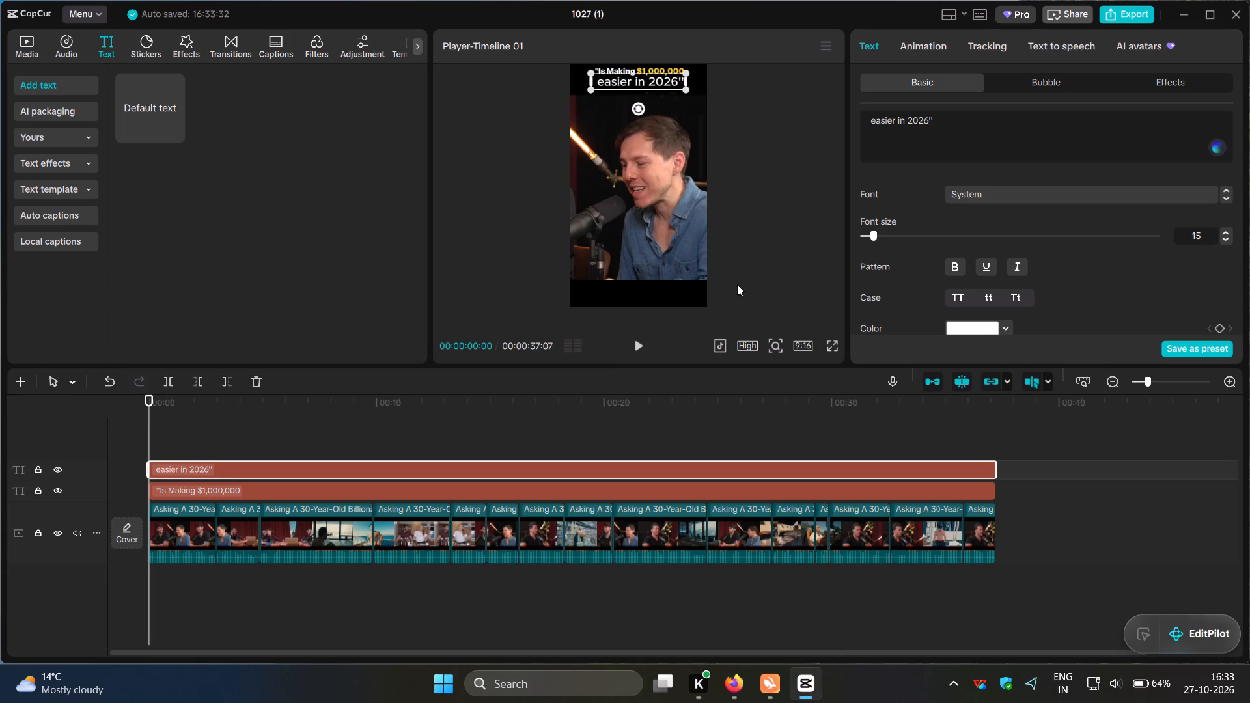
Change the second headline line's font to Rubik-Bold and check both lines full screen.
click(1224, 197)
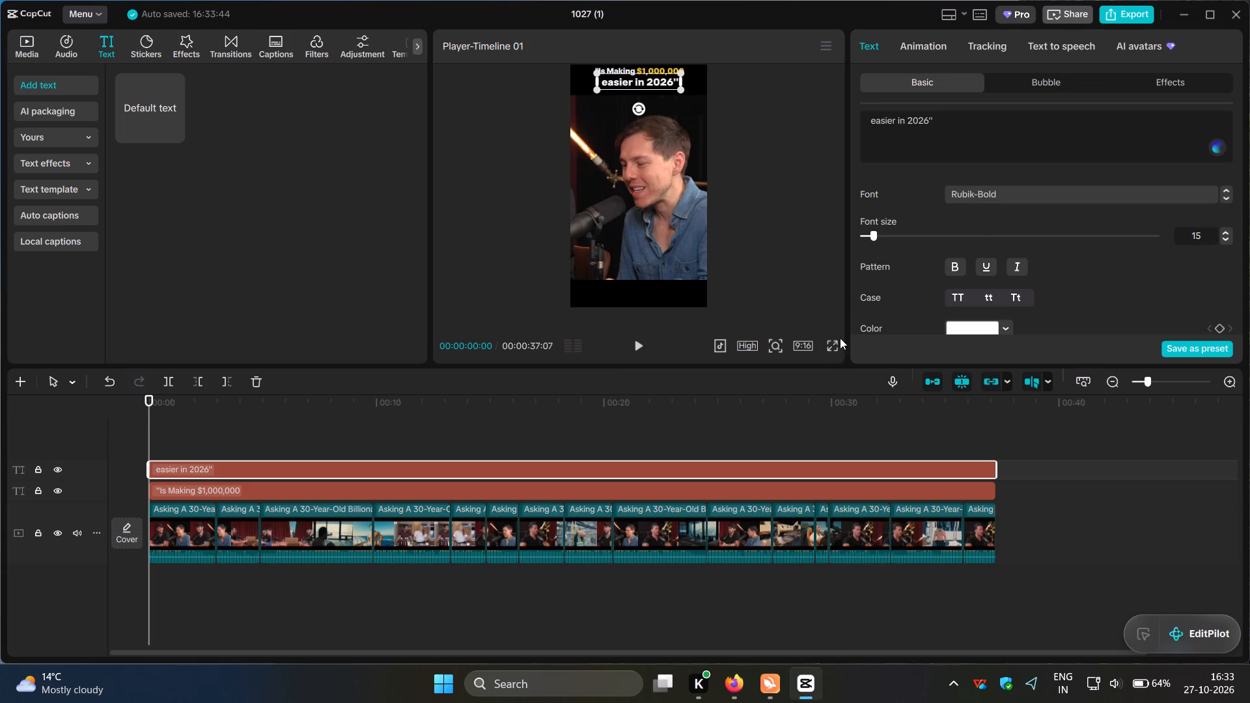
click(829, 343)
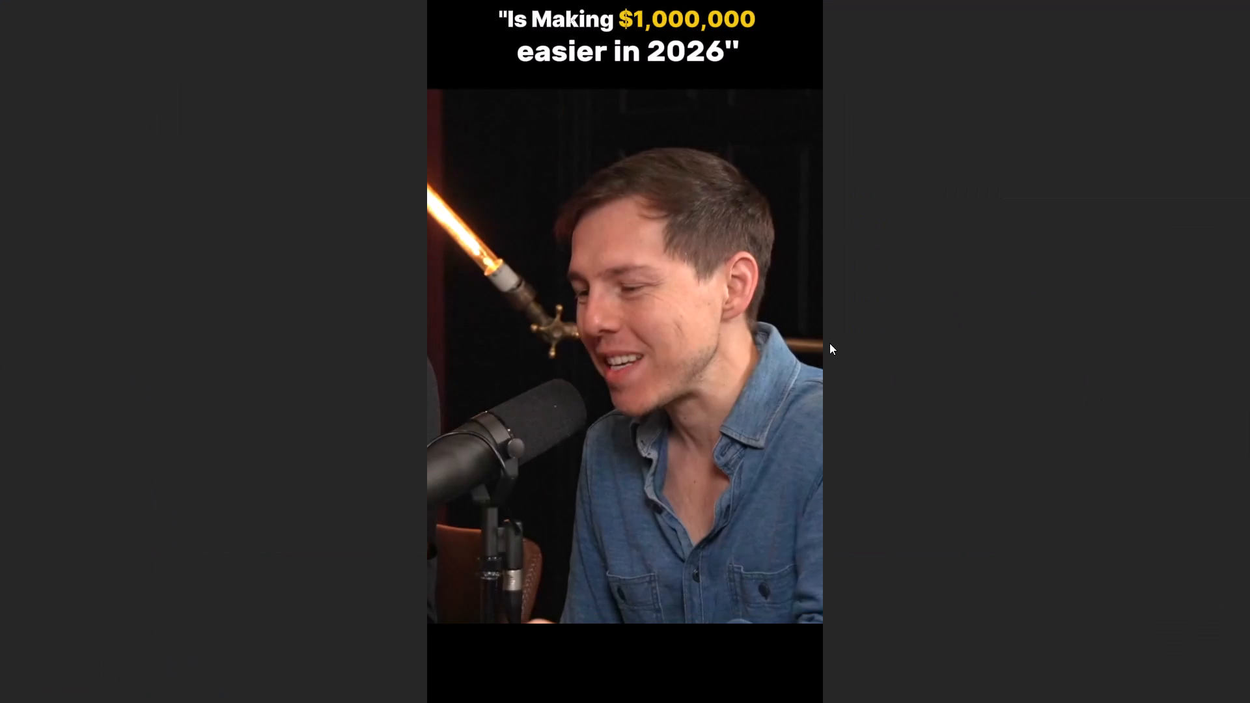
click(757, 331)
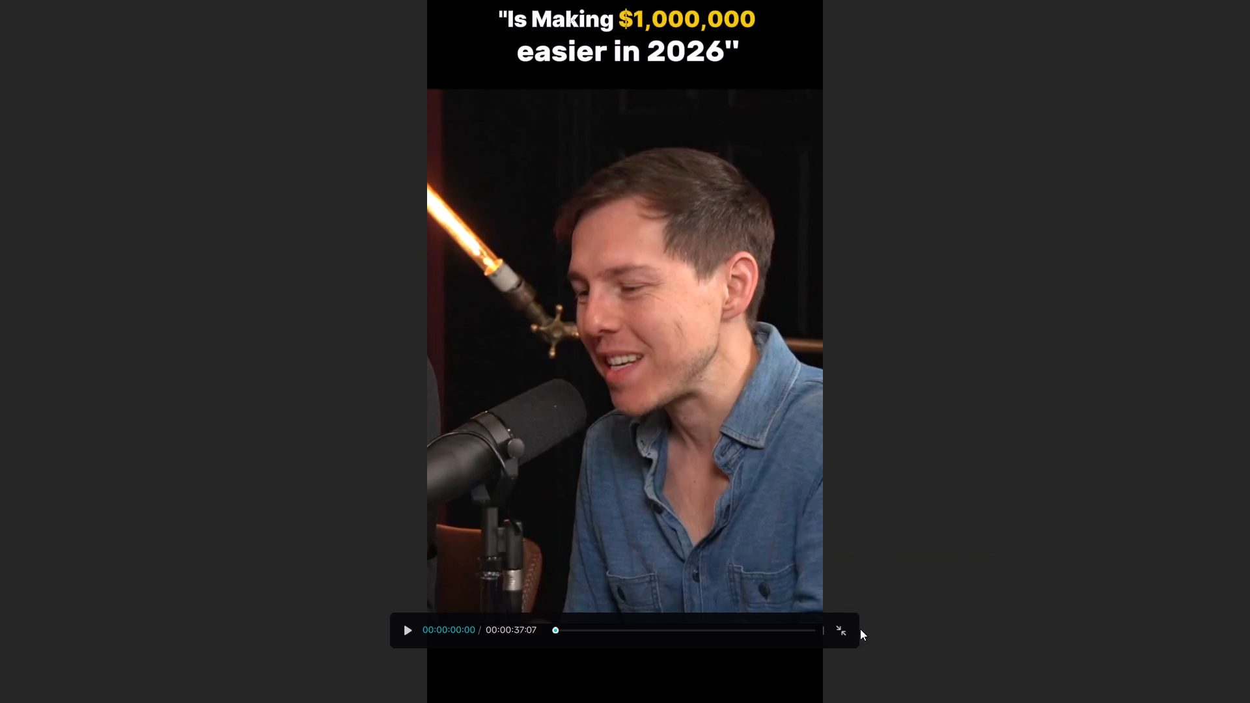
click(844, 629)
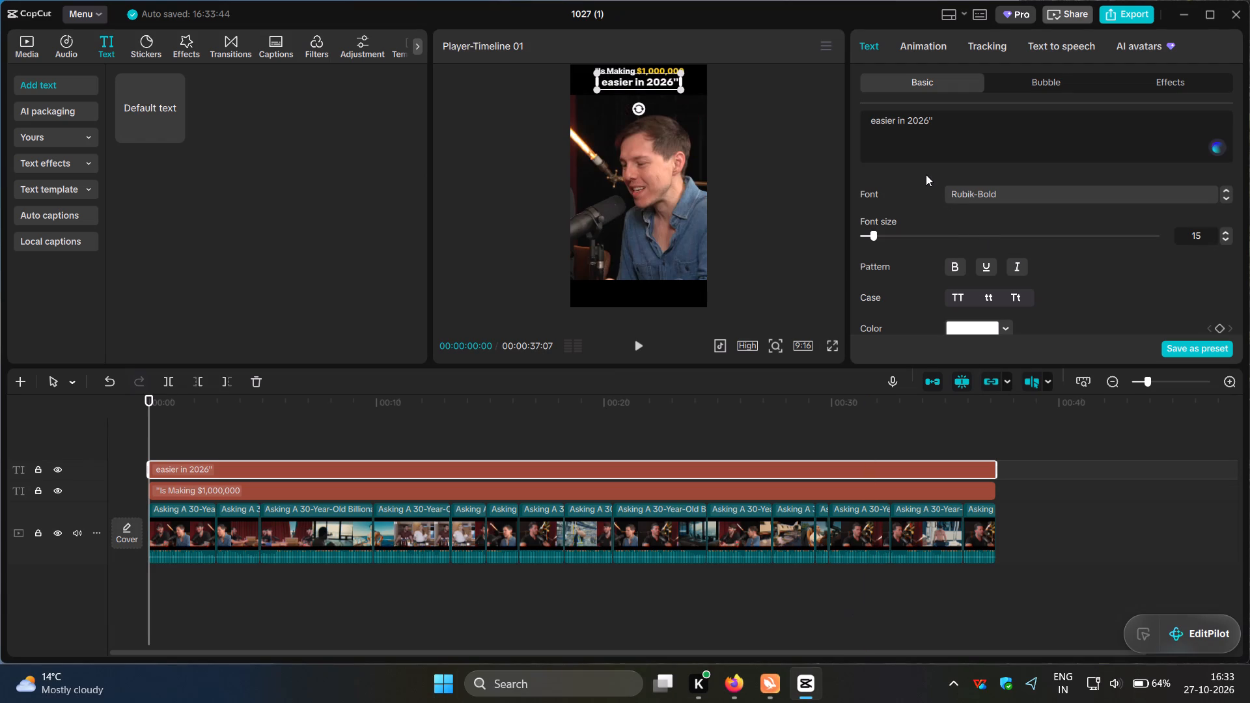
Colour only the 2026 part of the second headline line green, hex 00FF18.
drag(928, 119, 921, 121)
drag(921, 121, 906, 122)
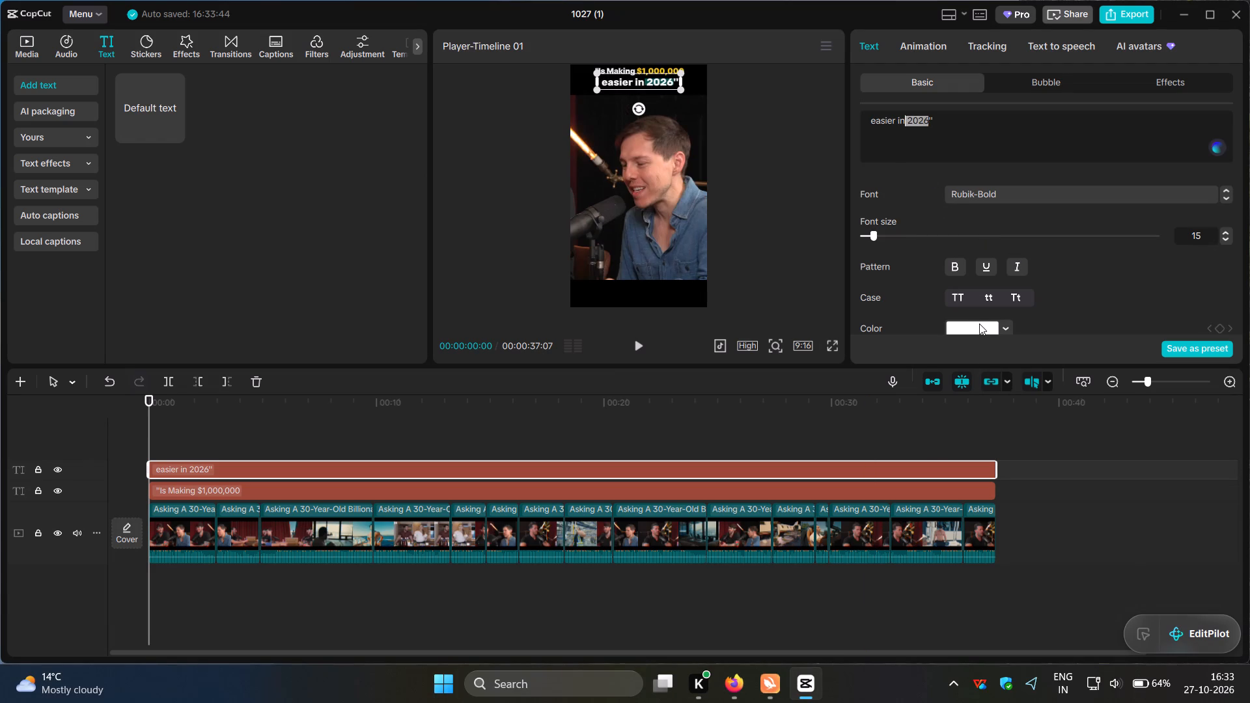
click(983, 324)
scroll(1047, 533, down, 3)
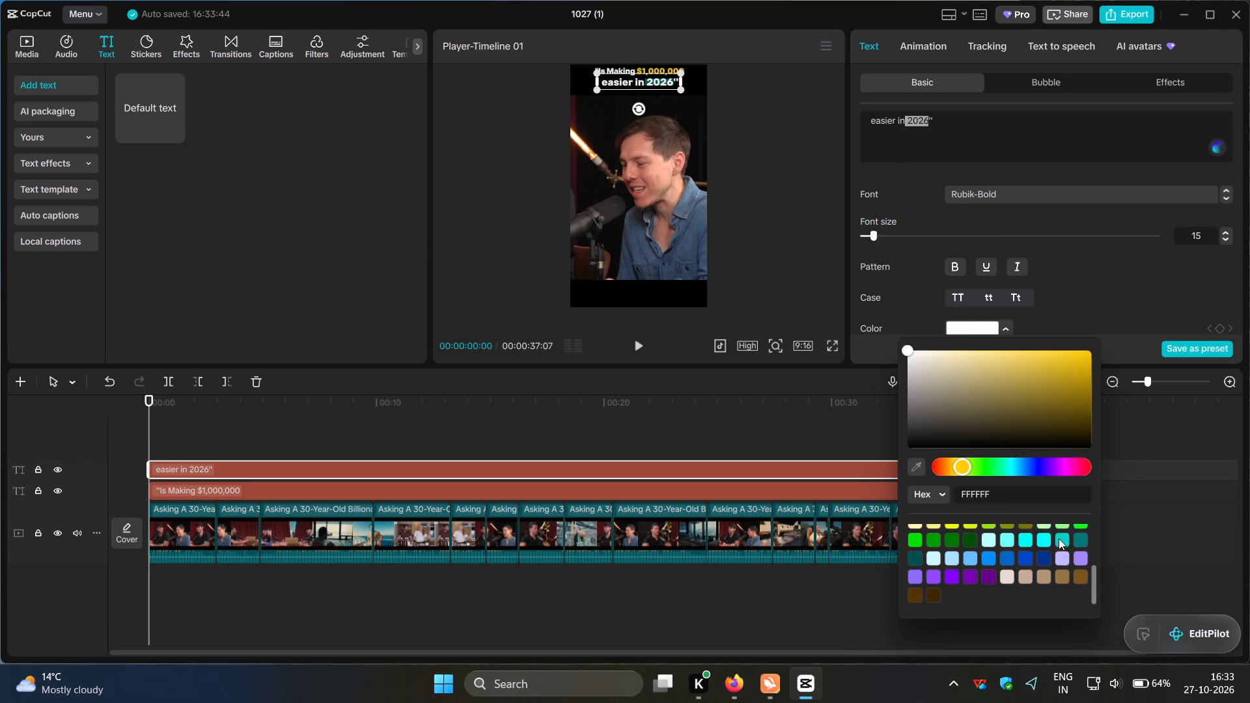
scroll(1057, 540, up, 2)
scroll(1060, 562, down, 1)
click(1078, 545)
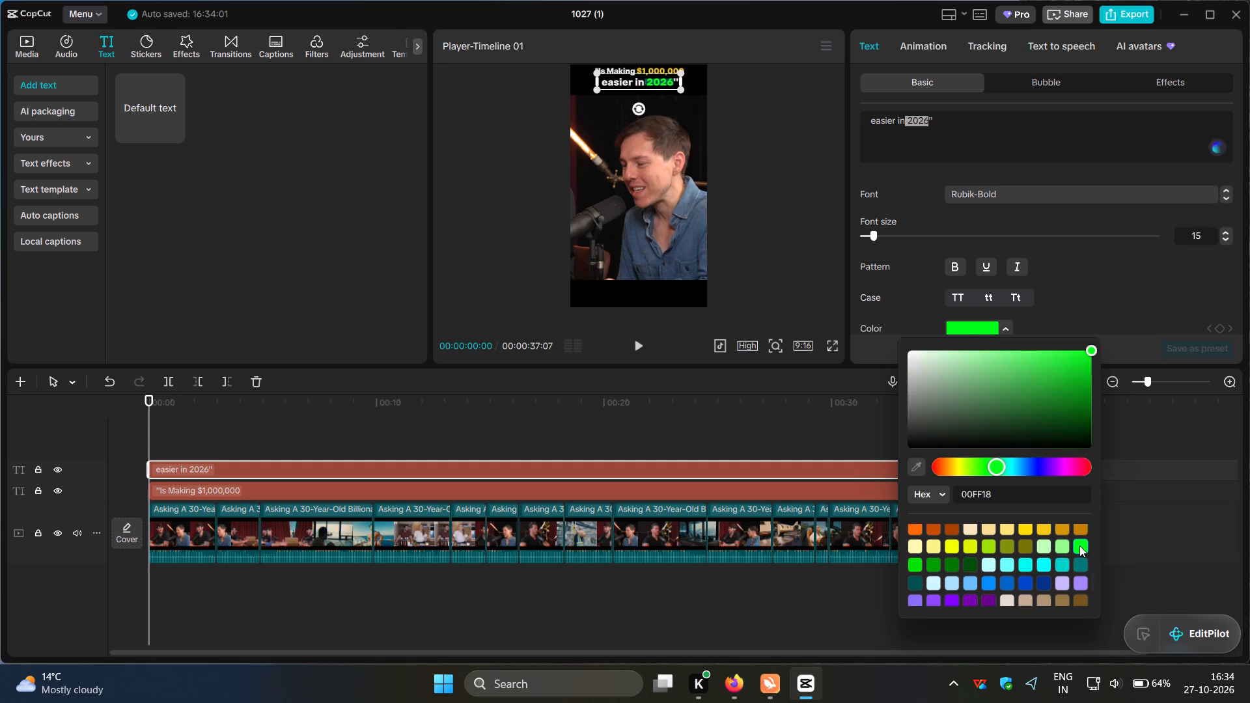
click(1132, 297)
click(826, 308)
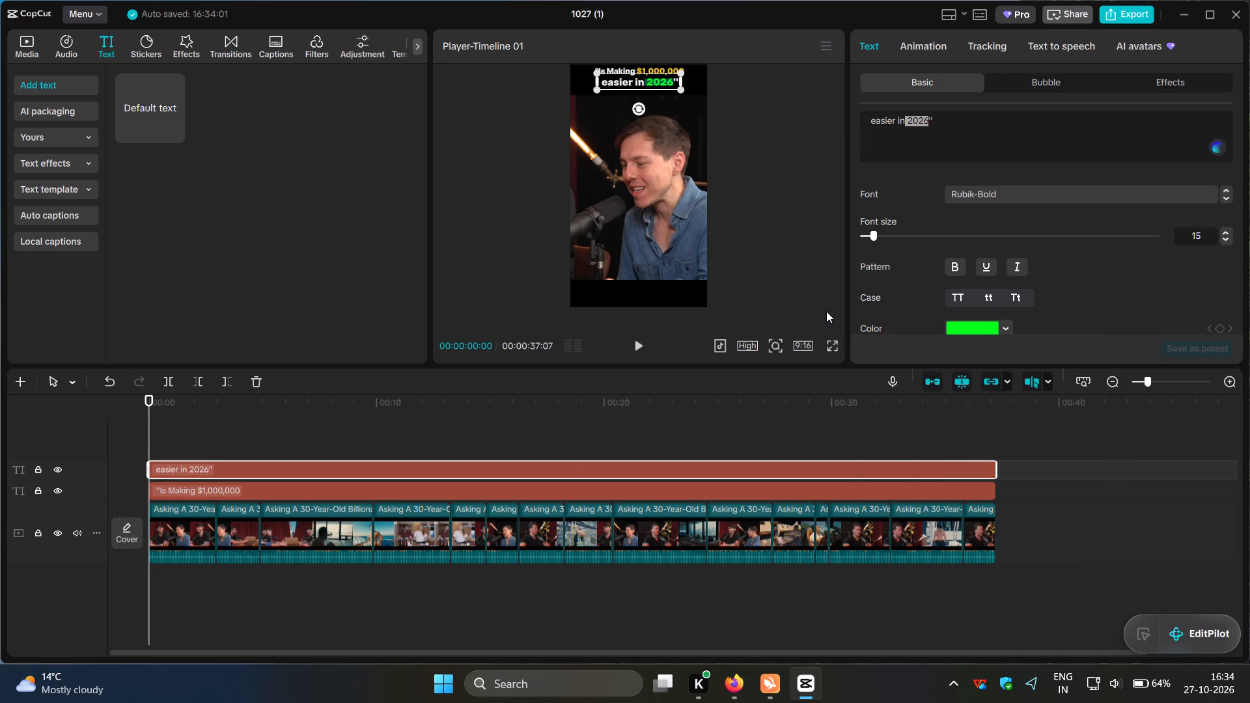
click(832, 344)
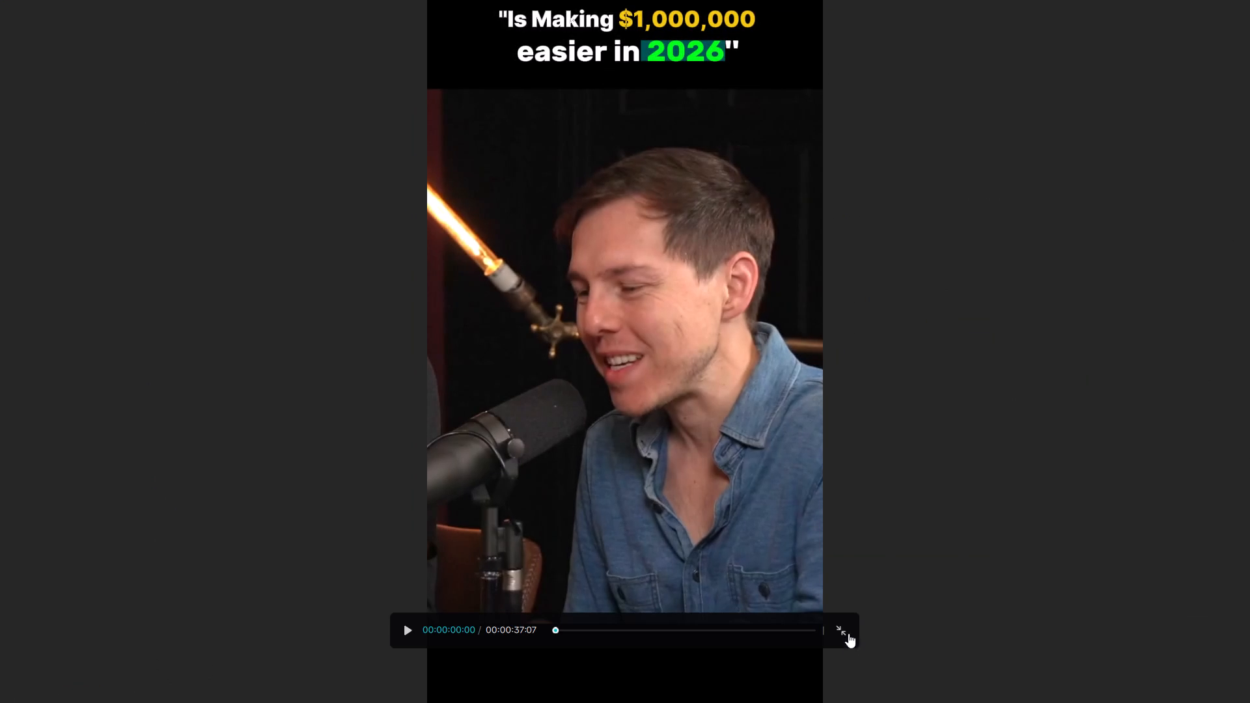
click(843, 633)
click(965, 130)
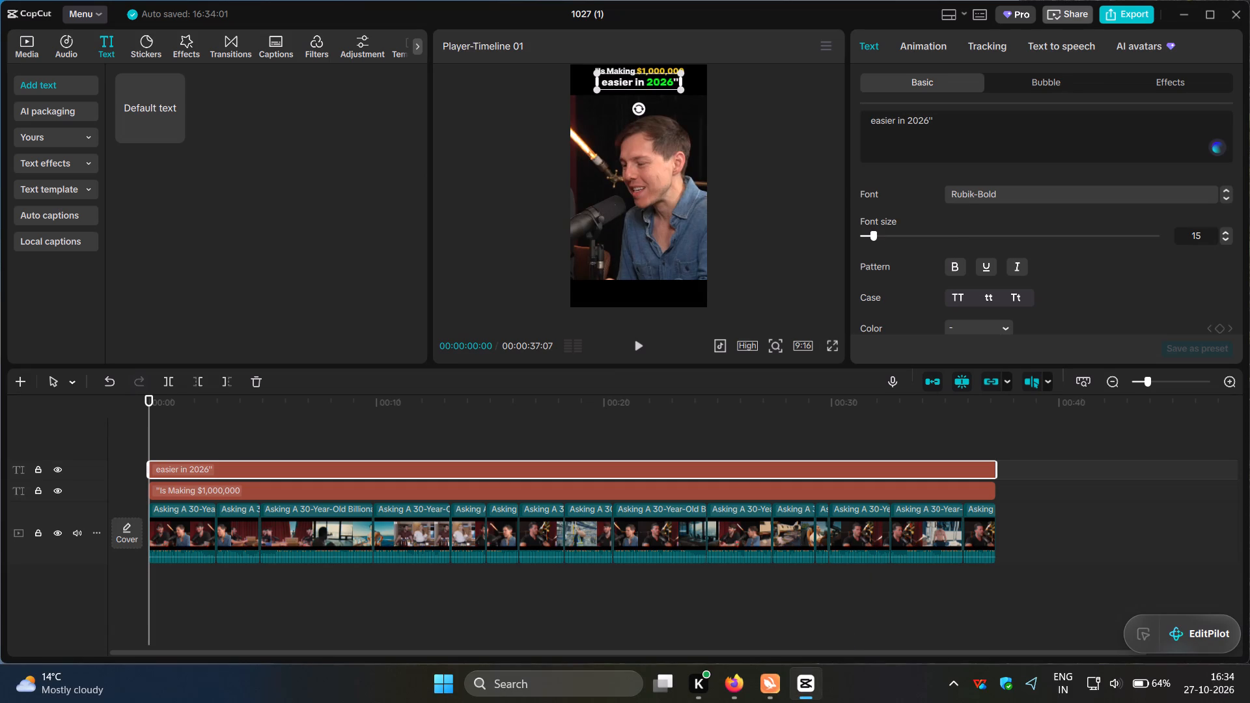
Play the video full screen from the start to review the two-line headline, then return to the editor.
click(835, 346)
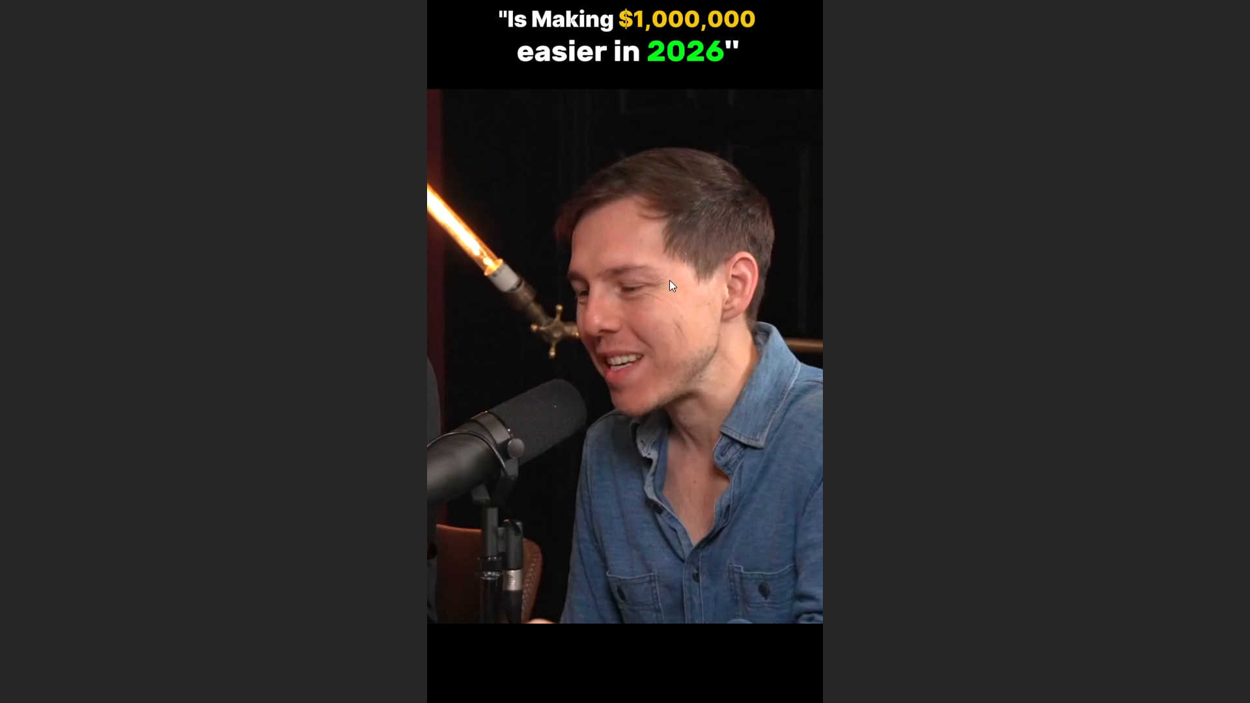
click(685, 326)
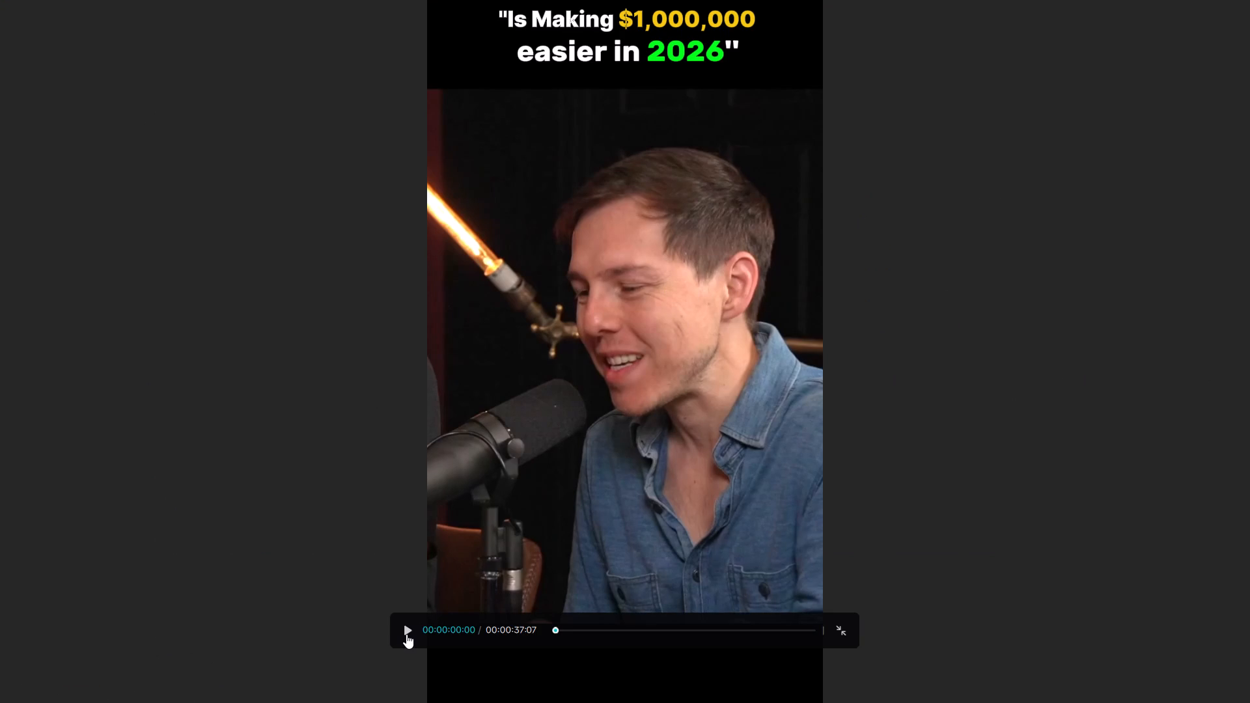
click(406, 634)
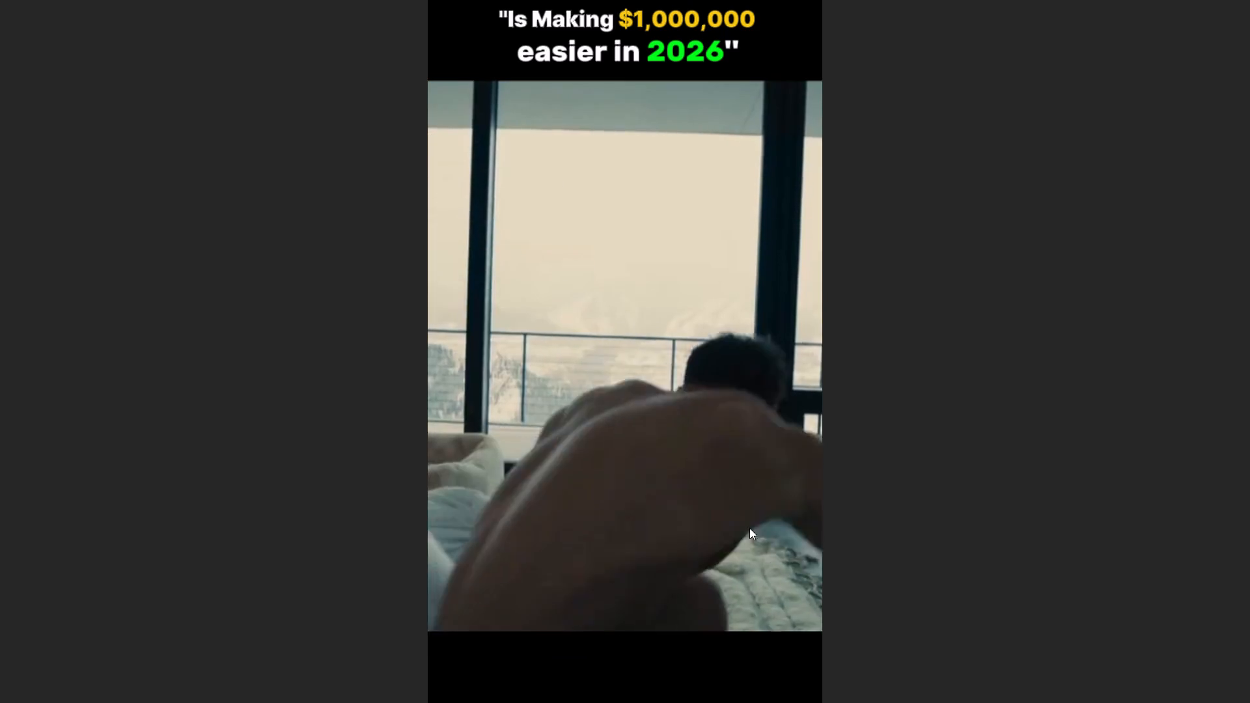
click(757, 531)
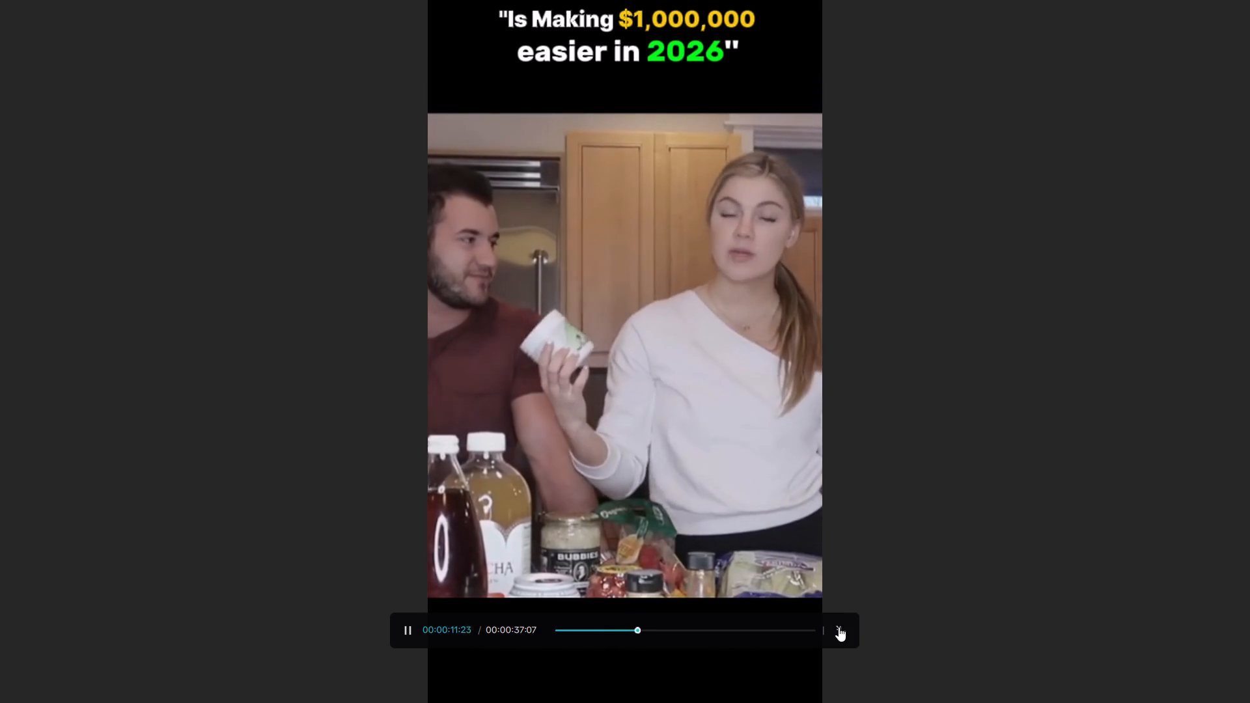
click(839, 627)
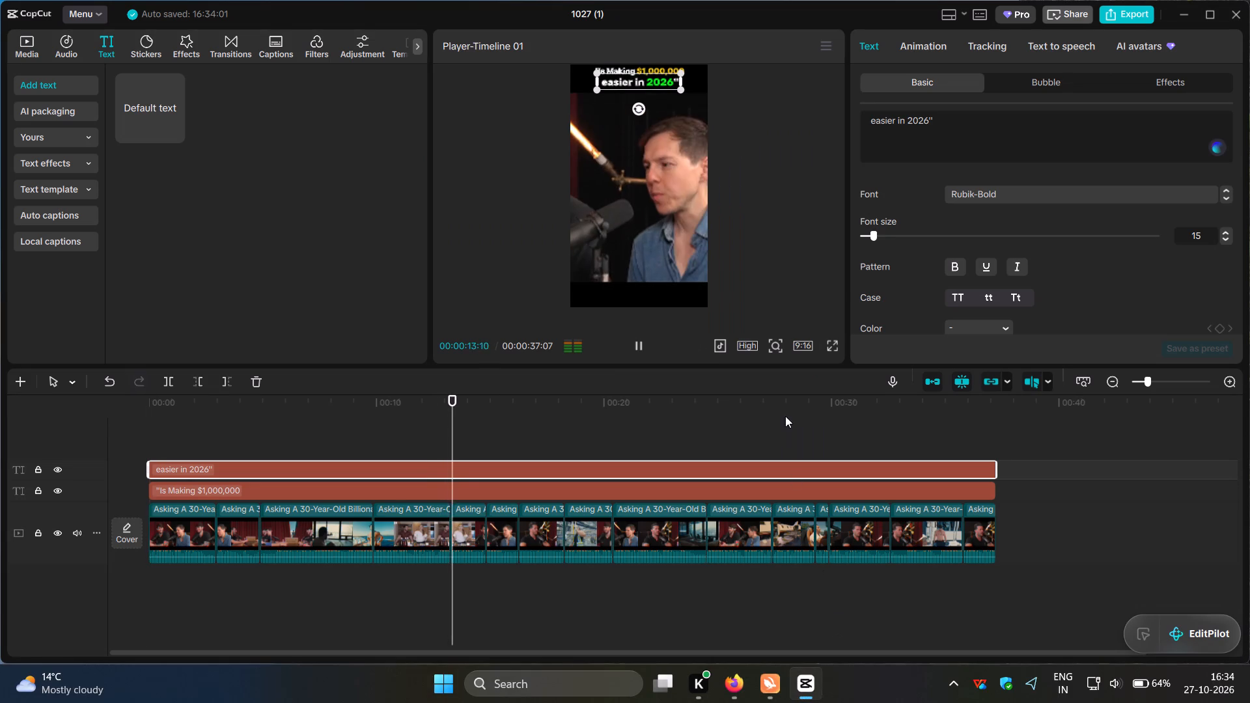
Return the playhead to the start and export the 4K mp4 video with the frame rate set to 60fps.
drag(474, 412, 118, 428)
click(1124, 16)
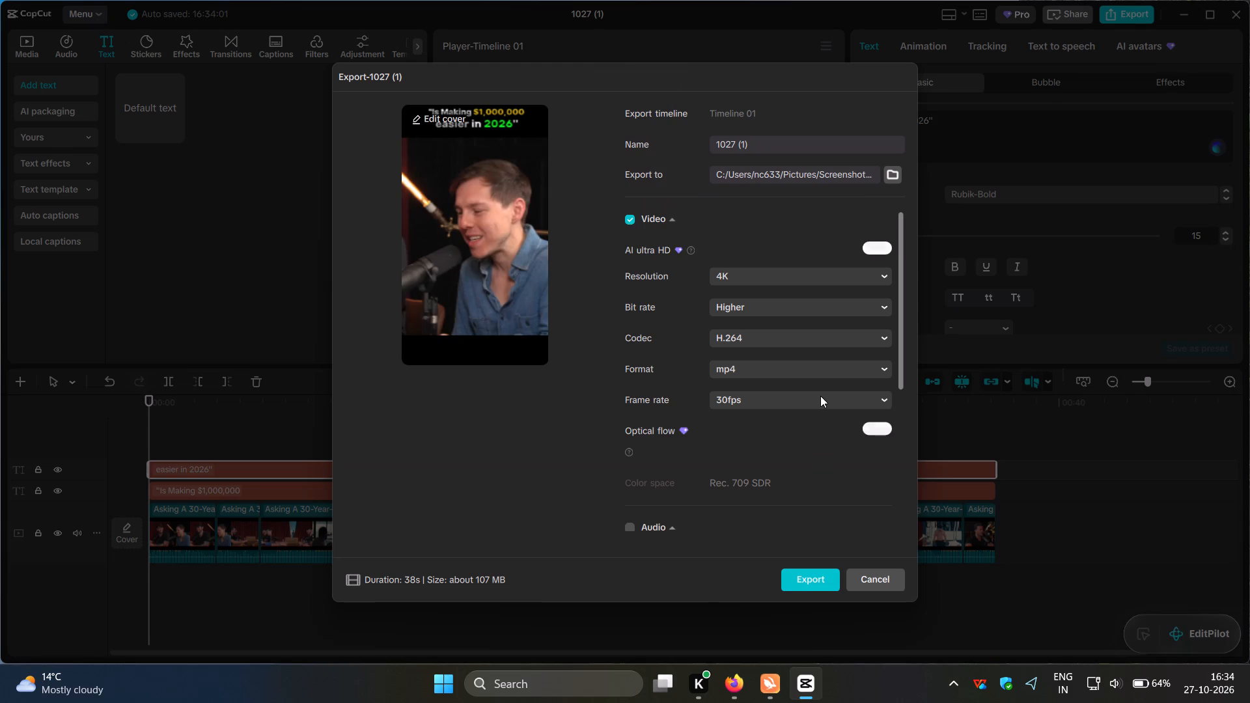
click(820, 396)
click(771, 588)
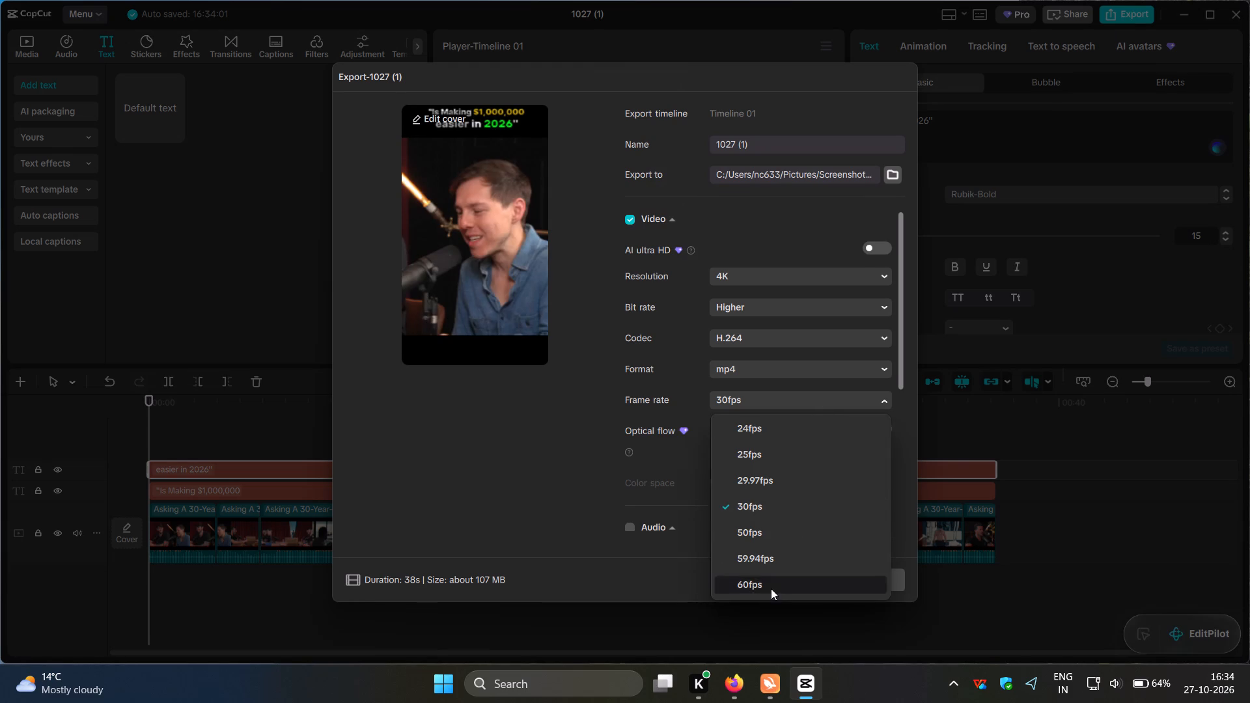
scroll(904, 385, down, 17)
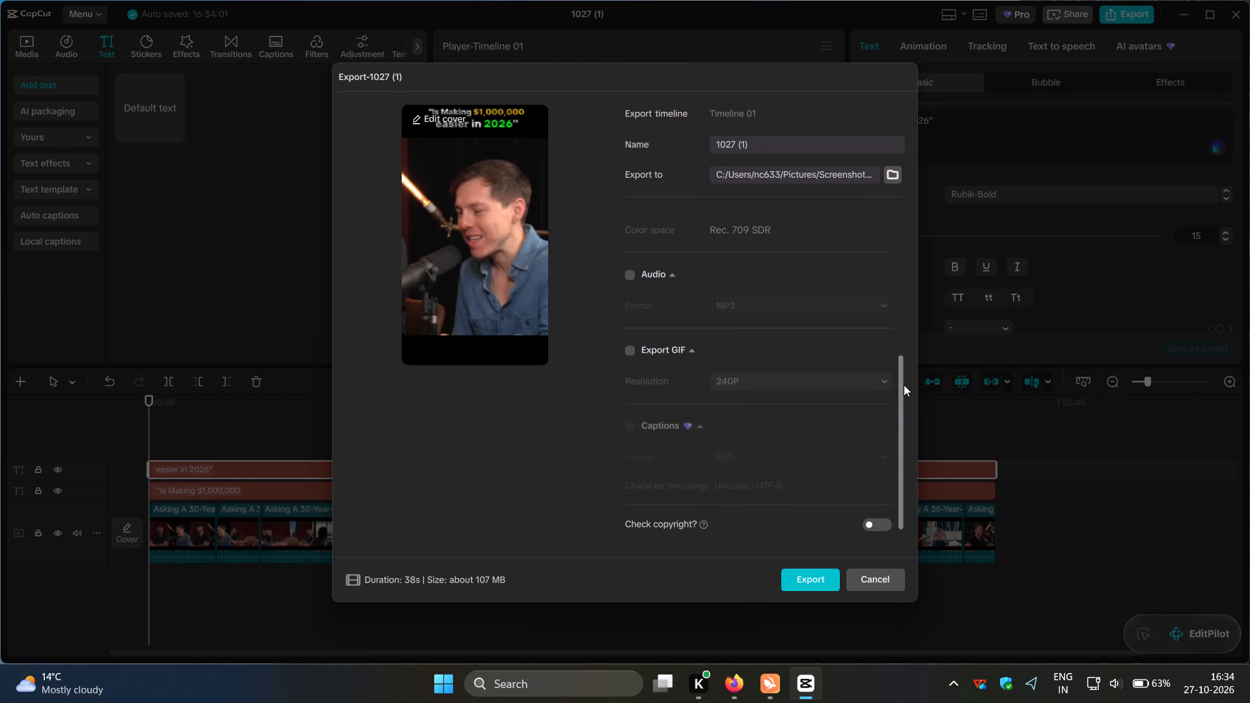
scroll(904, 385, down, 3)
scroll(904, 385, up, 19)
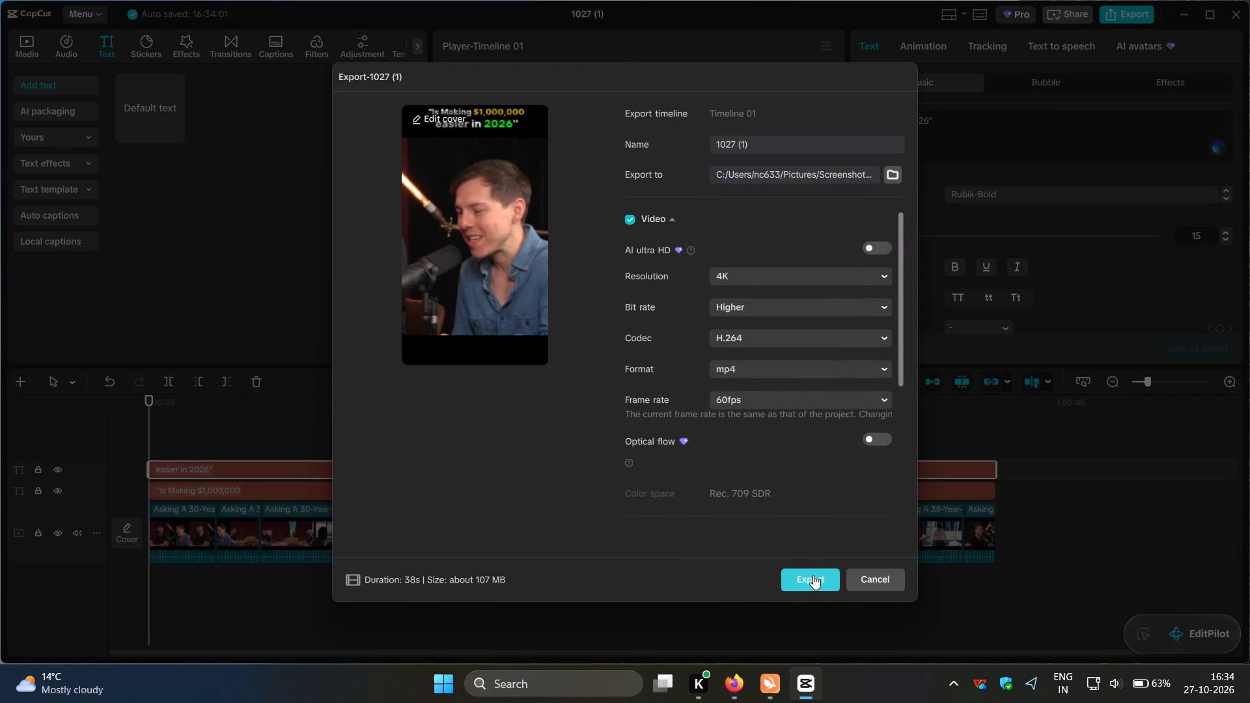
click(812, 575)
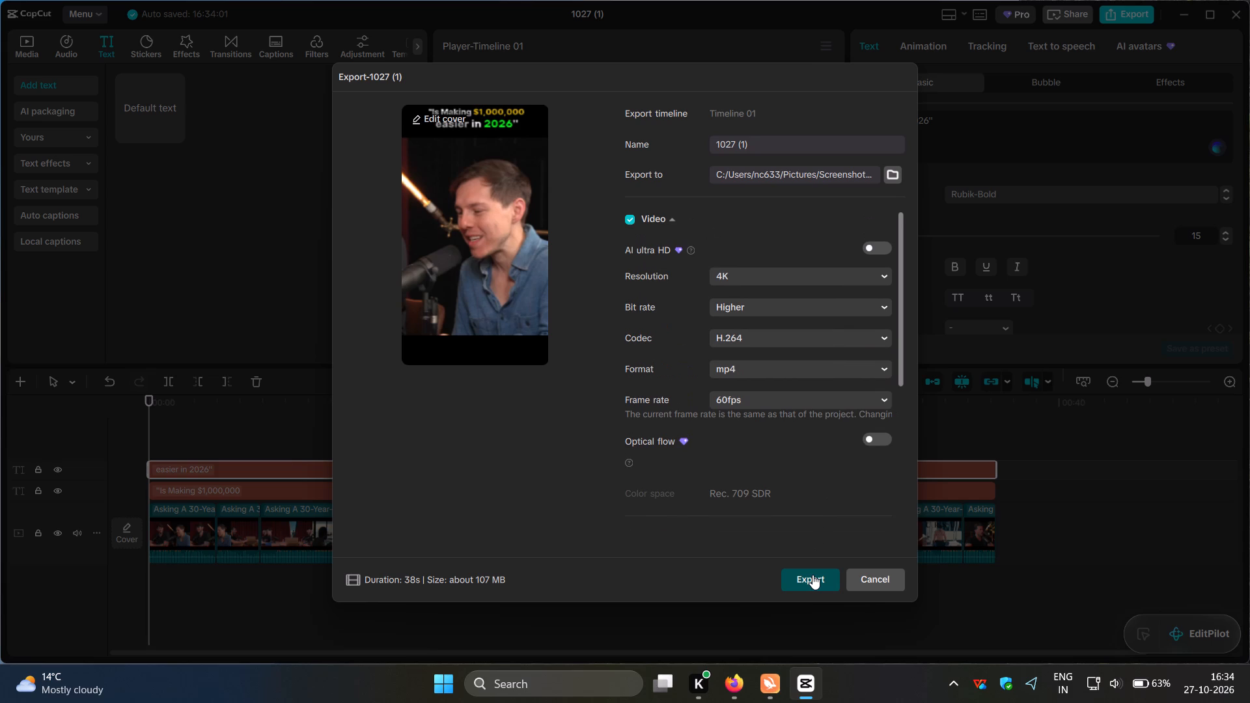
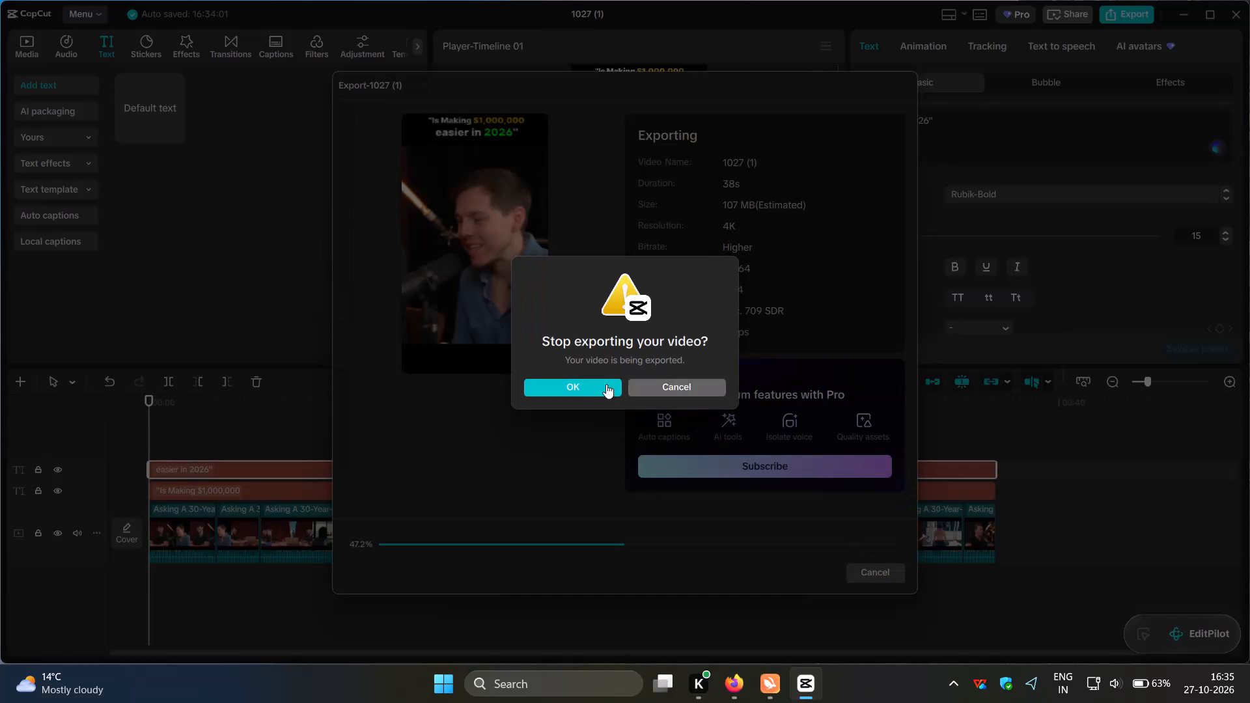
Stop the running video export and return to the editor.
click(587, 387)
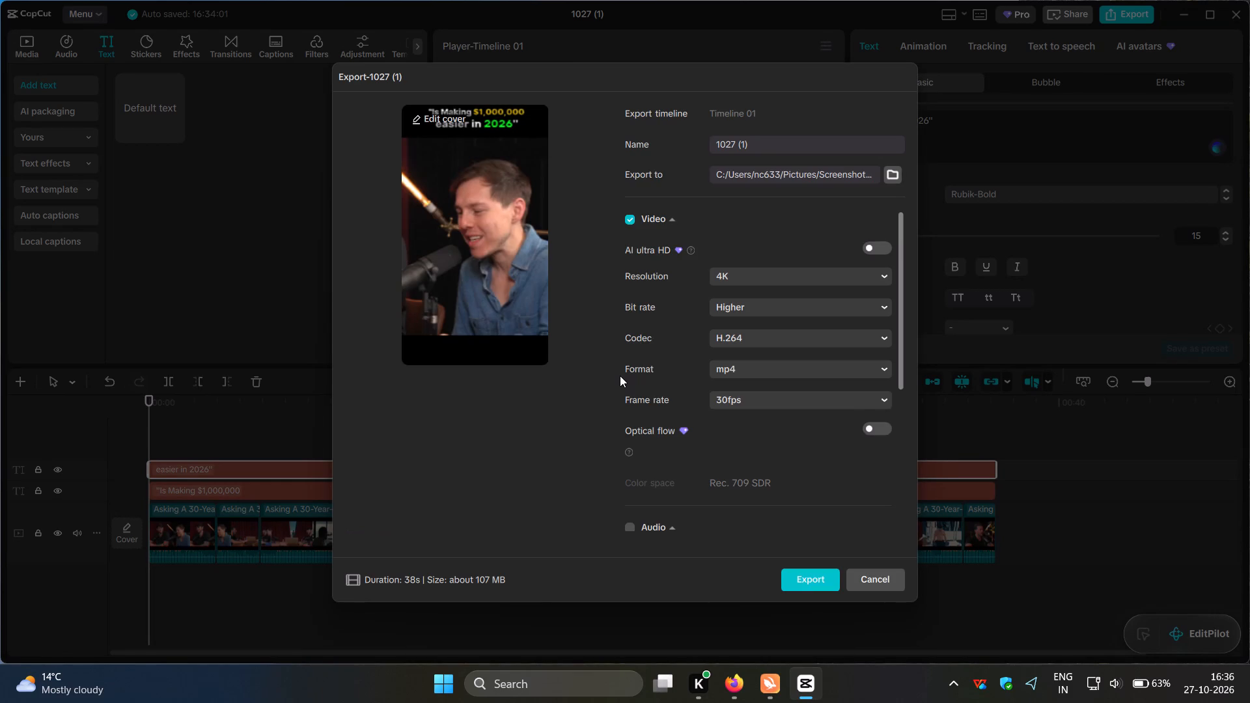
click(867, 577)
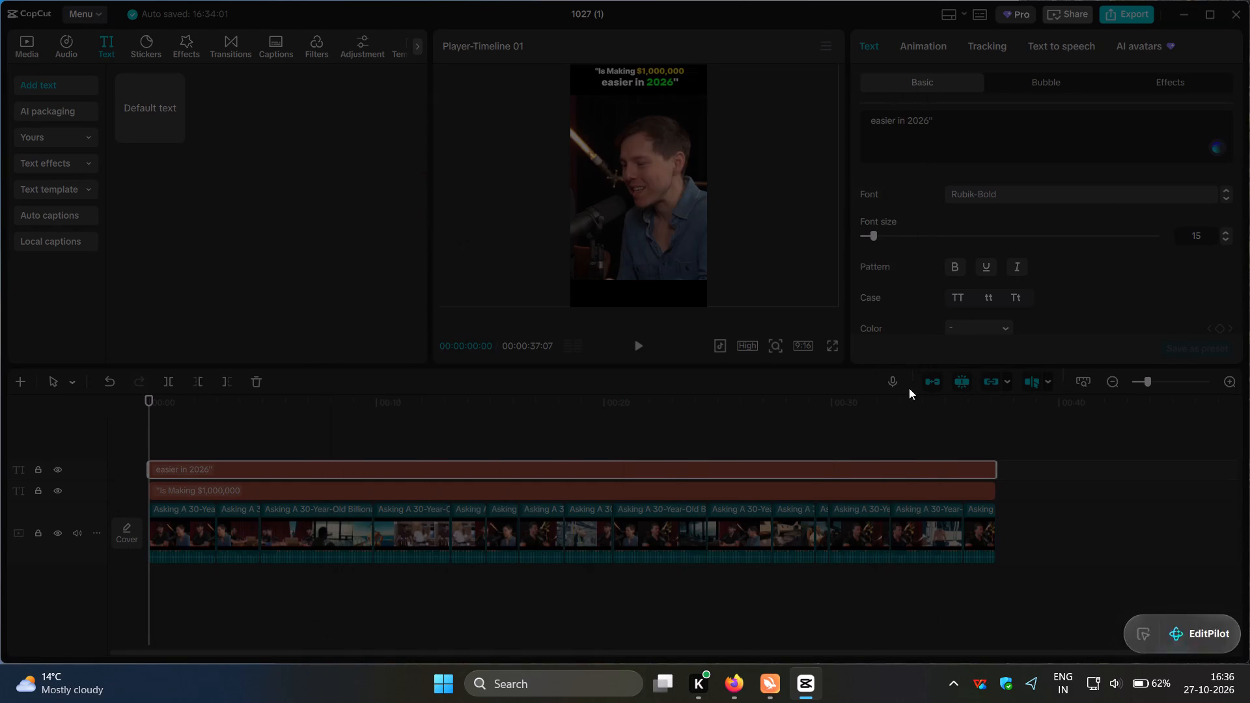
Add a space and a question mark after 2026, inside the closing quote of the second headline line.
click(928, 120)
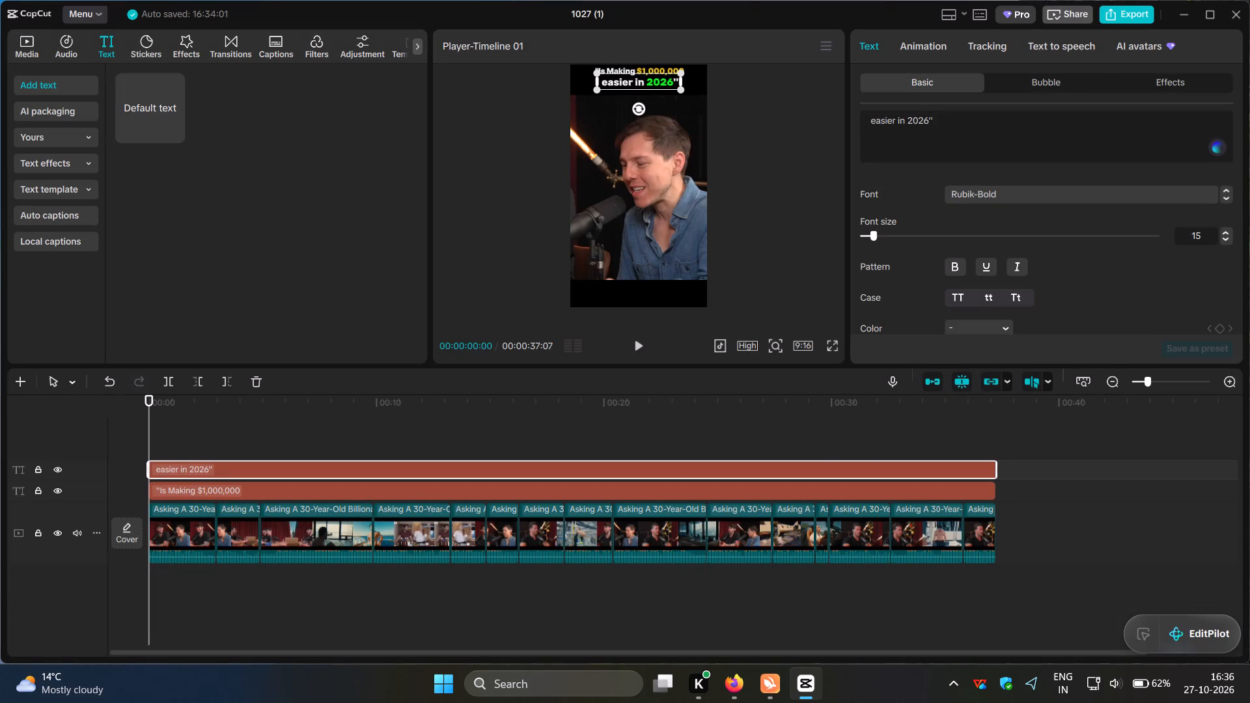
key(shift+question)
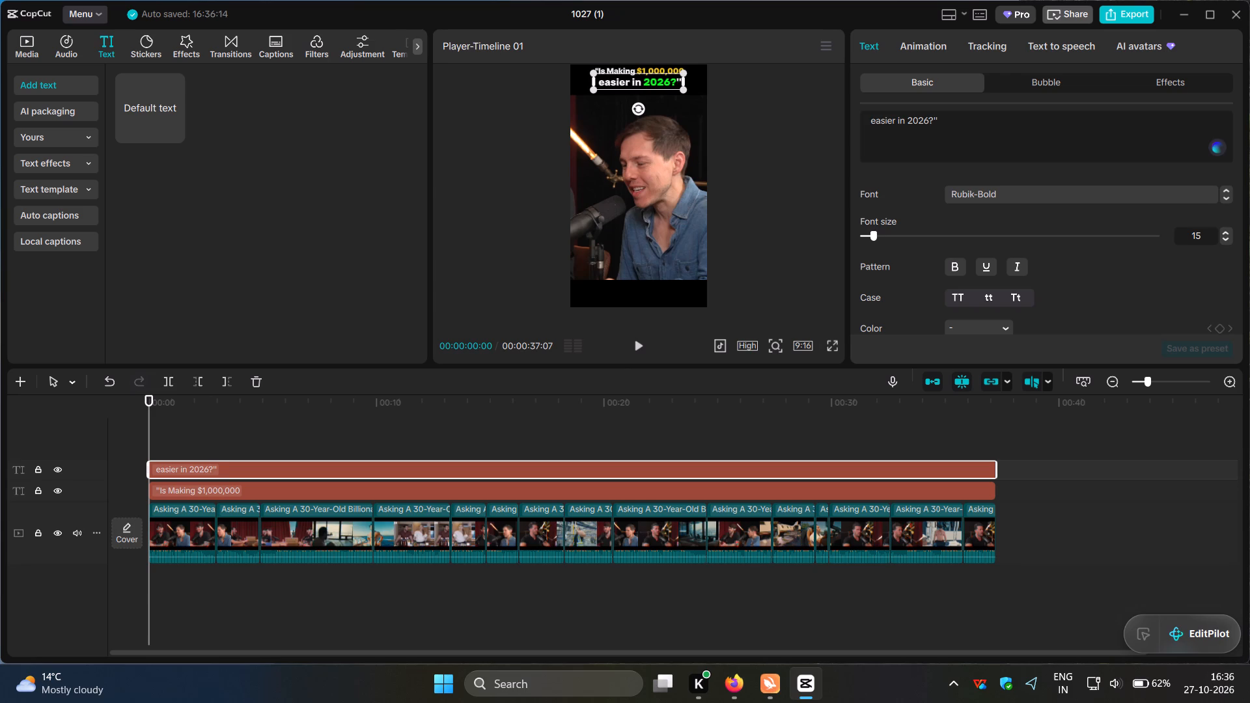
key(BackSpace)
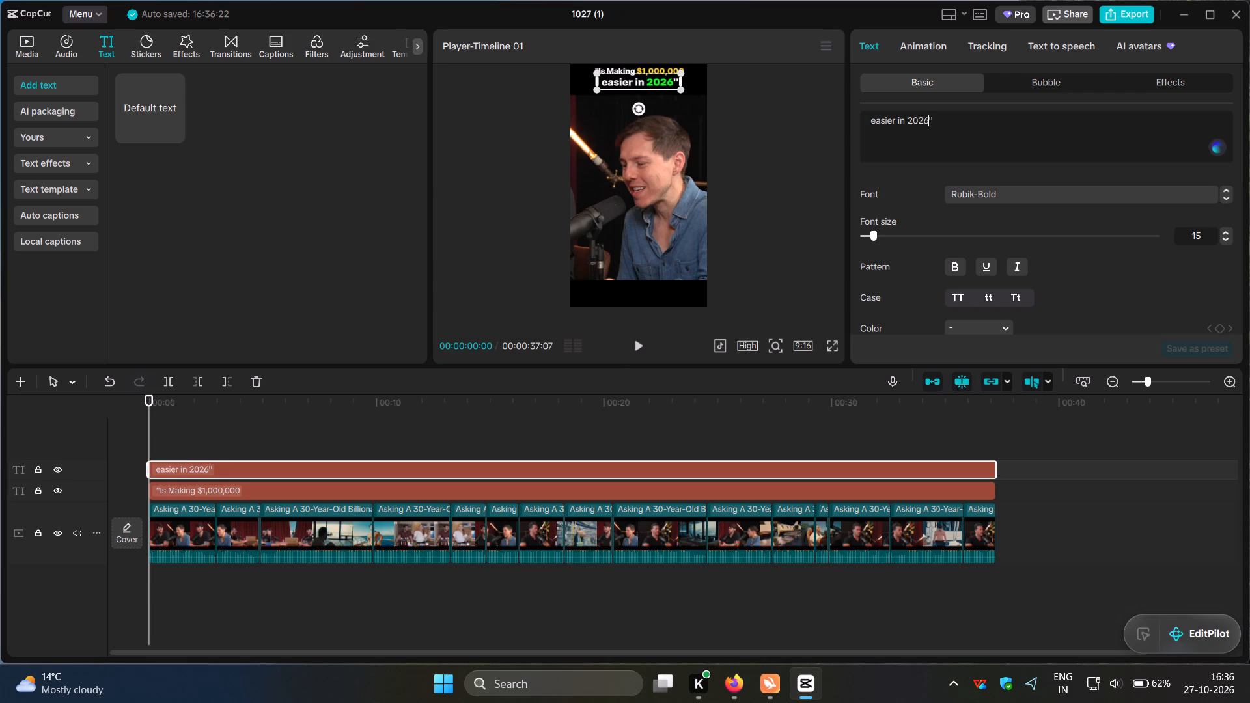
key(space)
key(shift+question)
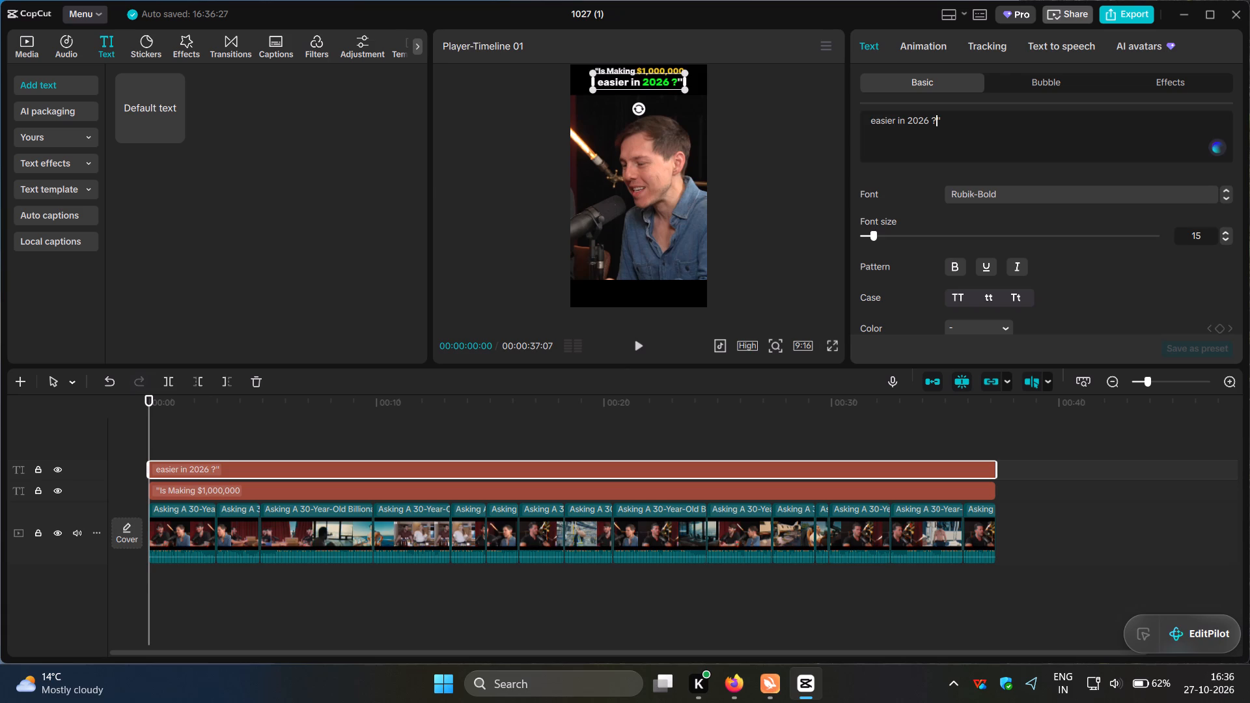
Colour only the question mark in the second headline line off-white, hex E5EDE6, and check the headline full screen.
drag(937, 118, 930, 119)
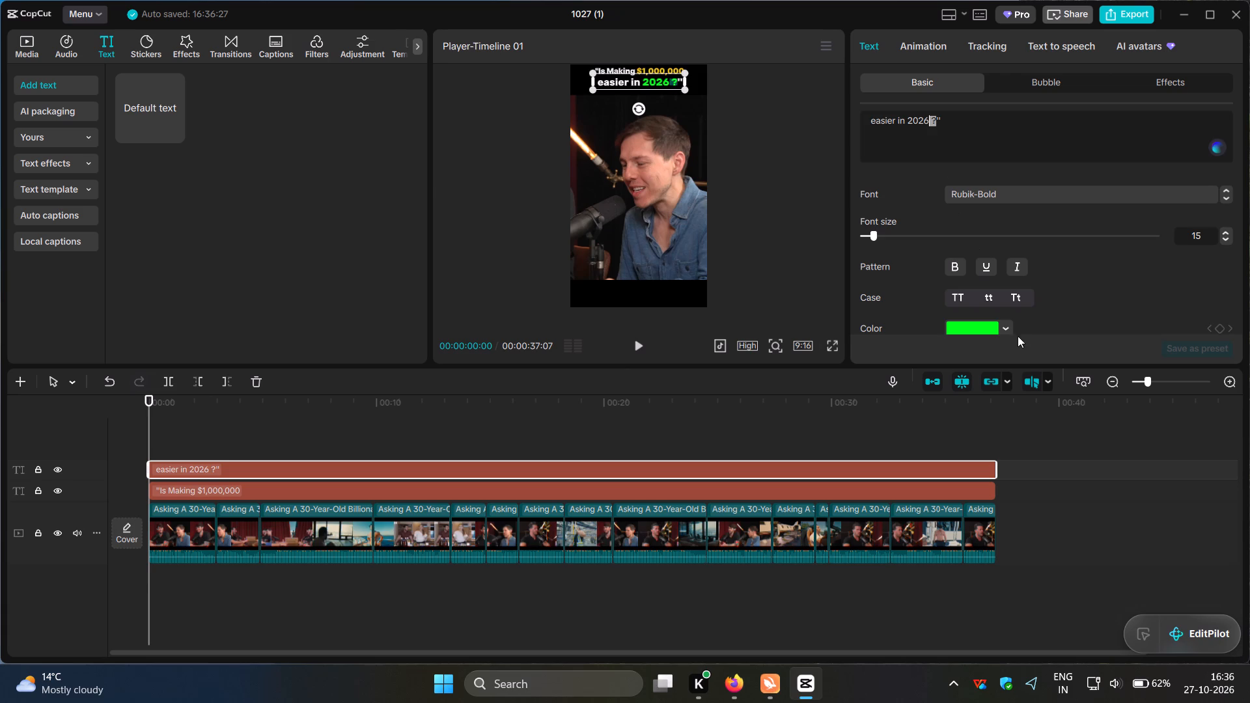
click(1003, 324)
click(914, 357)
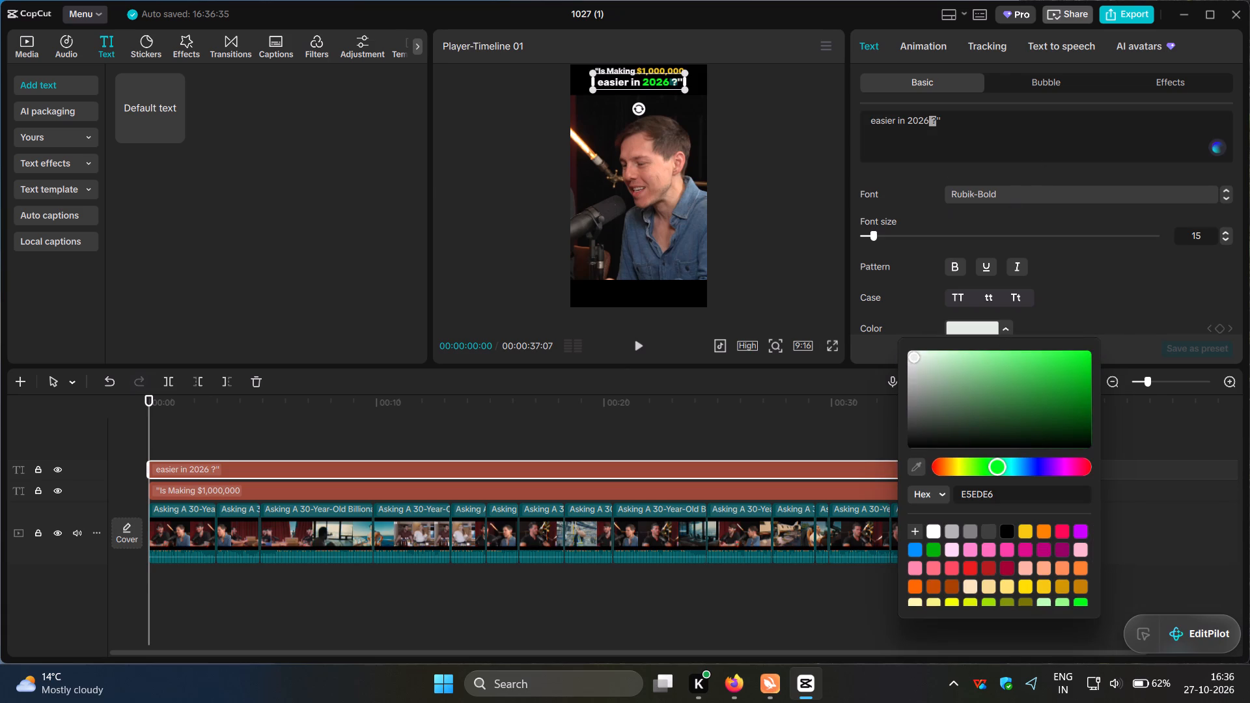
click(1048, 138)
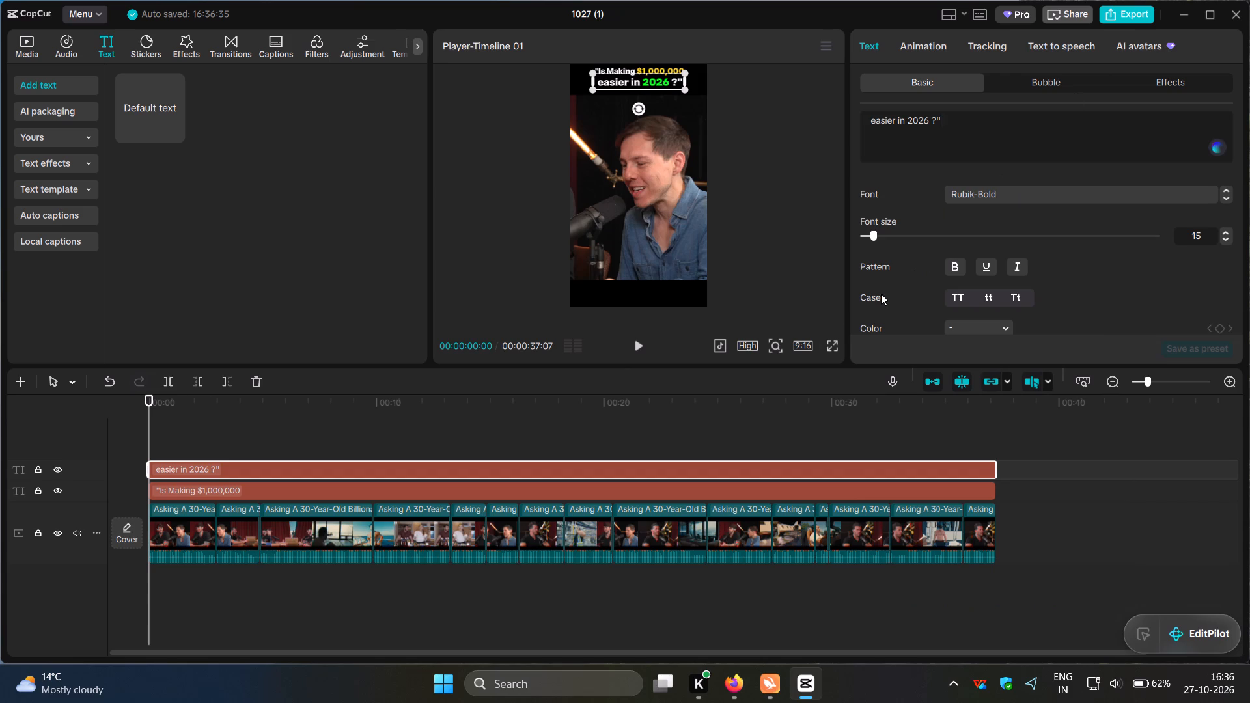
click(832, 340)
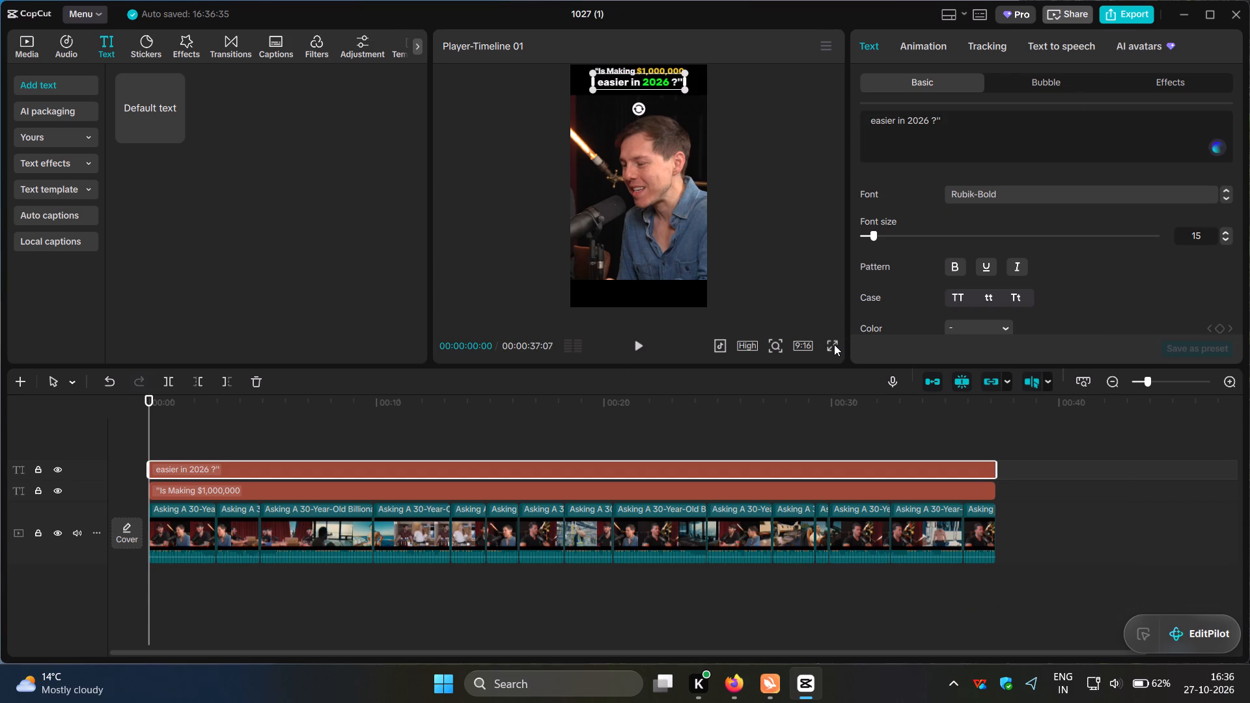
click(834, 348)
click(804, 439)
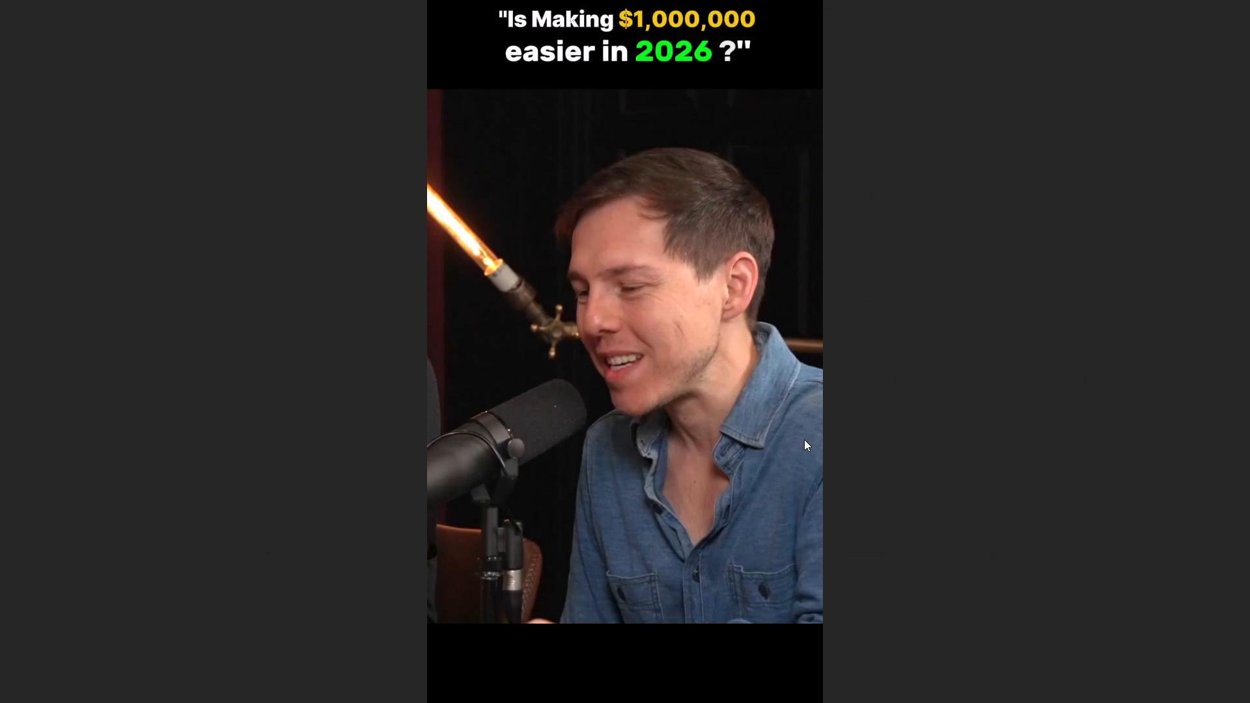
click(837, 633)
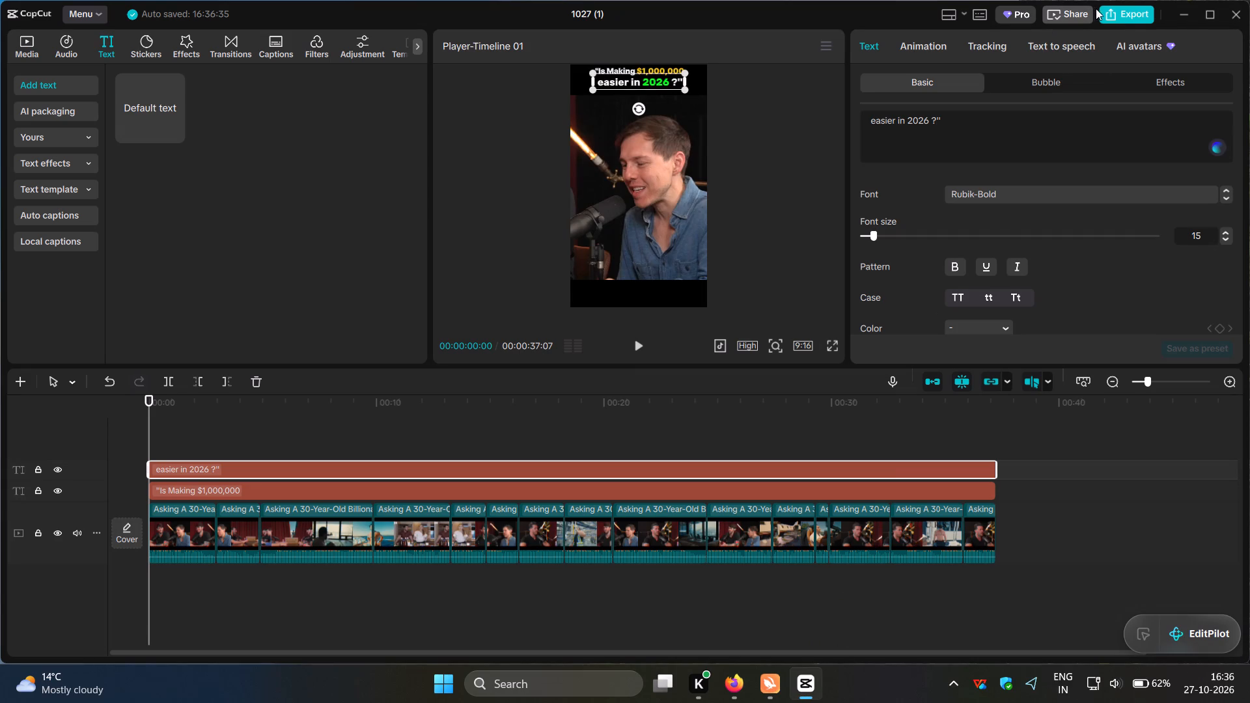
Export the video again as a 4K mp4 with the frame rate set to 60fps.
click(1120, 10)
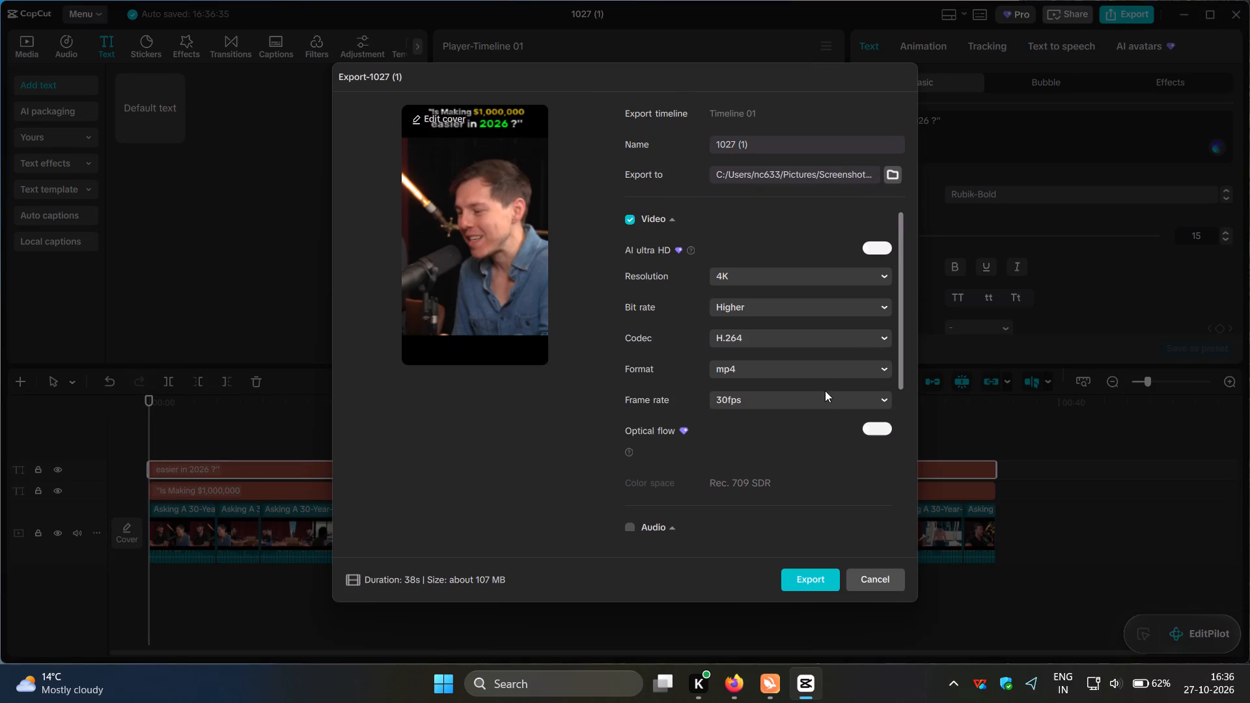
click(820, 401)
click(781, 583)
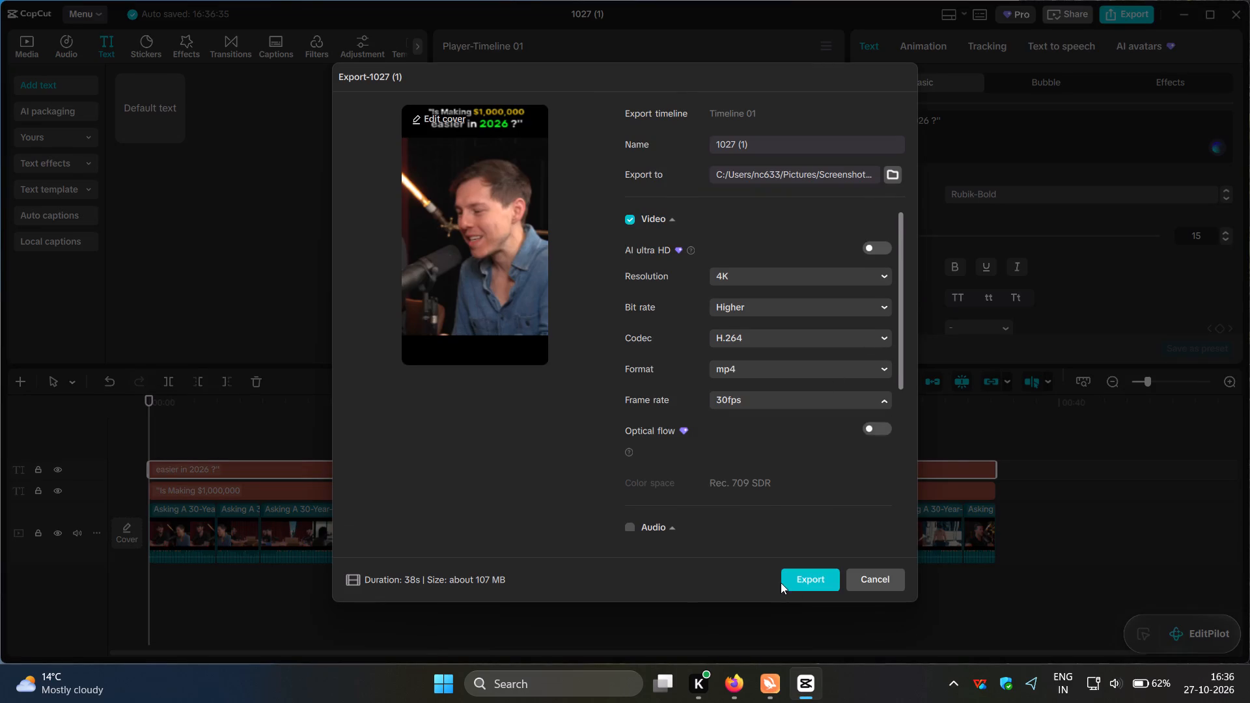
click(794, 581)
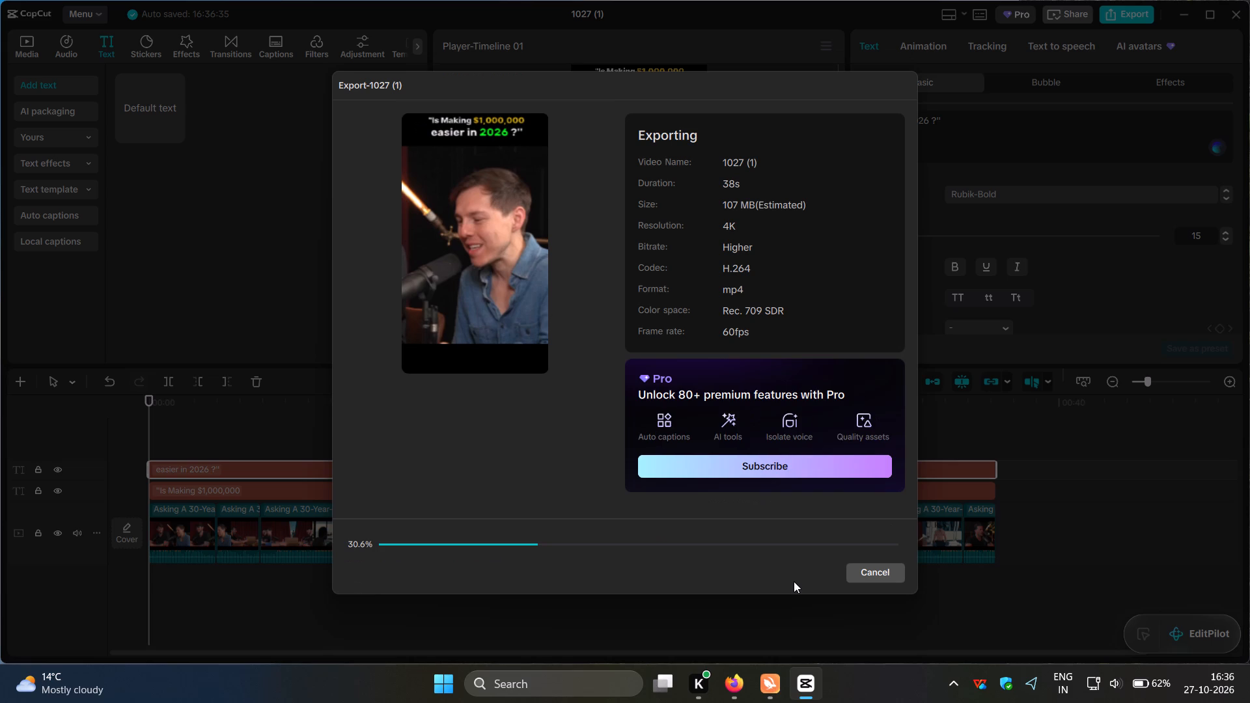
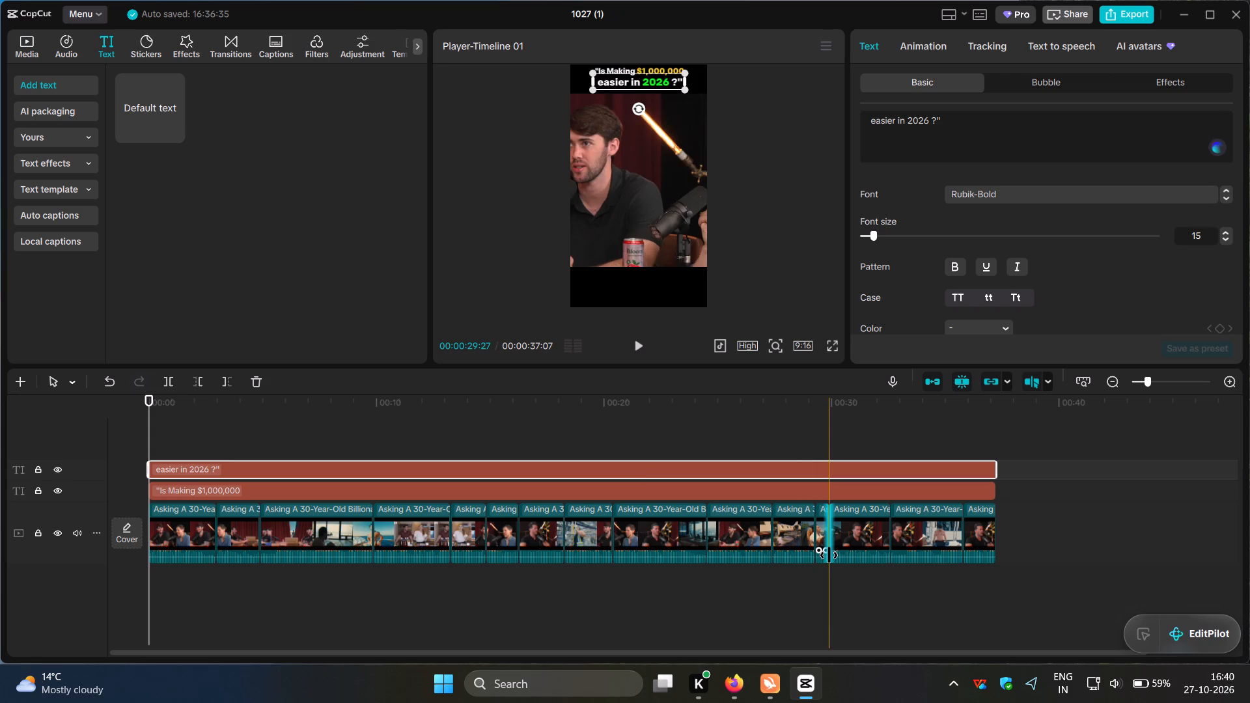
Create a second timeline in the project and add the full "Asking A 30-Year-Old Billionaire CEO" podcast video to it.
click(13, 389)
click(30, 38)
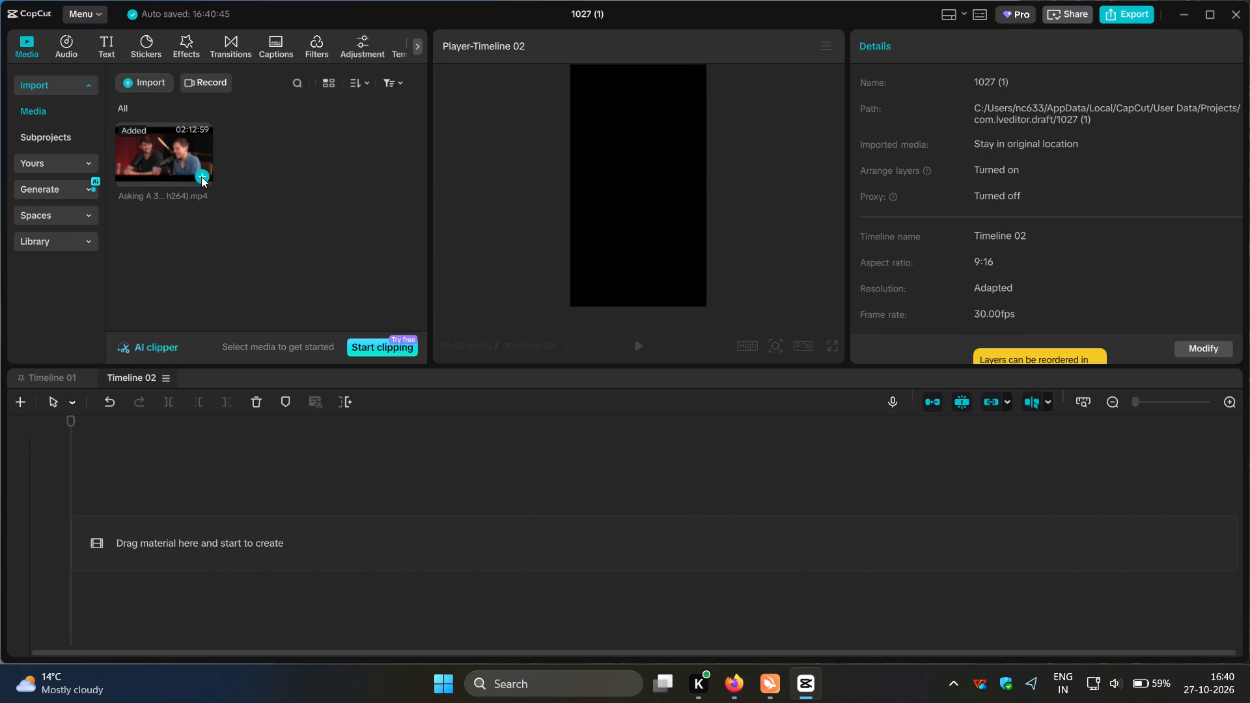
click(202, 176)
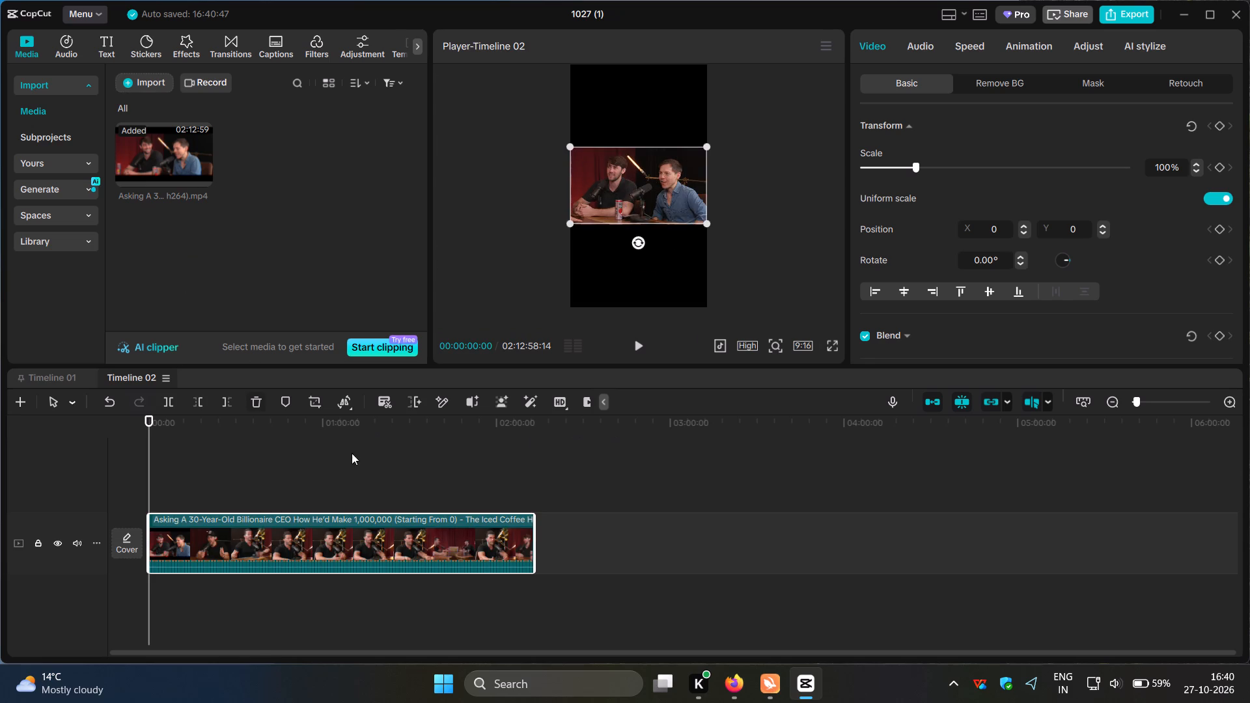
Split the podcast video at 00:01:51:08 and delete everything after the cut.
click(175, 472)
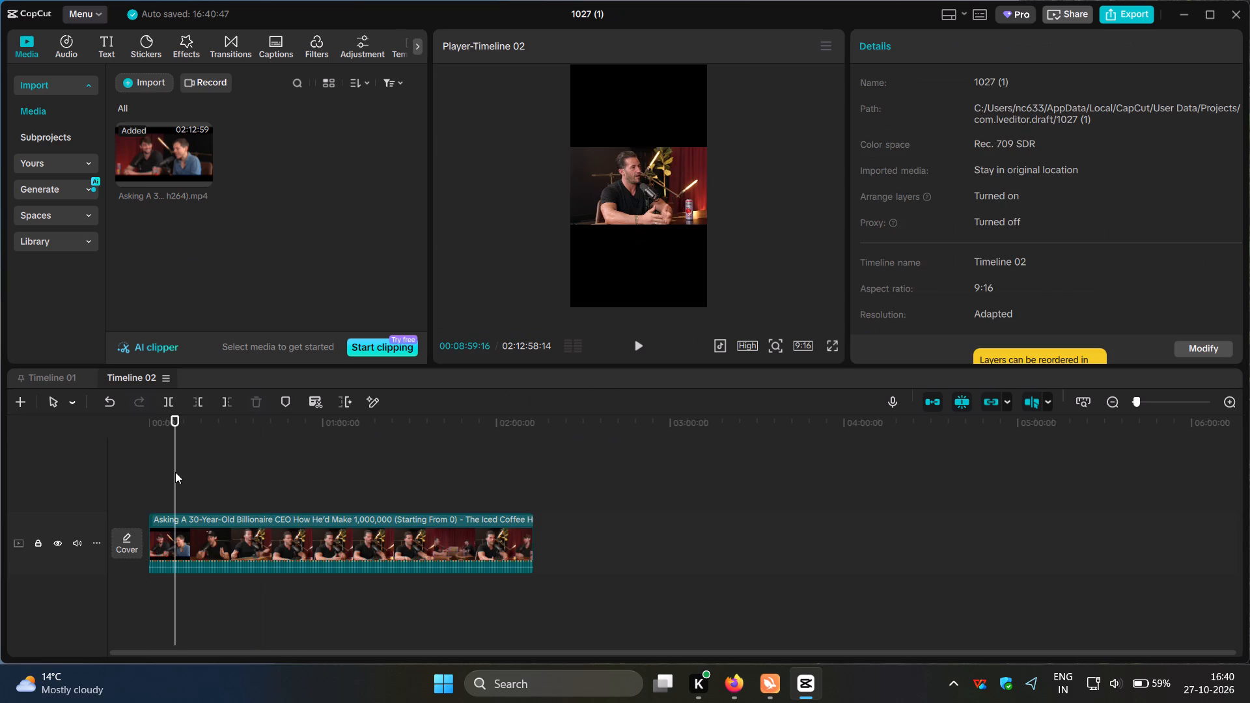
drag(175, 472, 155, 472)
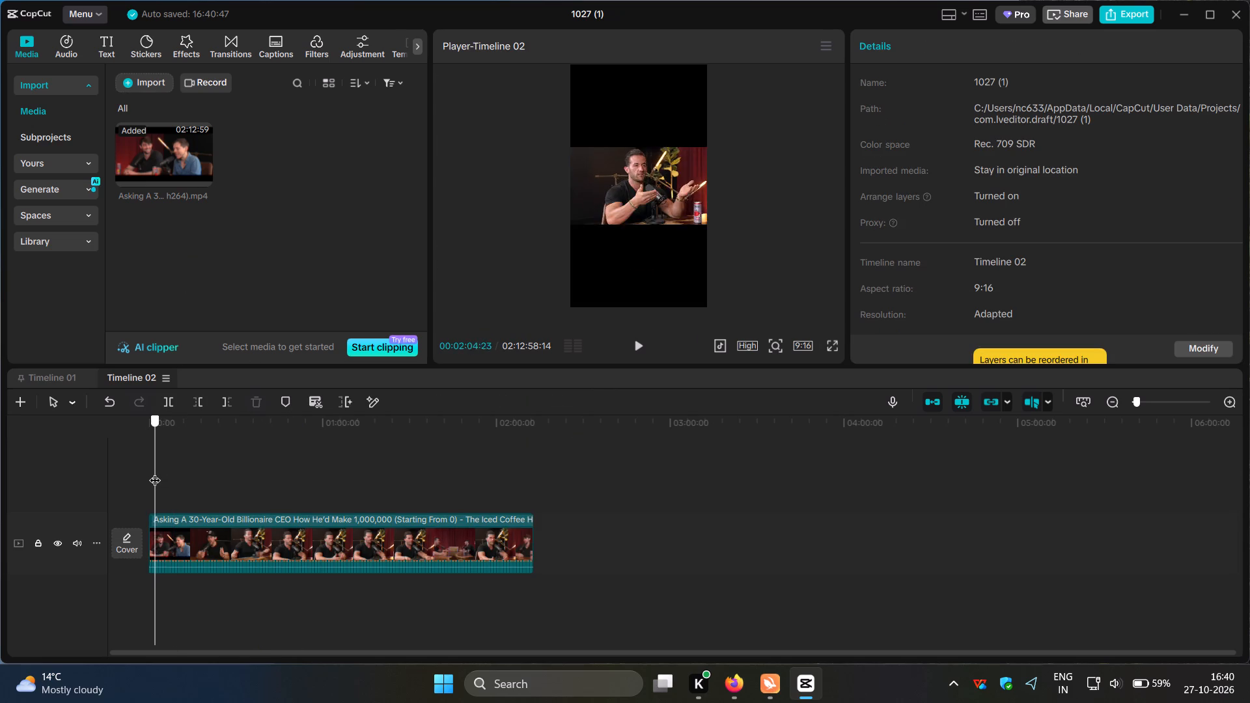
drag(155, 472, 157, 472)
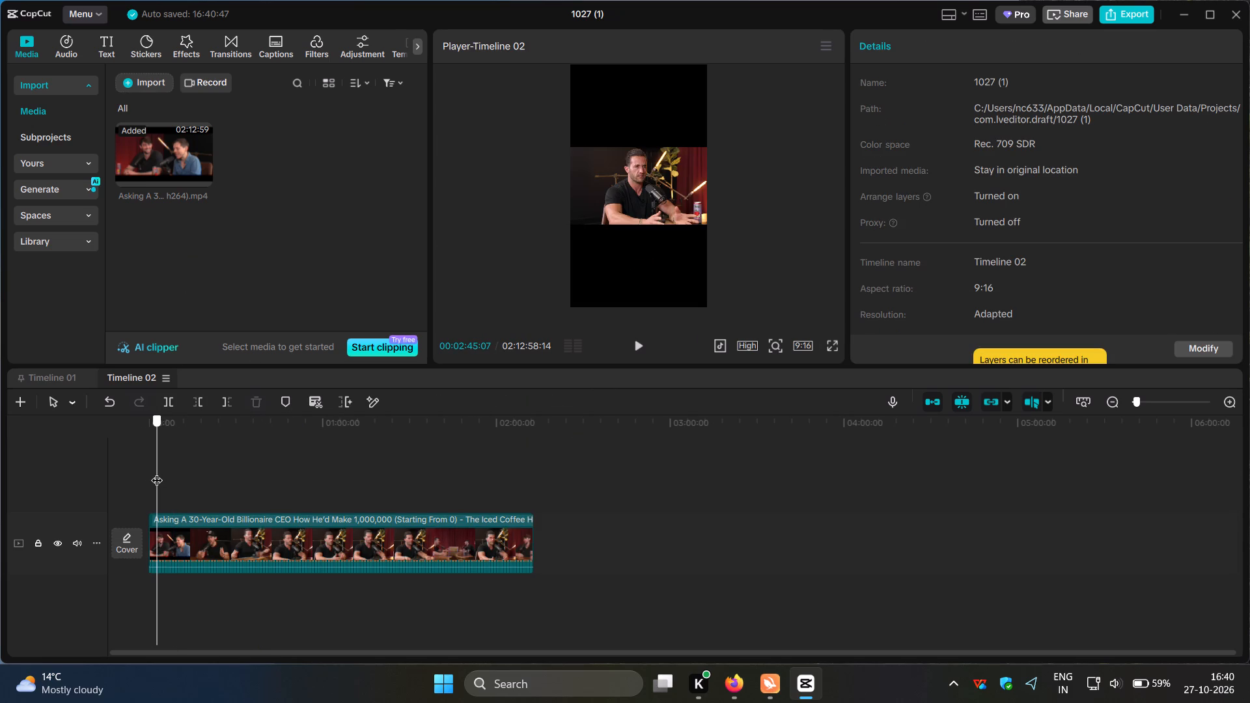
drag(157, 472, 154, 472)
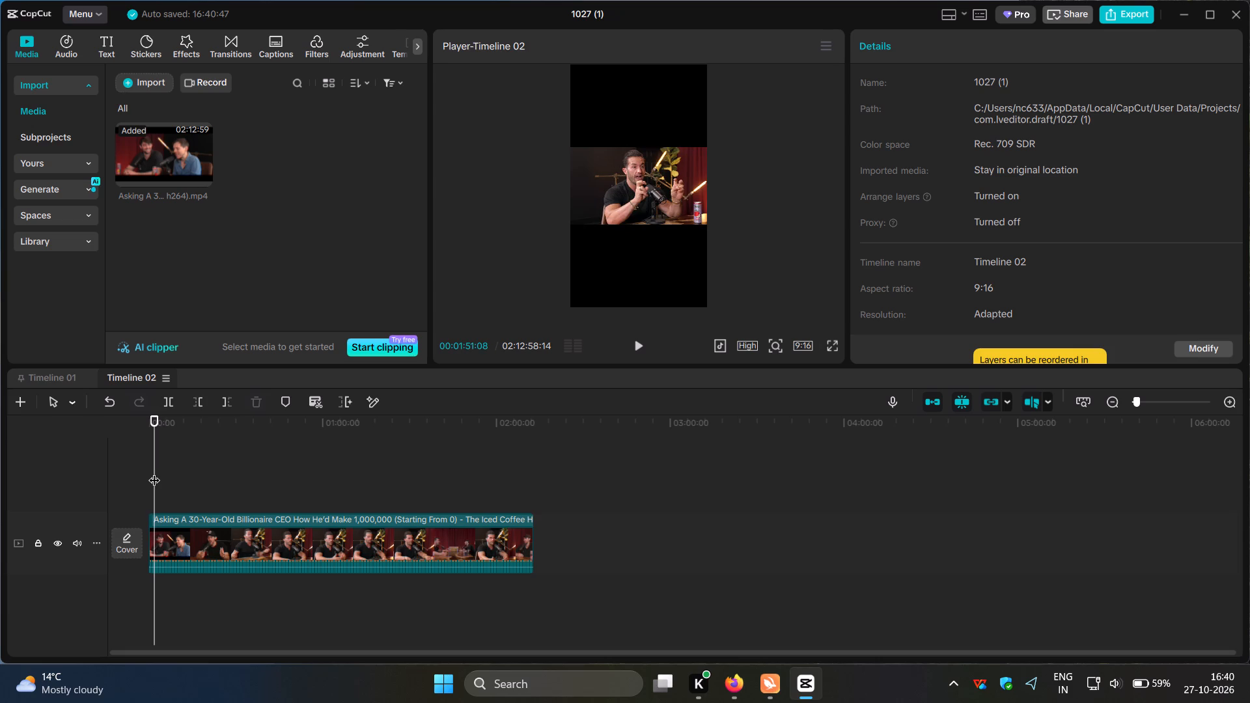
click(165, 394)
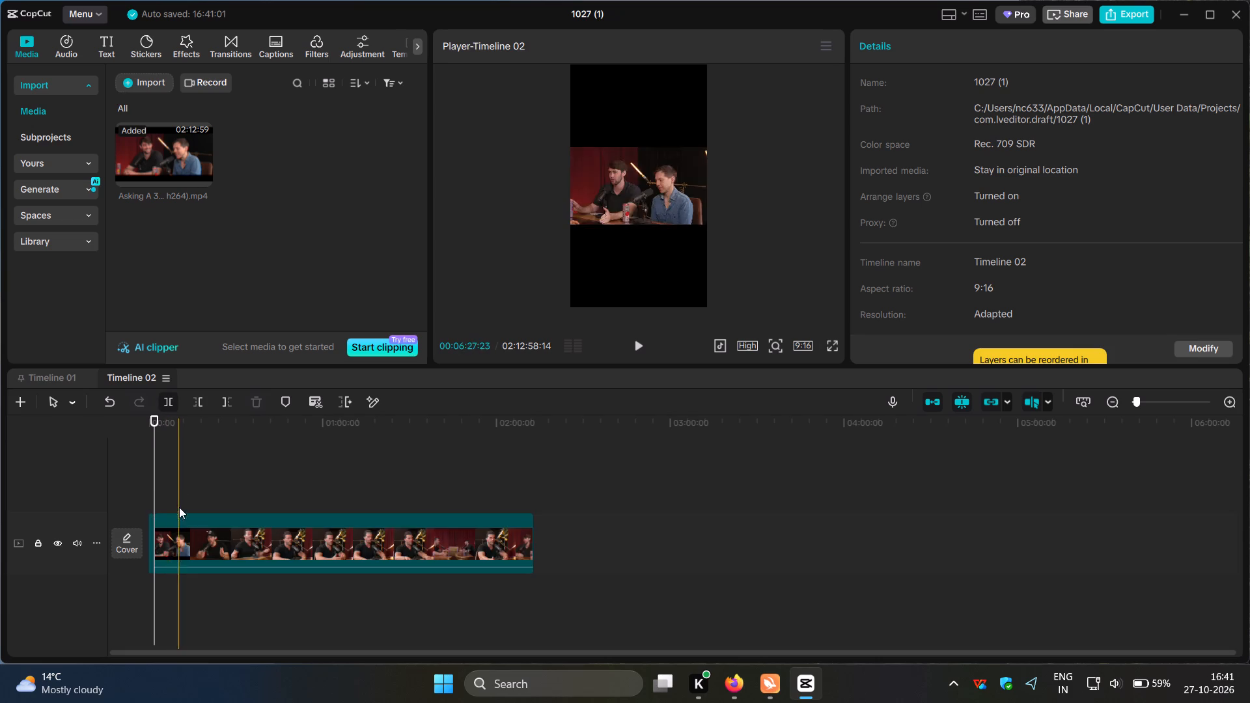
click(180, 518)
click(253, 401)
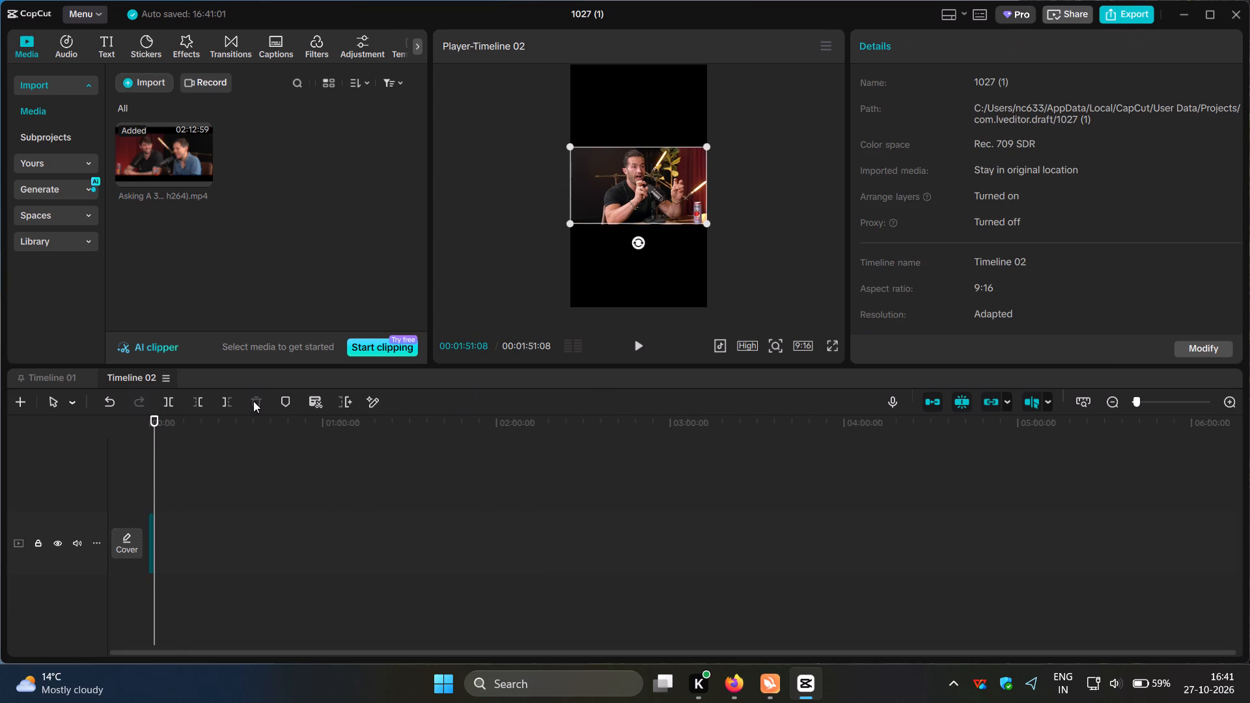
Set the aspect ratio of Timeline 02 to 16:9.
click(1089, 404)
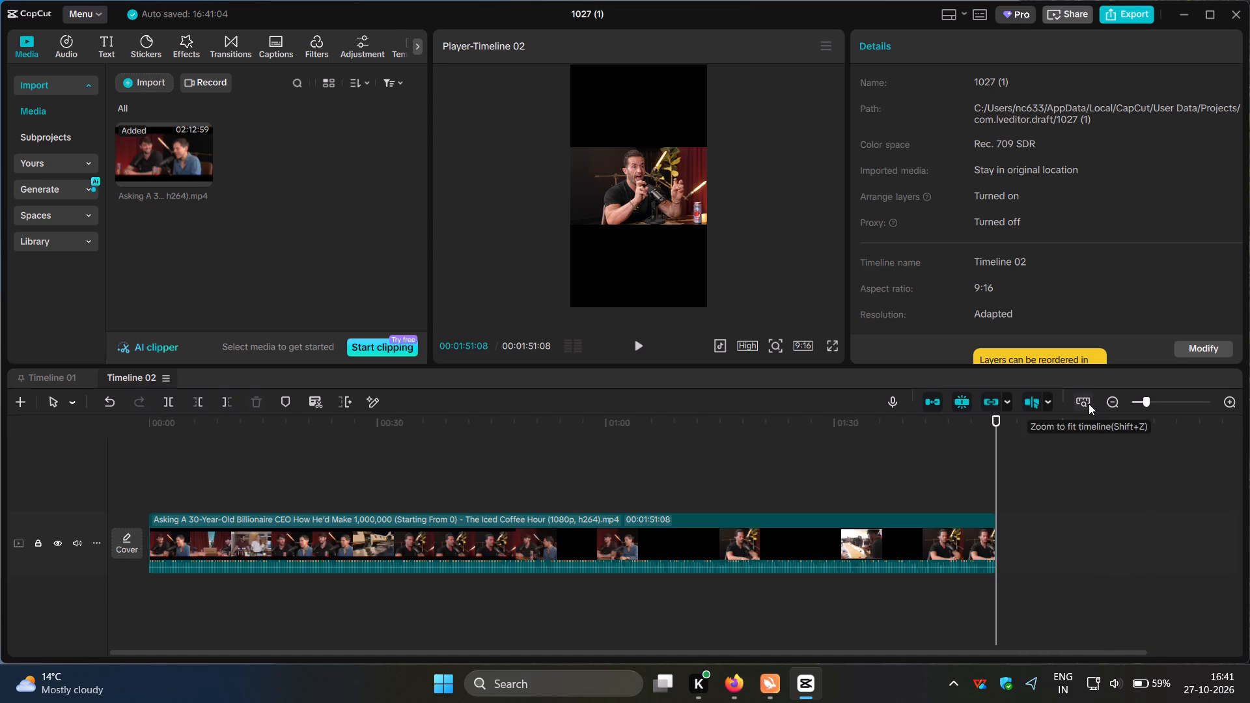
click(801, 350)
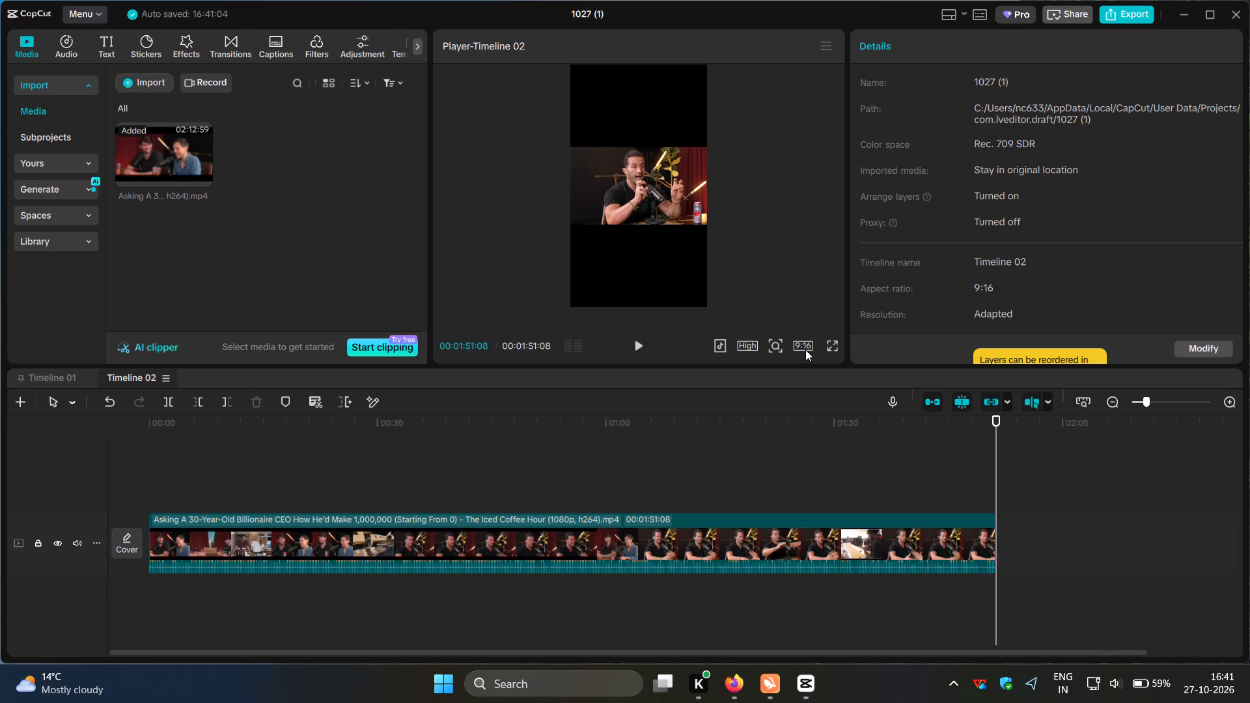
click(840, 410)
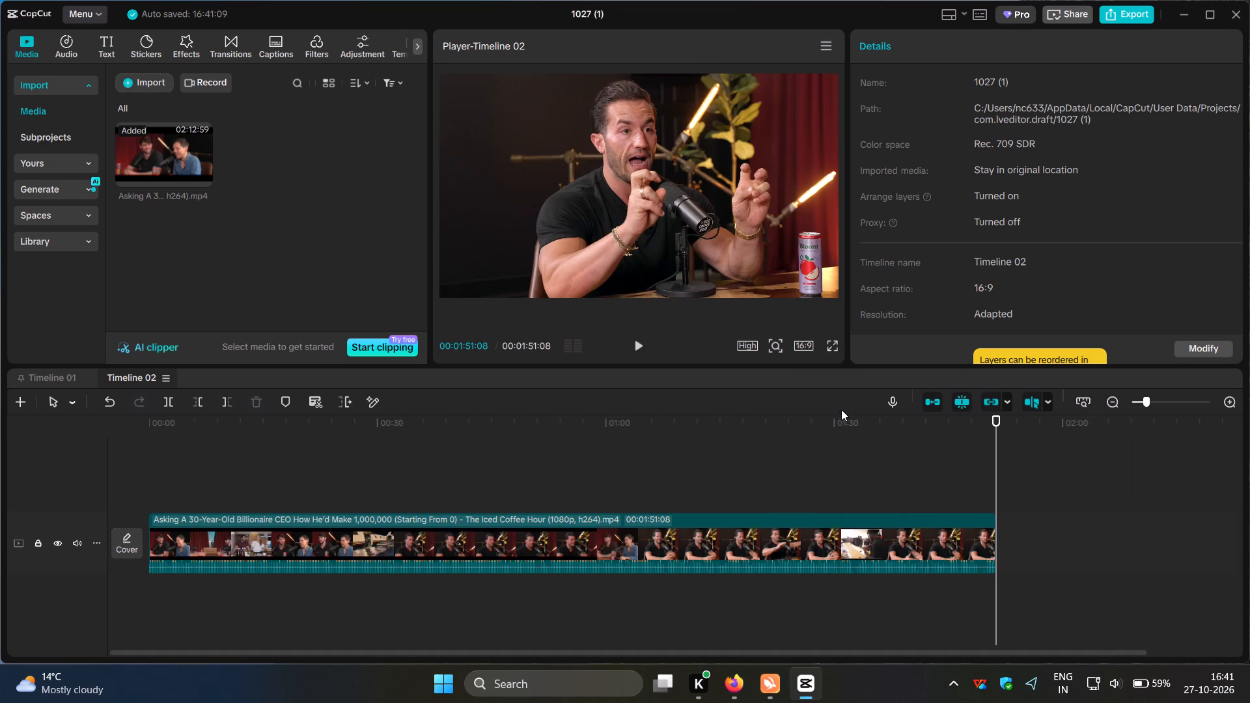
Split the remaining clip at 00:01:04:01, on the shot of the two hosts, and again at 00:01:43:01.
click(587, 464)
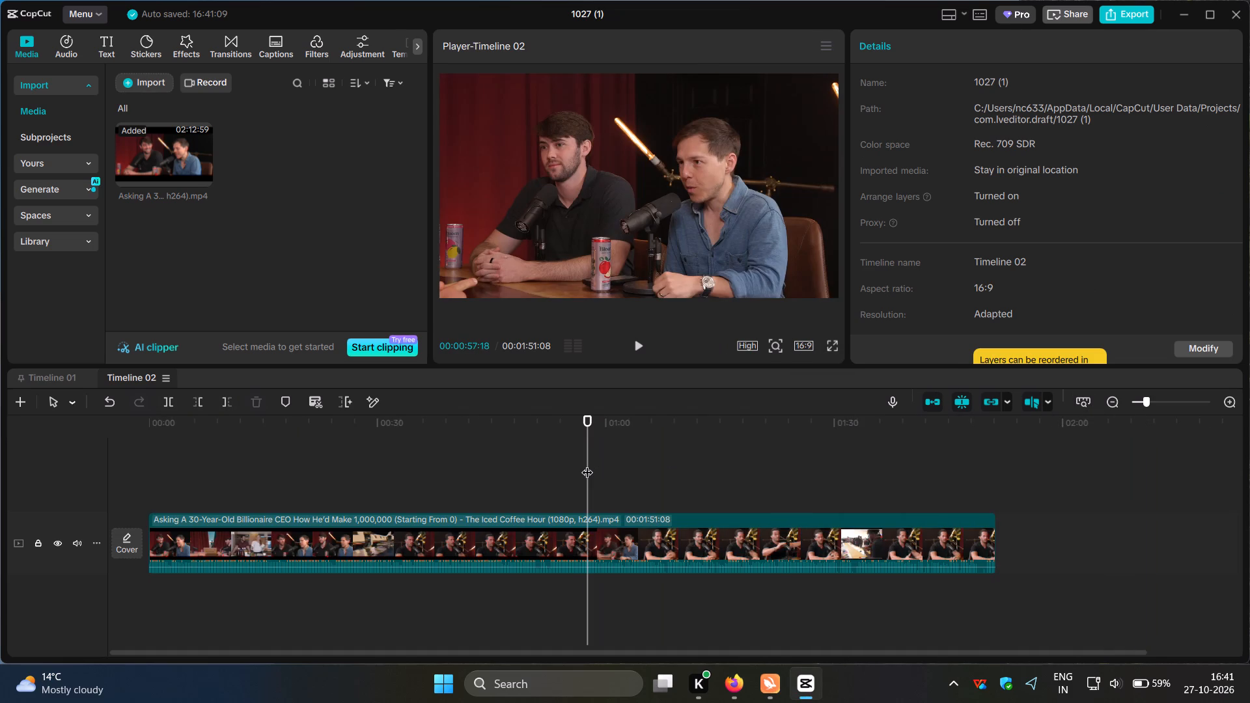
drag(587, 464, 473, 460)
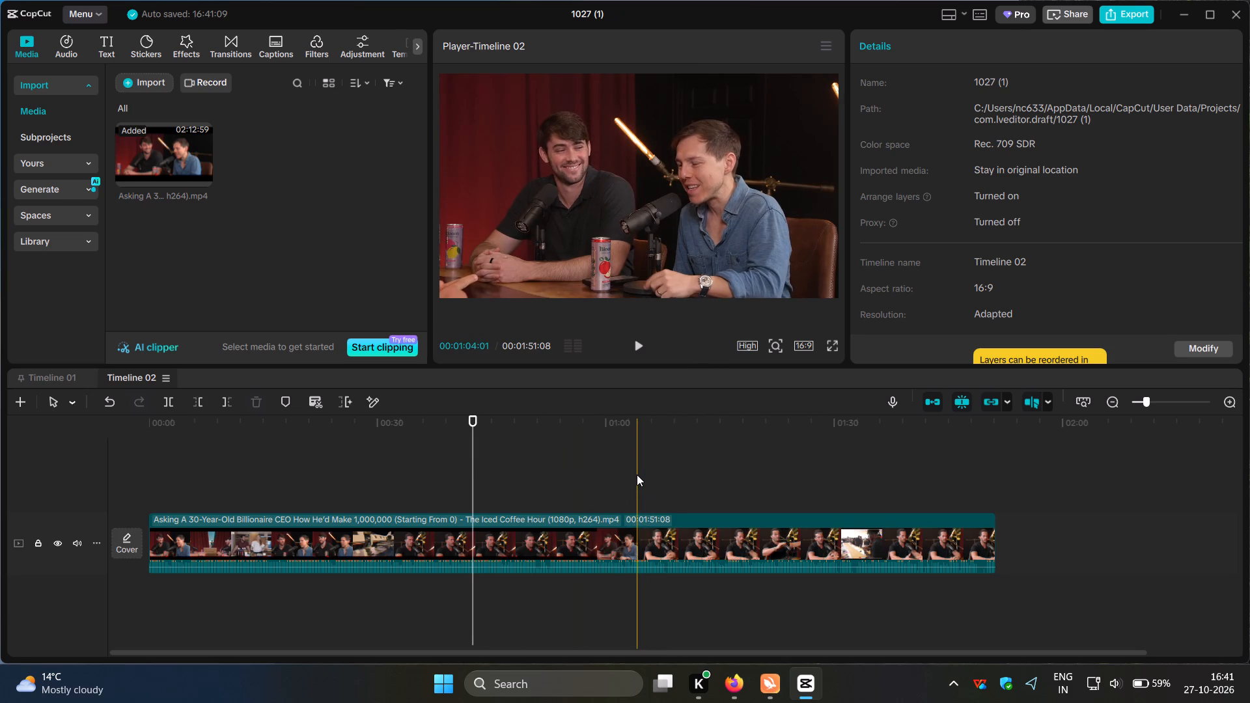
click(637, 475)
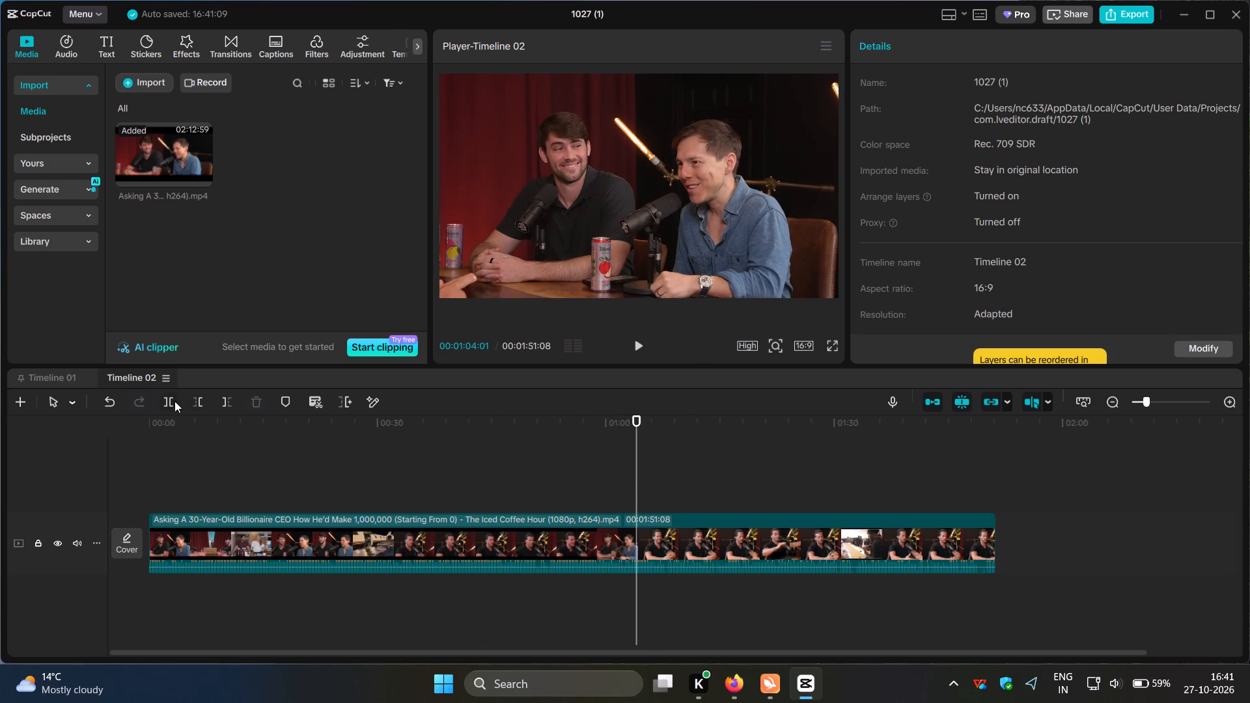
click(174, 400)
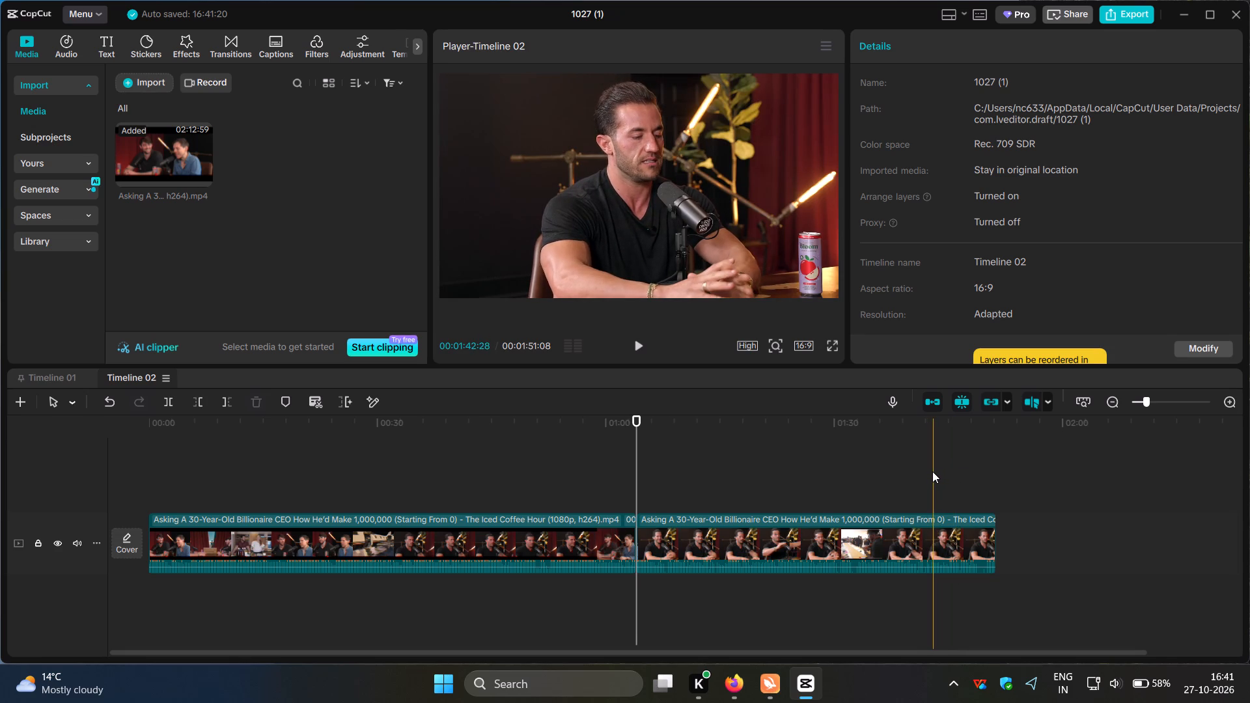
click(934, 471)
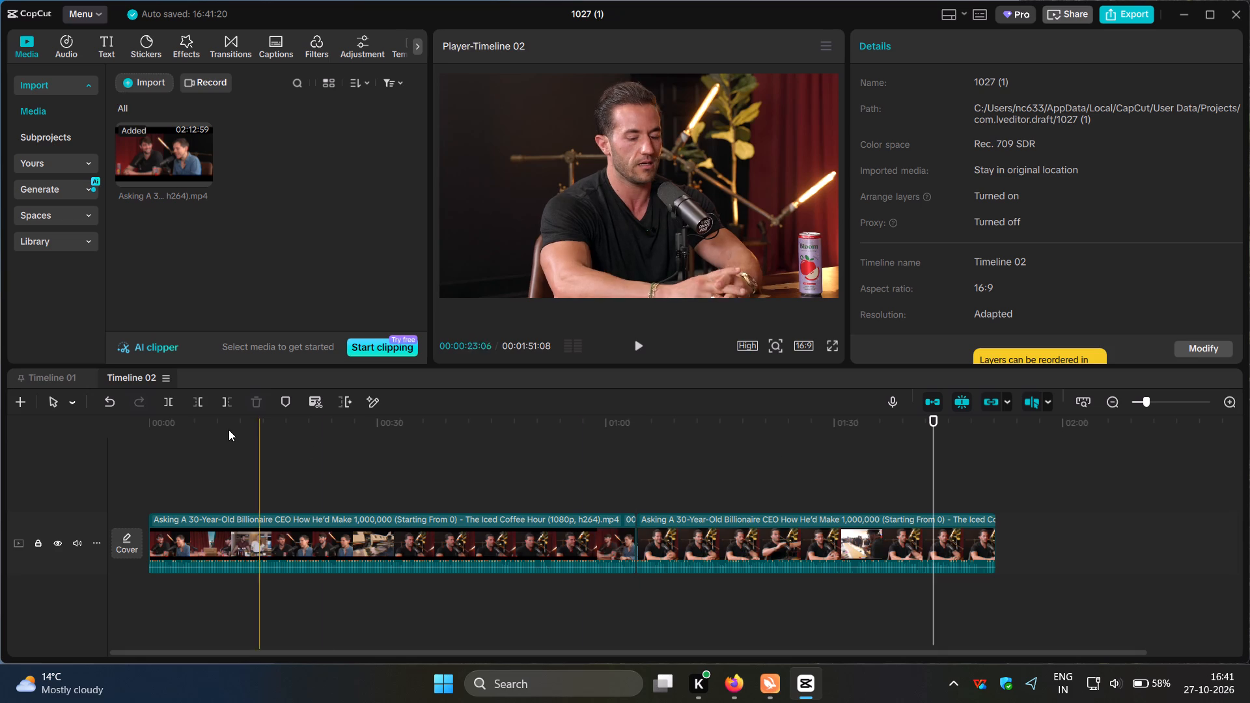
click(165, 406)
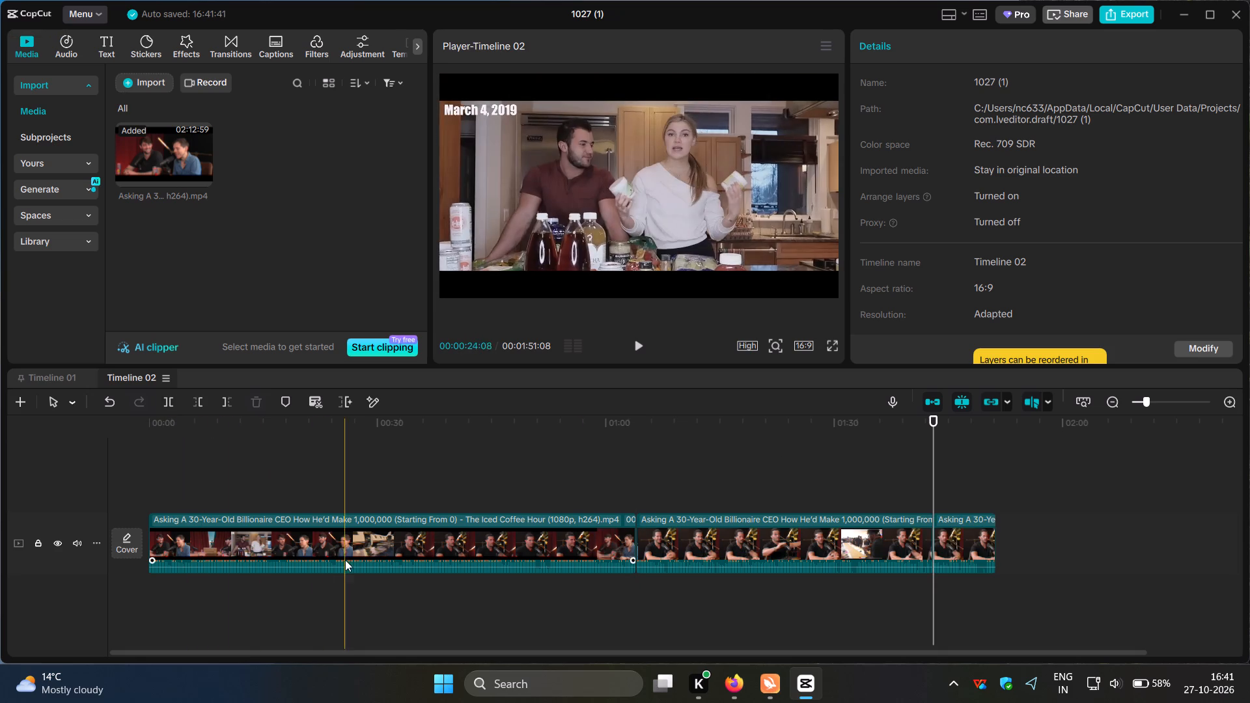
Delete the first and last segments, keeping only the middle section of the podcast clip.
click(352, 547)
click(258, 395)
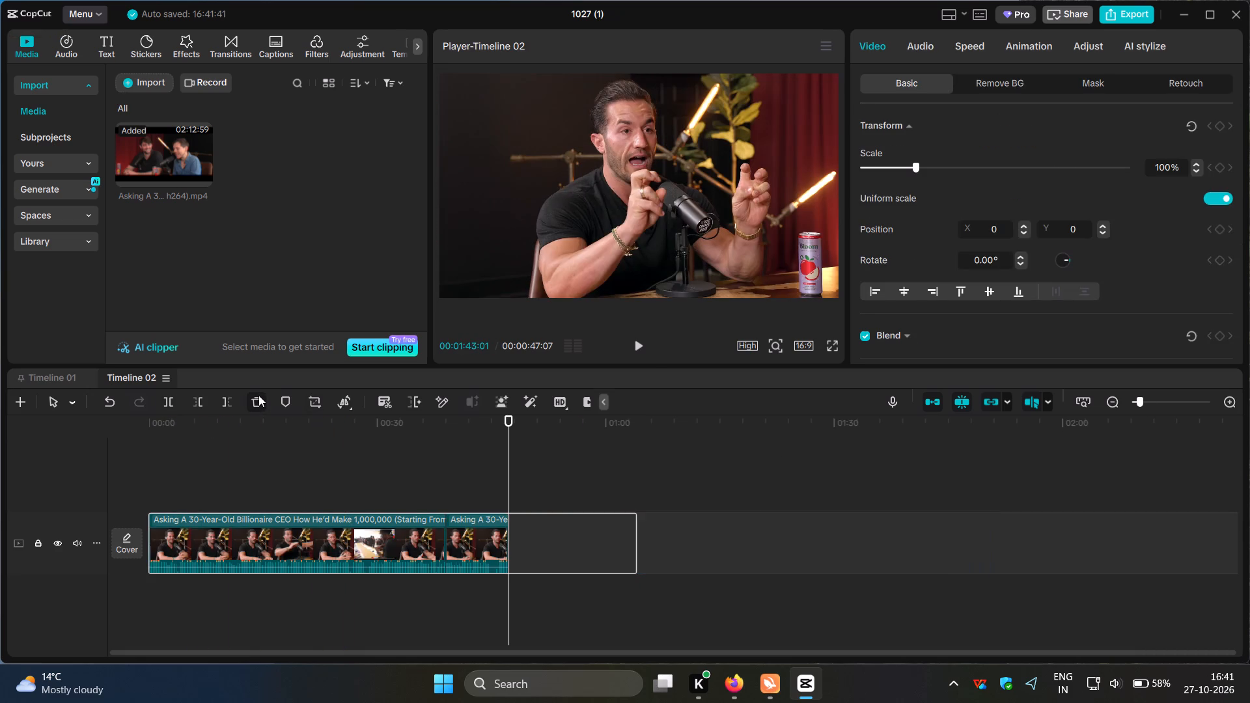
click(467, 550)
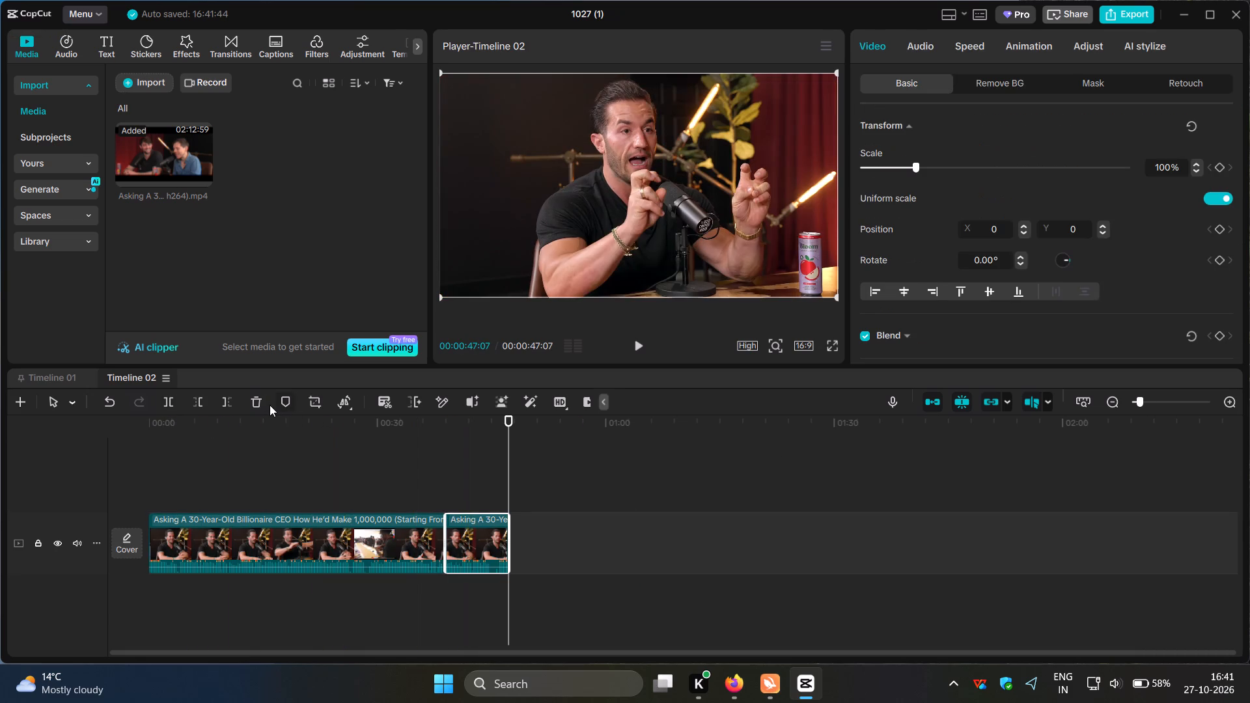
click(261, 402)
Split the kept clip at 00:00:02:28, where the shot changes from the two hosts to the guest.
click(318, 497)
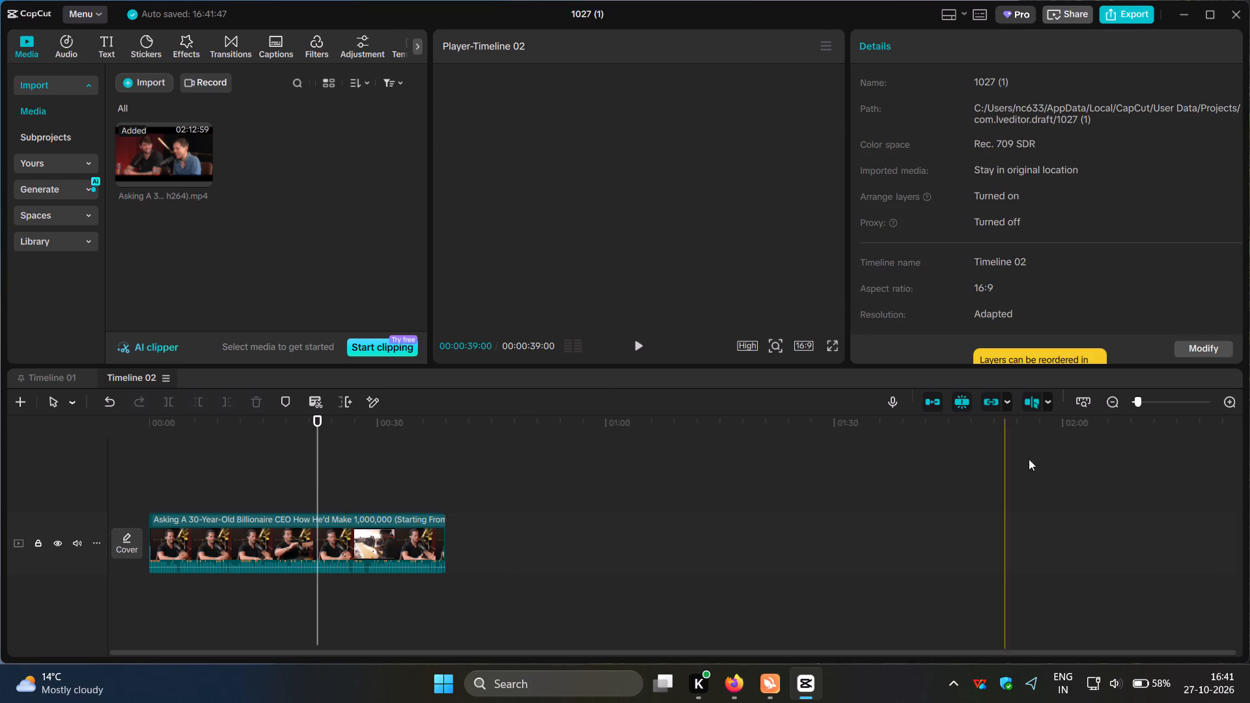
click(1083, 398)
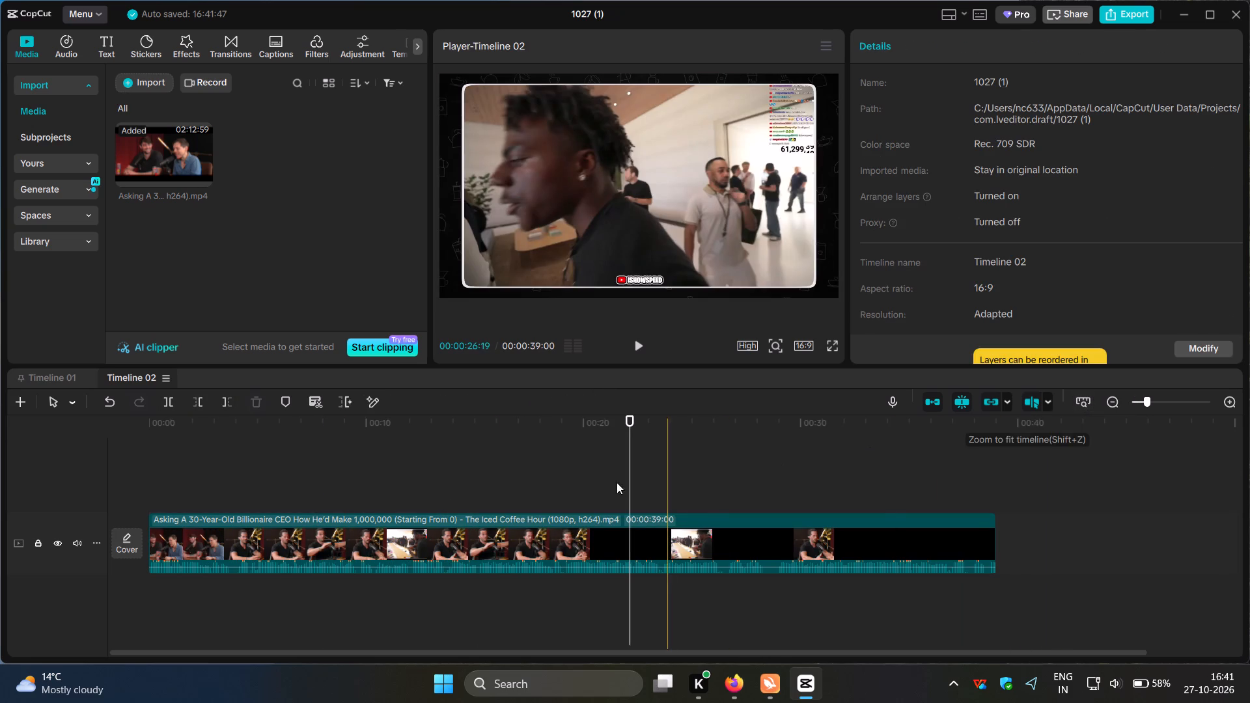
click(350, 487)
drag(350, 487, 171, 487)
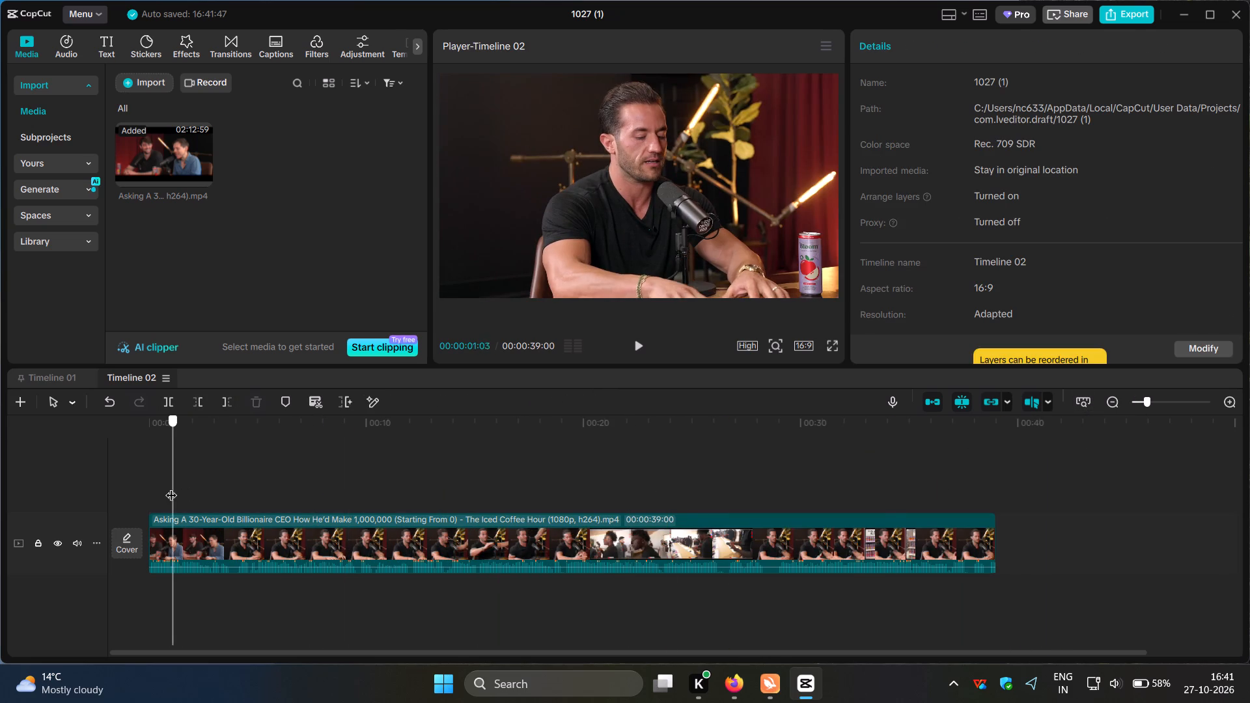
drag(171, 487, 111, 487)
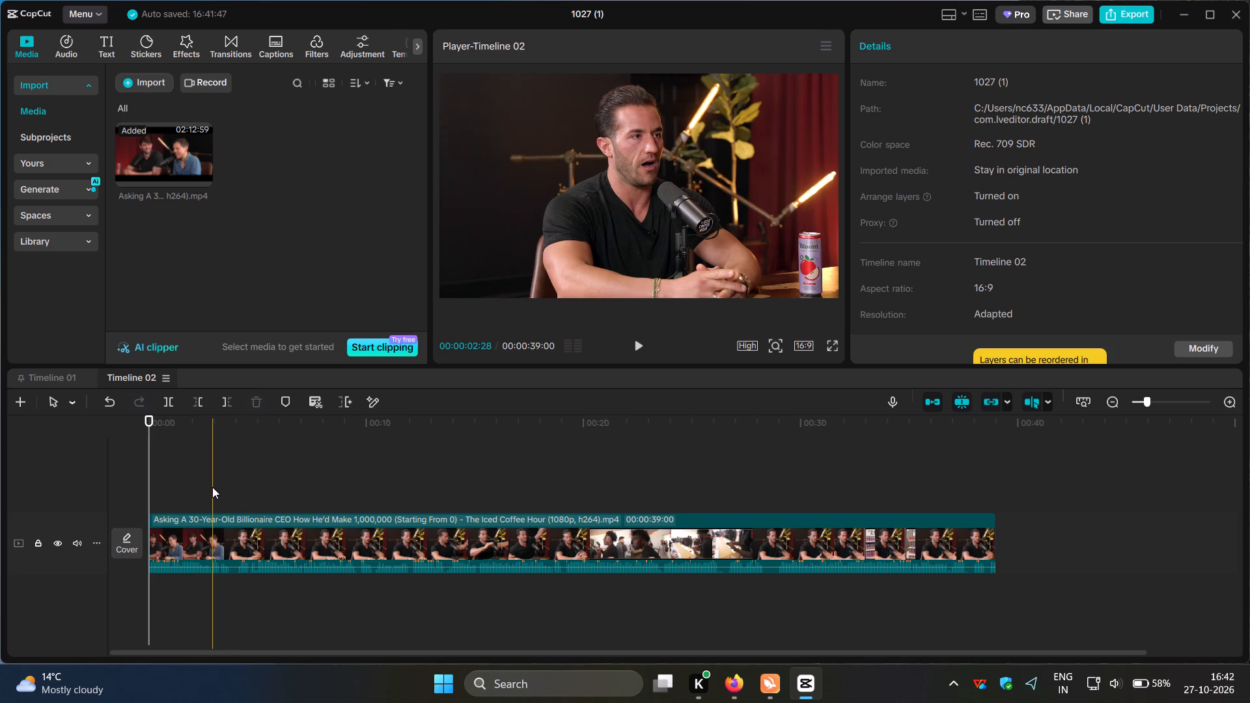
click(212, 487)
click(169, 402)
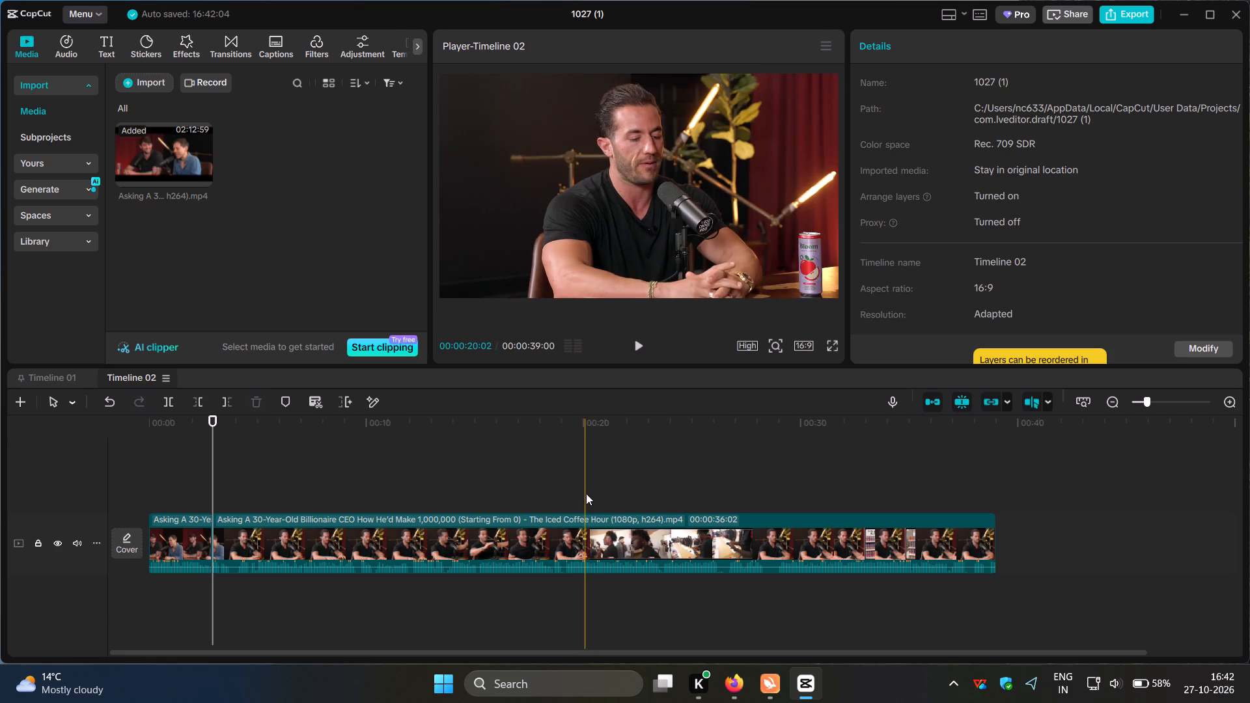
Isolate the inserted b-roll footage by splitting the clip at 00:00:20:09 and 00:00:26:06.
click(586, 493)
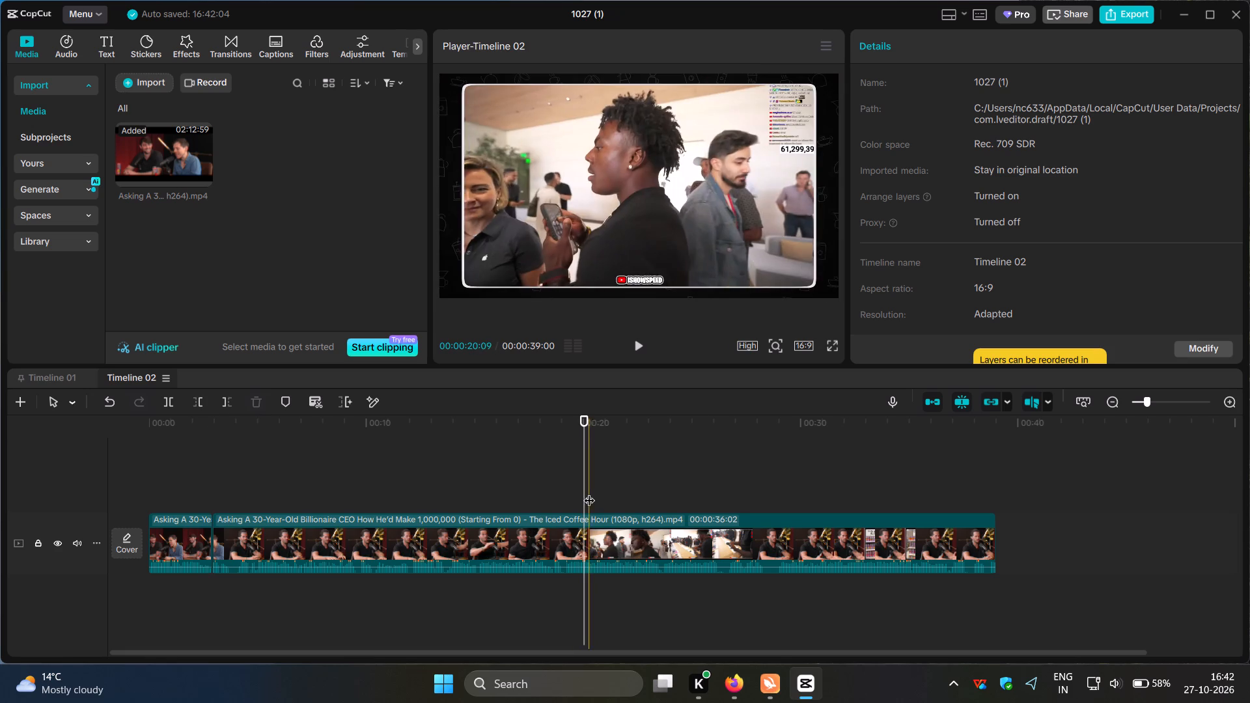
click(590, 492)
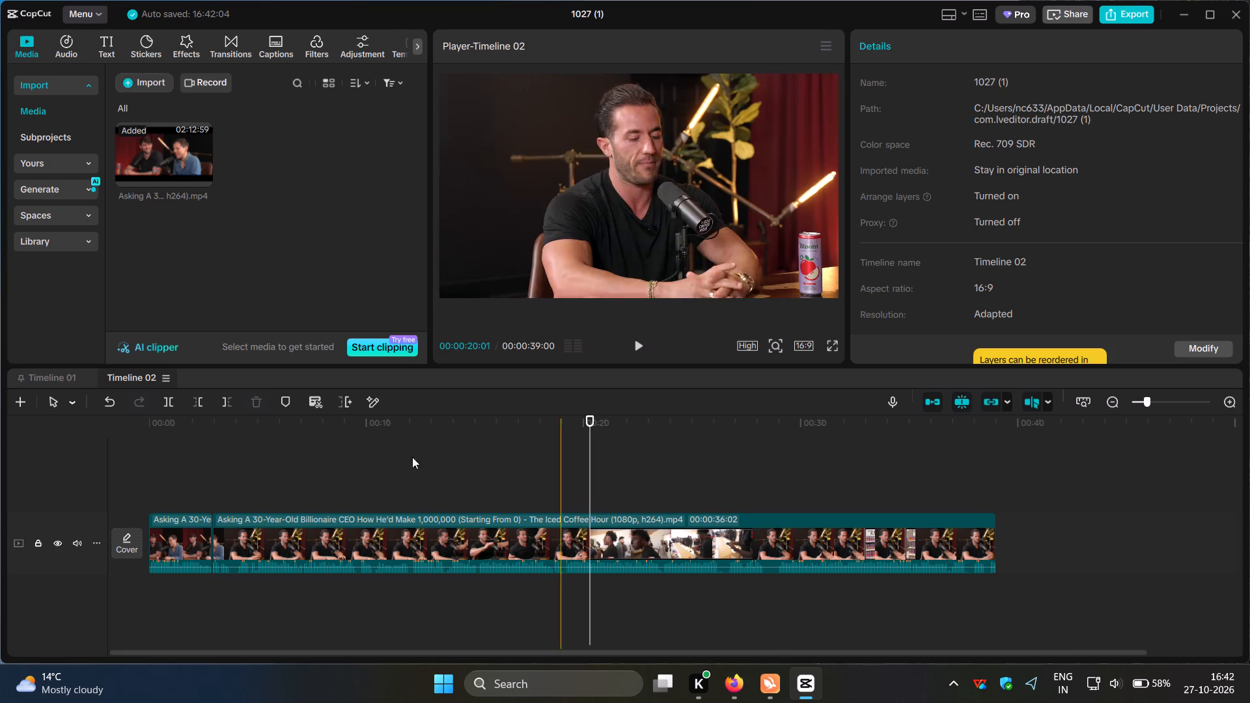
click(171, 403)
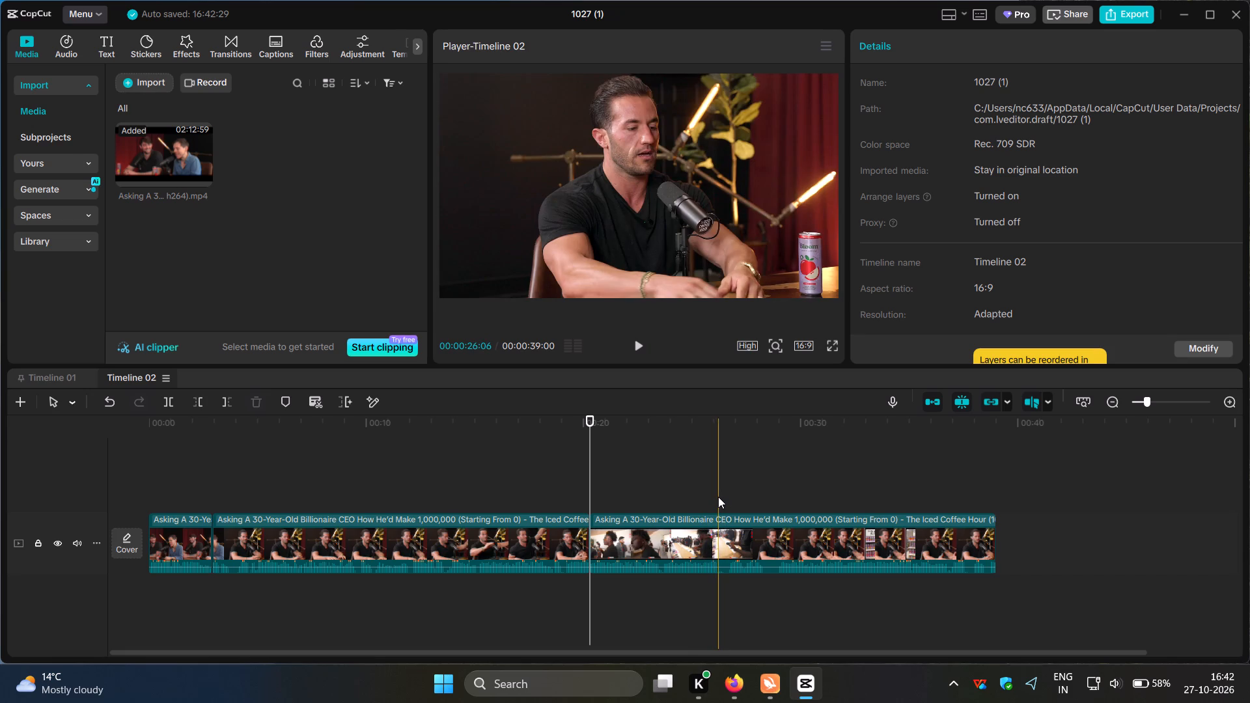
click(718, 497)
click(169, 407)
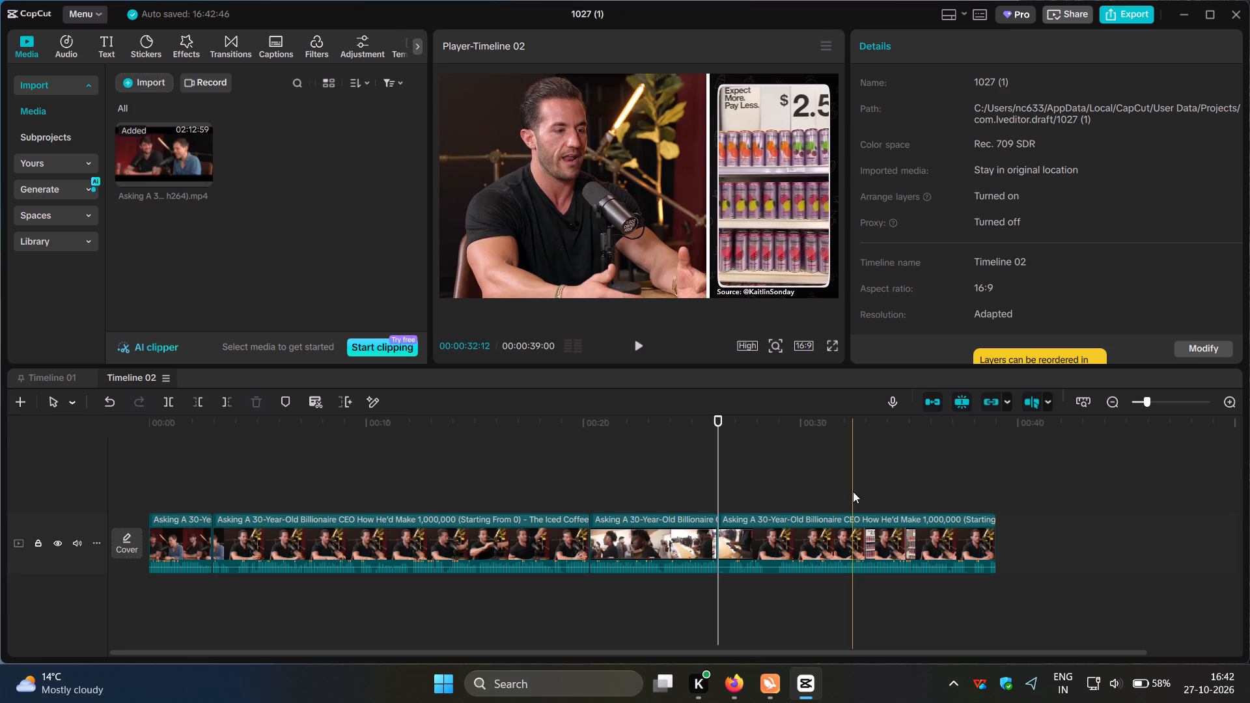
Isolate the guest shot with the sliding product-shelf overlay by splitting the clip at 00:00:29:27 and 00:00:34:19.
click(798, 491)
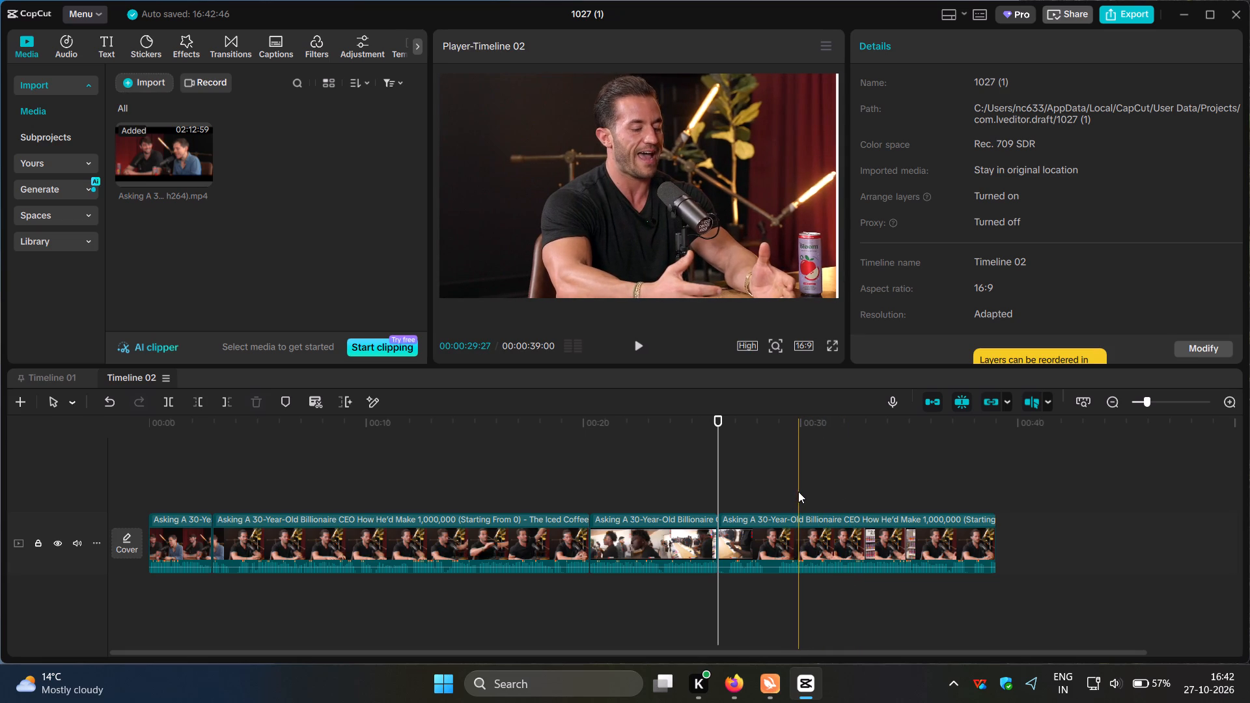
click(160, 400)
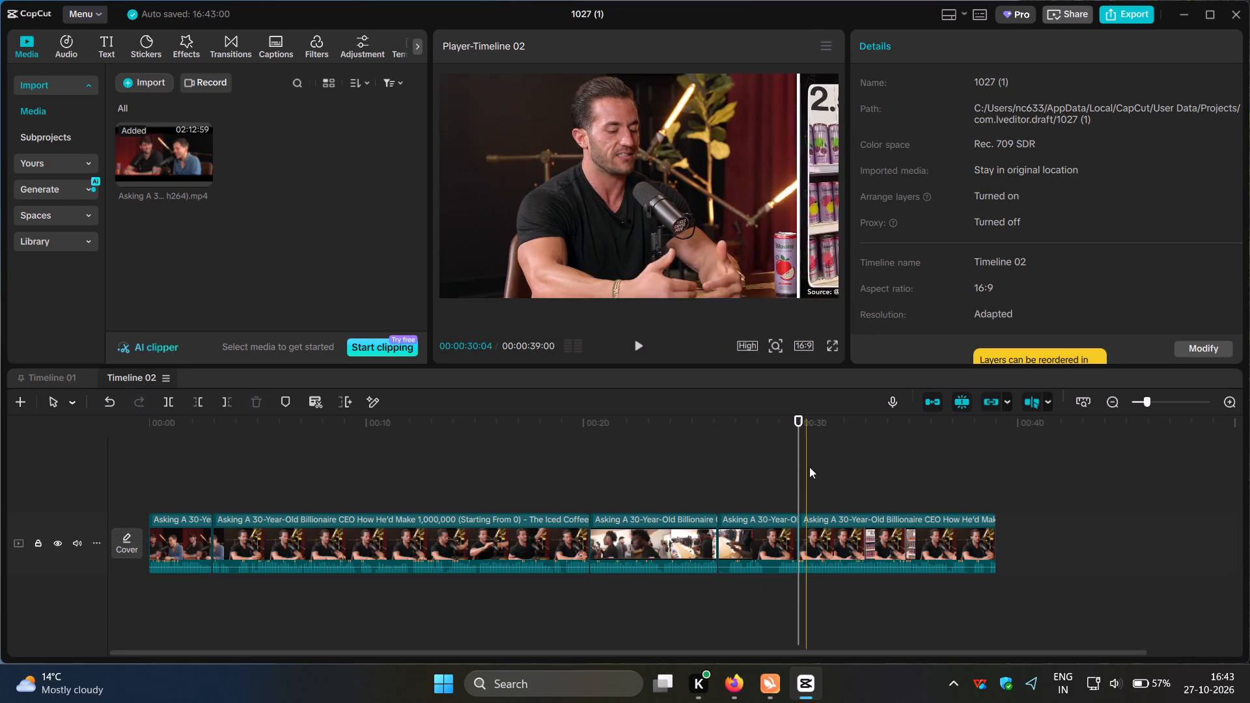
click(903, 470)
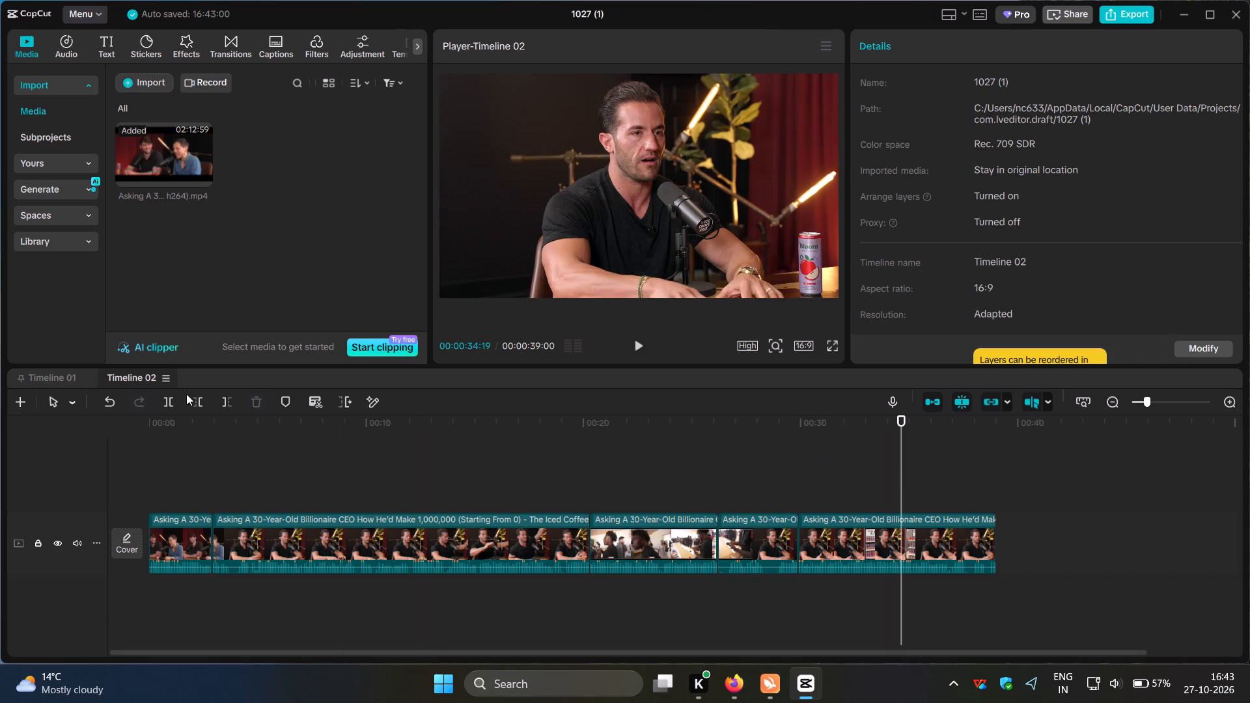
click(167, 399)
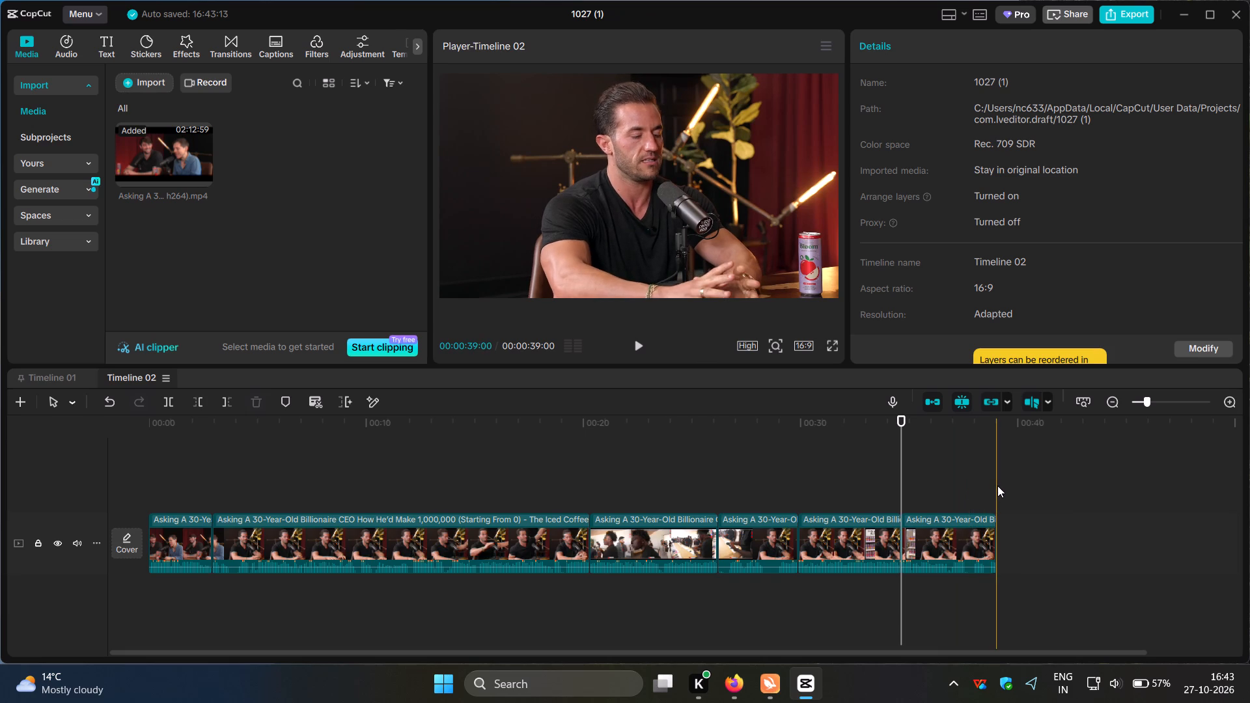
Change the aspect ratio of Timeline 02 to 9:16.
click(173, 481)
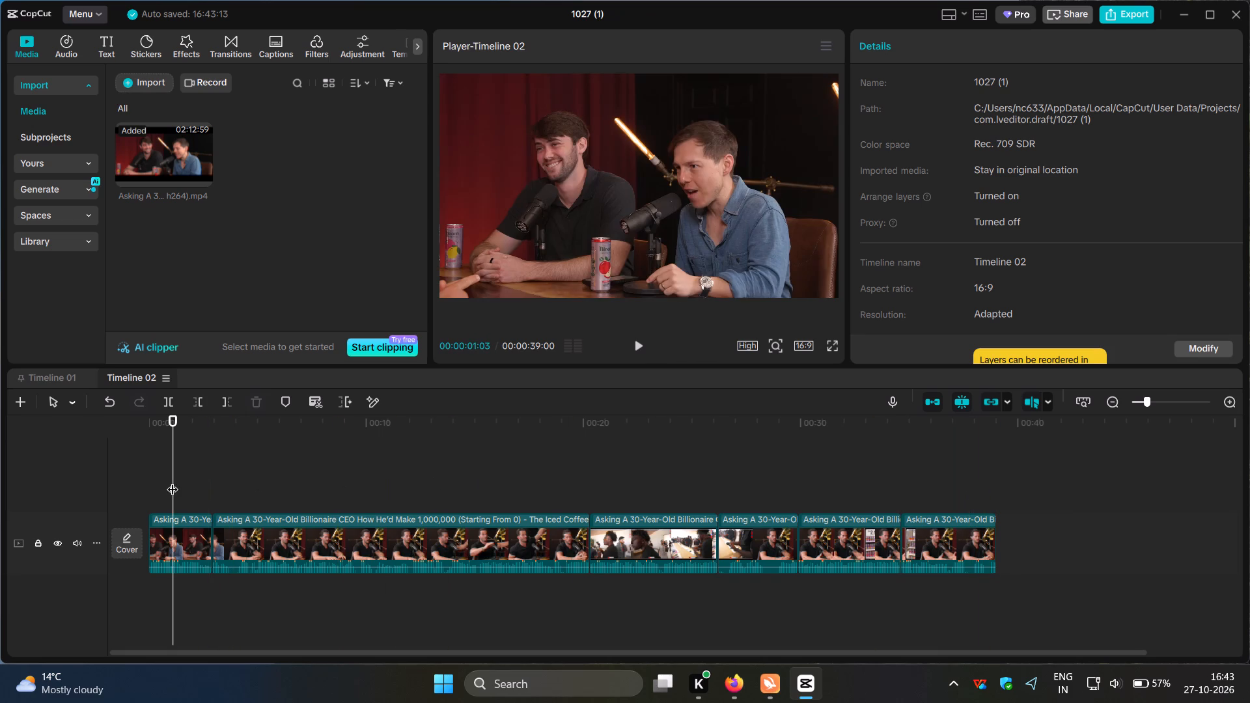
drag(173, 481, 131, 475)
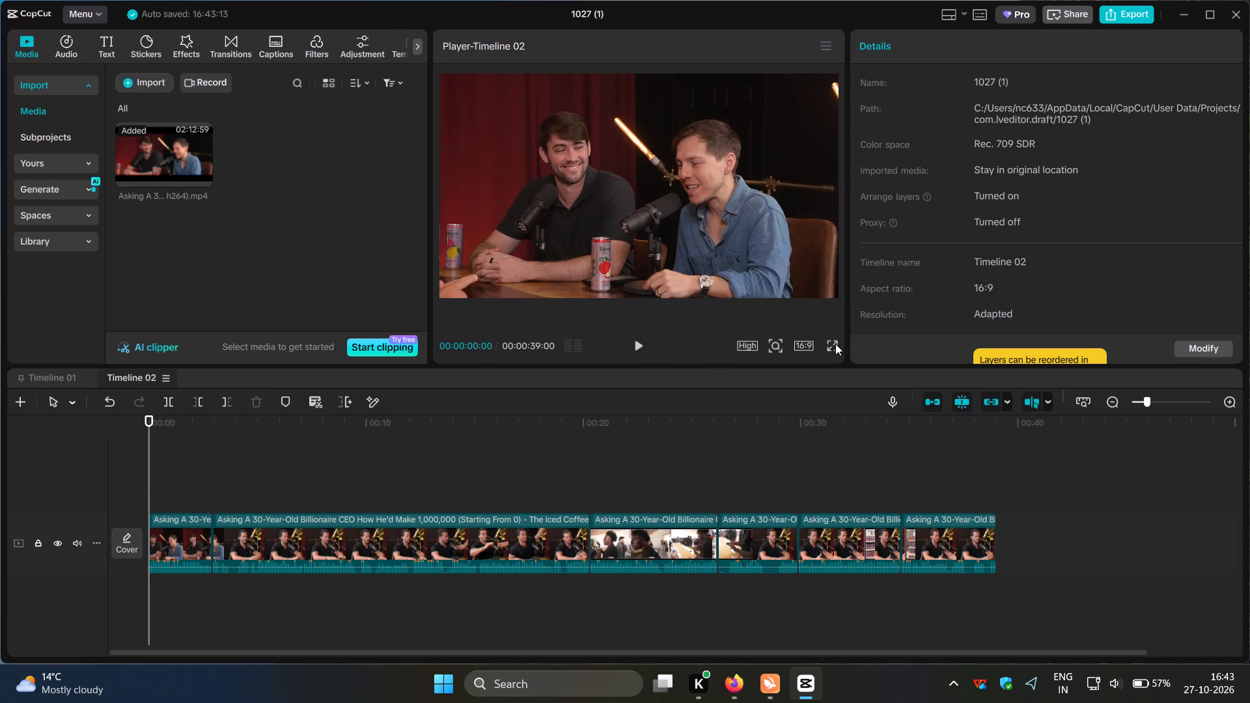
click(797, 348)
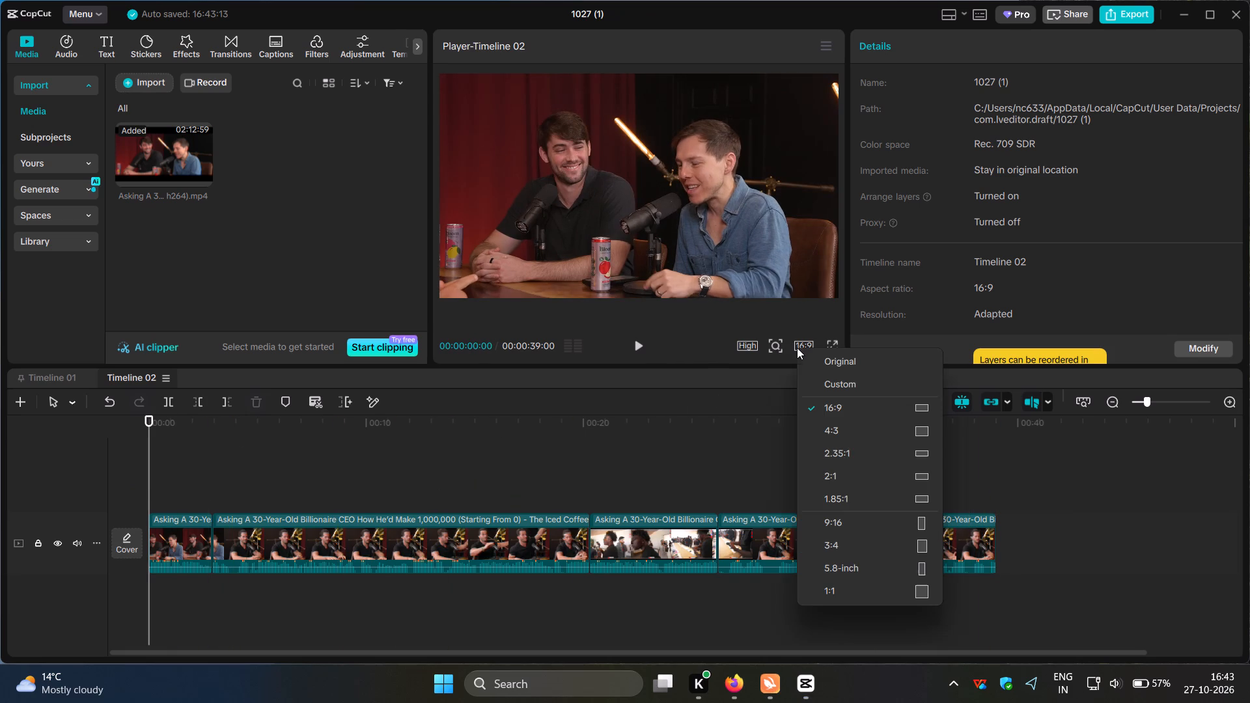
click(852, 516)
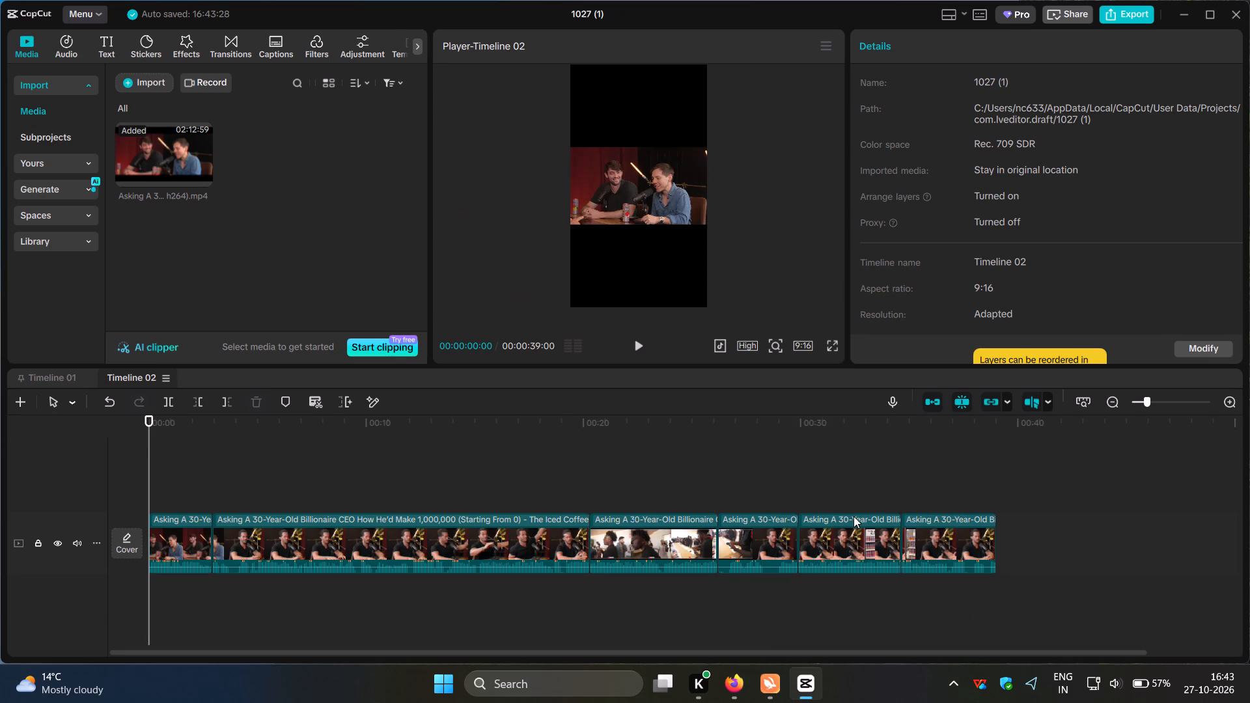
Enlarge the opening two-host segment to 184% and offset it to X 109, Y 167 so both hosts fit the vertical frame.
click(178, 497)
click(176, 534)
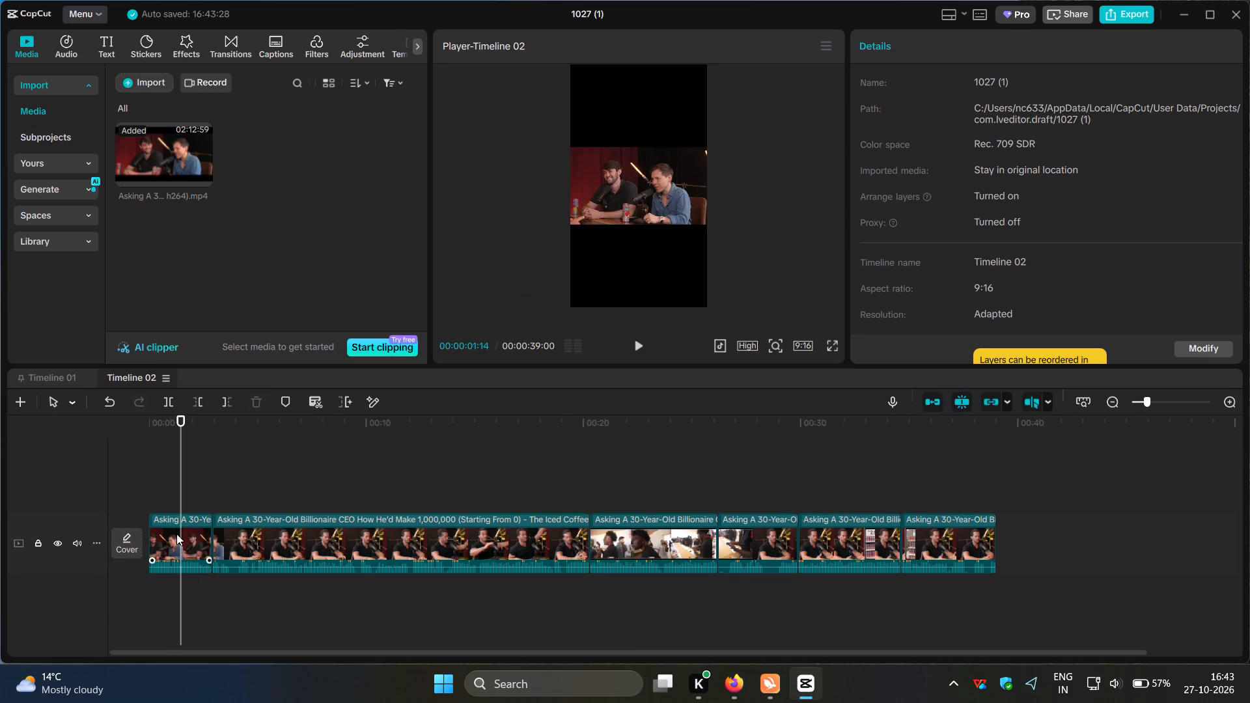
drag(570, 223, 563, 226)
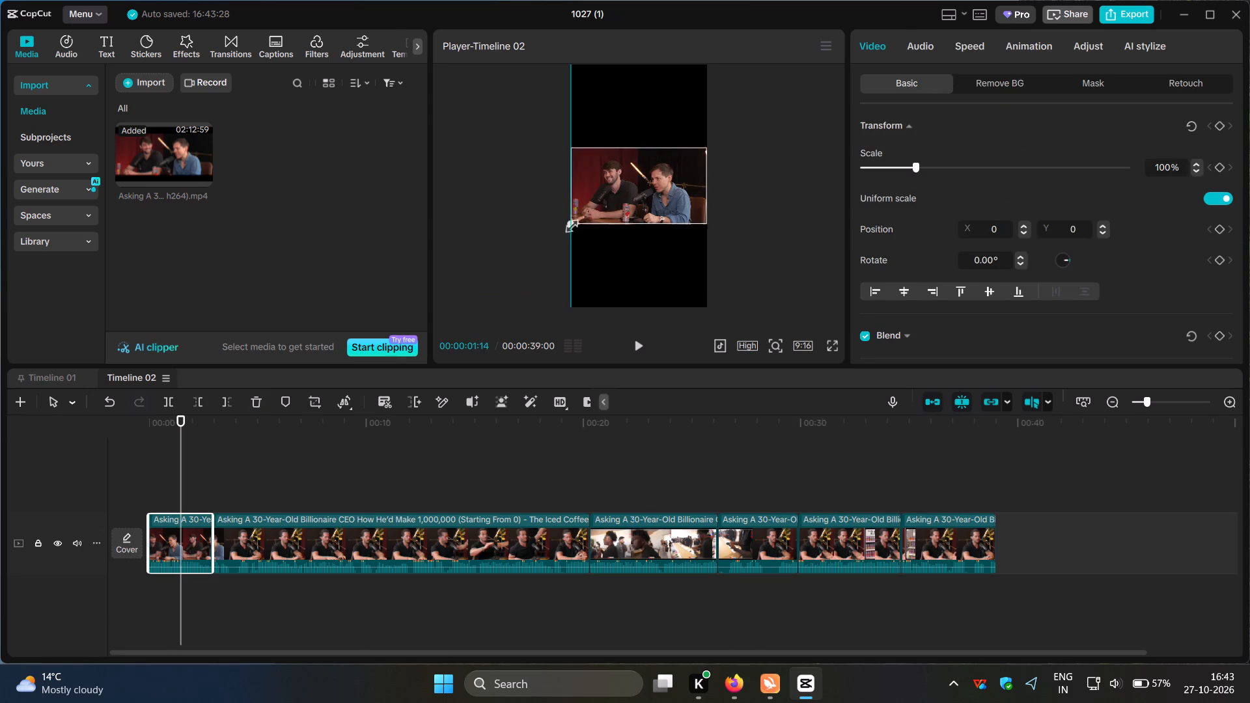
drag(563, 226, 500, 287)
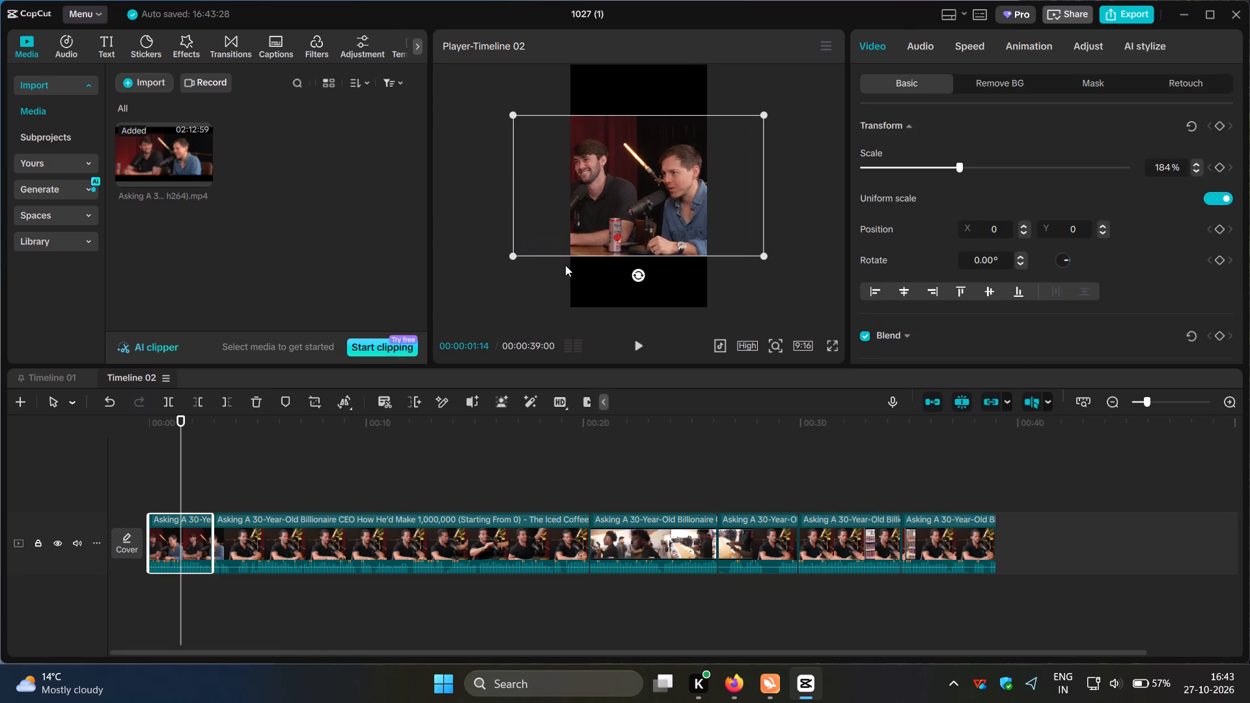
drag(667, 228, 675, 217)
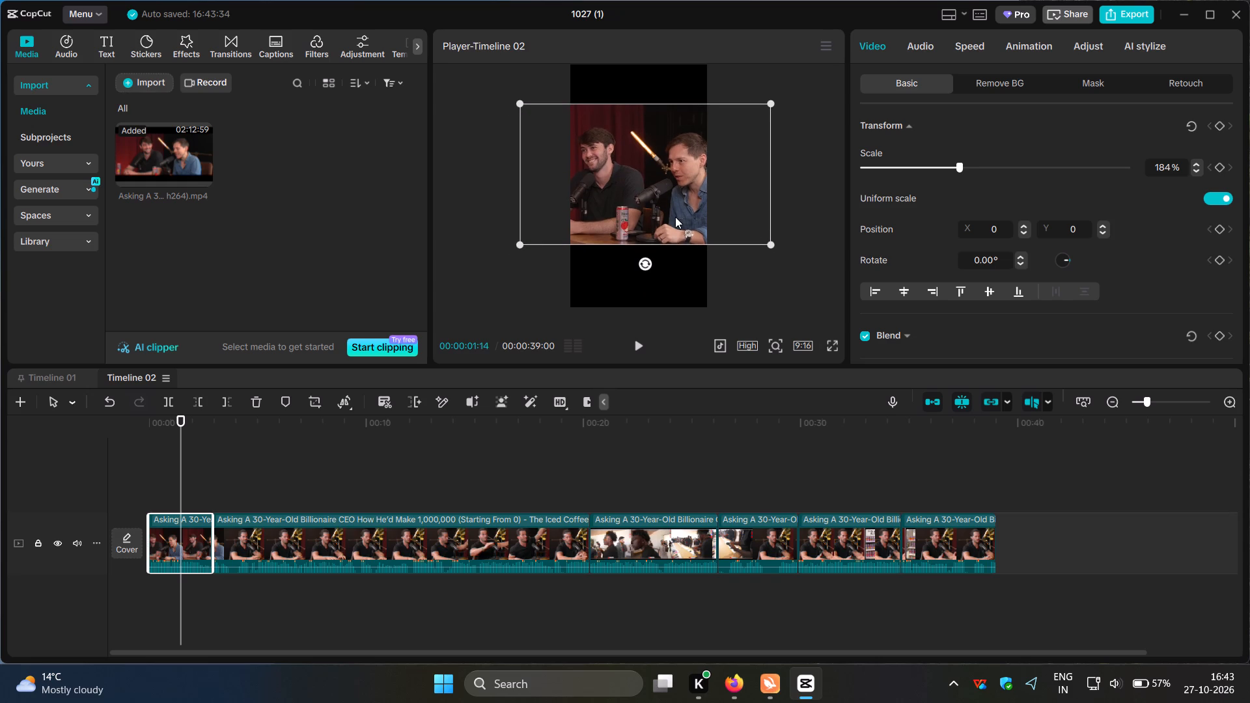
drag(675, 217, 676, 218)
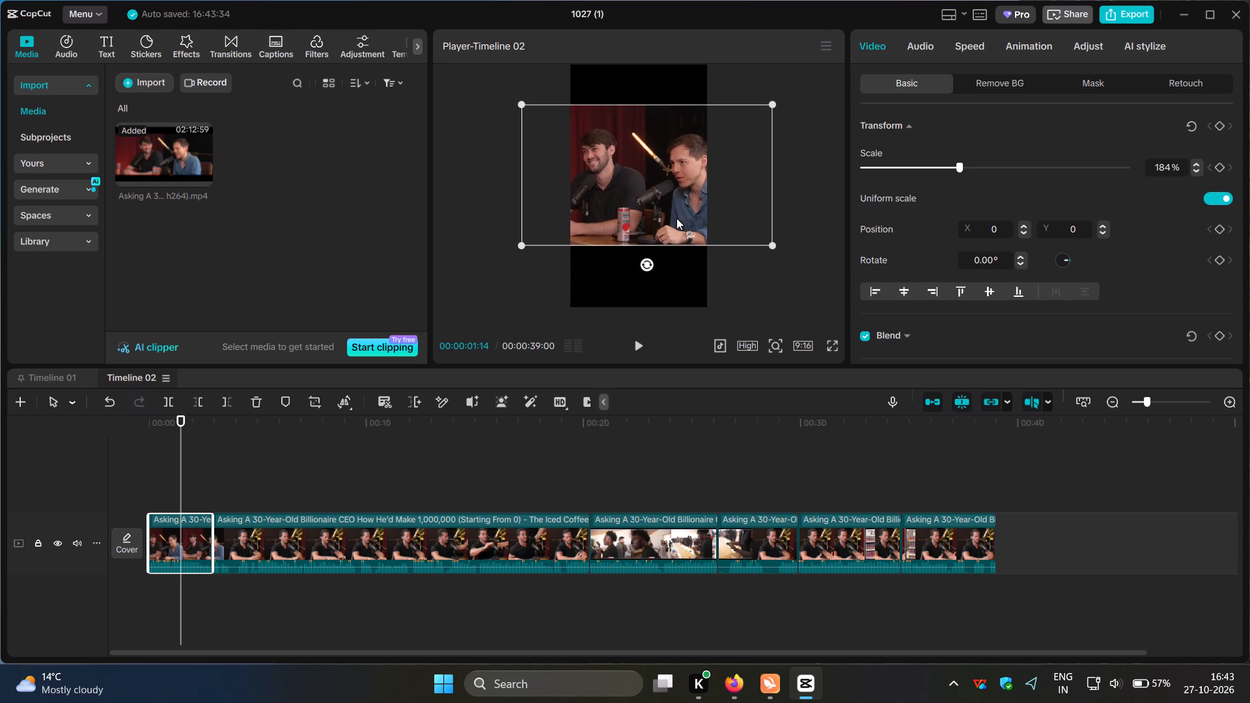
drag(676, 218, 675, 218)
Enlarge the long guest segment after the hosts' shot to 221% and shift it slightly left to frame the guest.
click(268, 484)
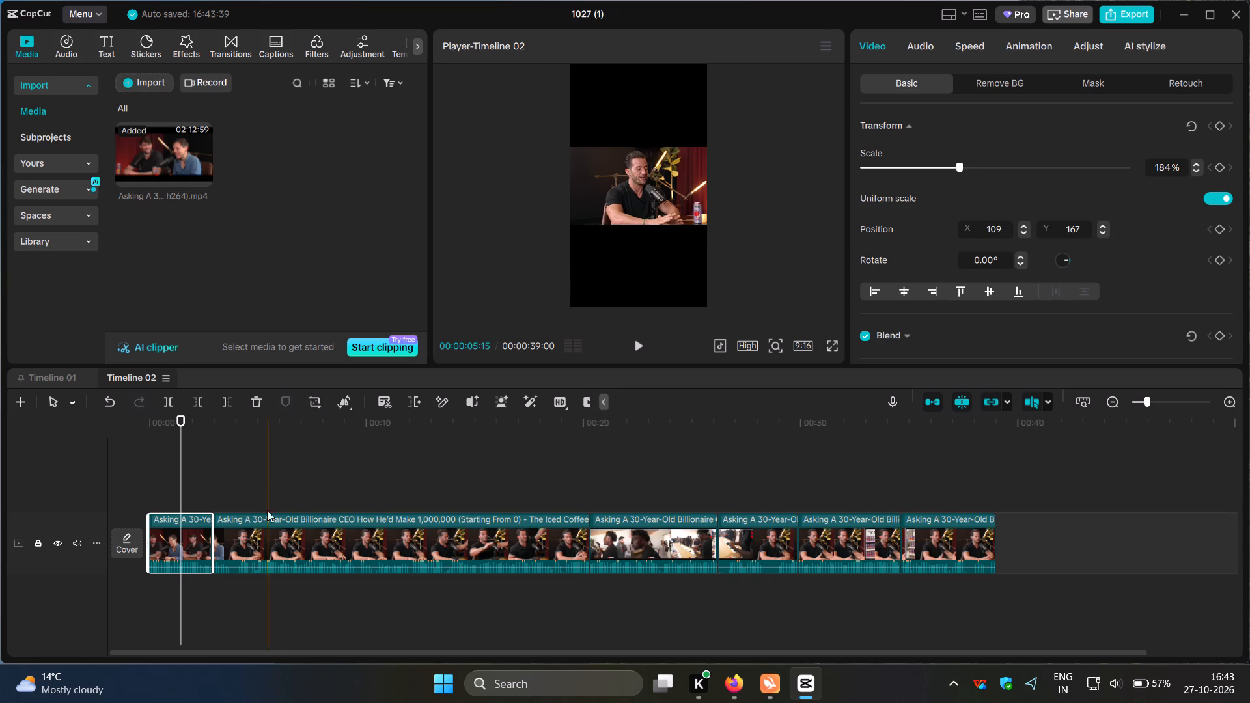
click(264, 534)
drag(572, 225, 462, 299)
drag(661, 236, 637, 236)
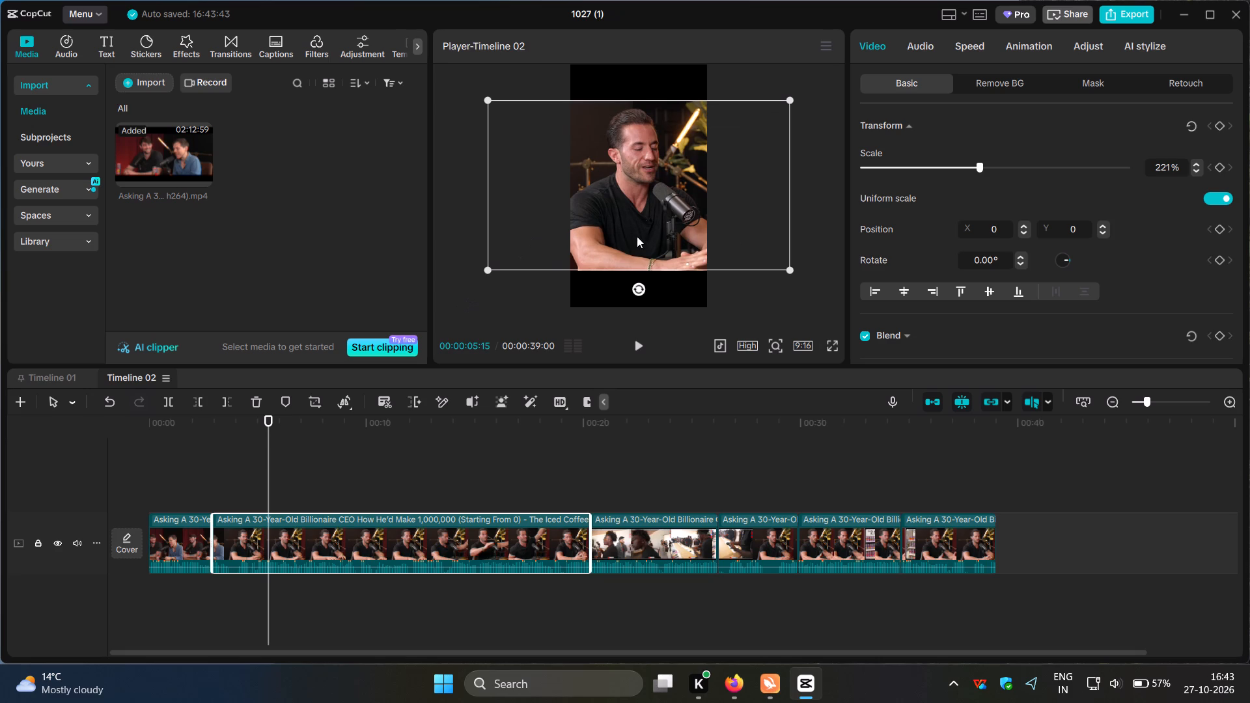
drag(635, 235, 625, 234)
Enlarge the b-roll segment to 194%, keeping it centred in the vertical frame.
click(634, 504)
click(639, 527)
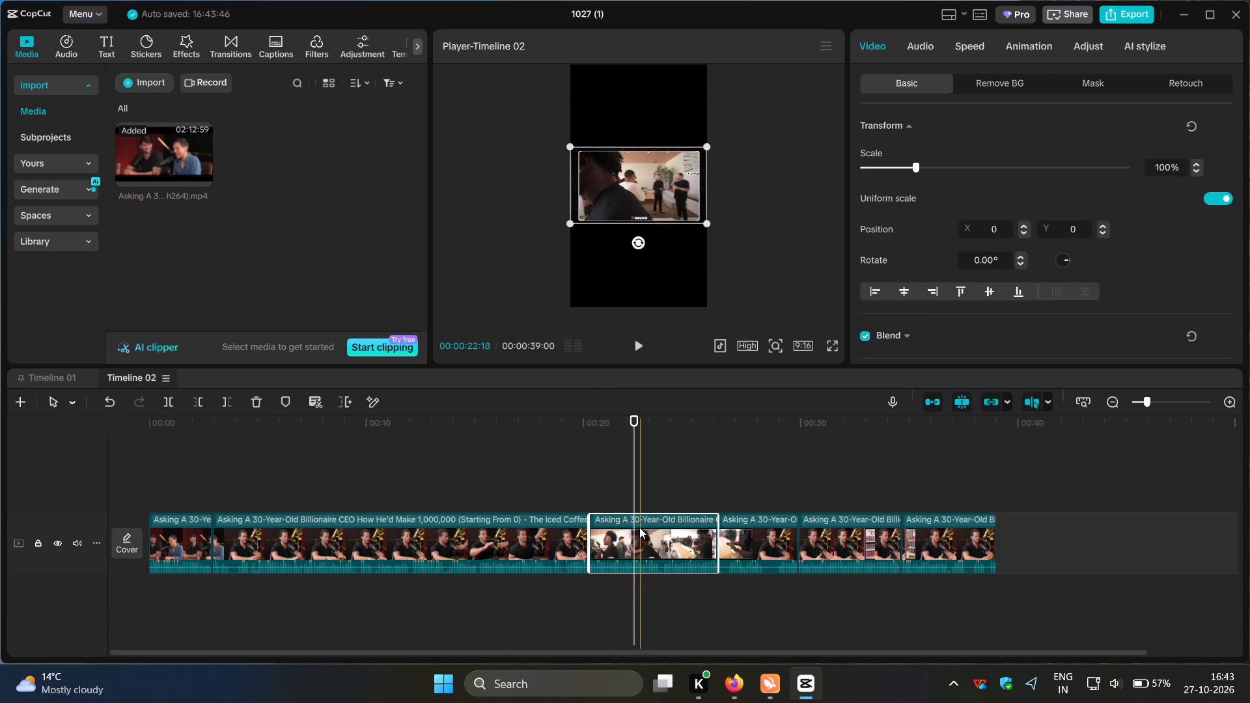
drag(572, 219, 499, 267)
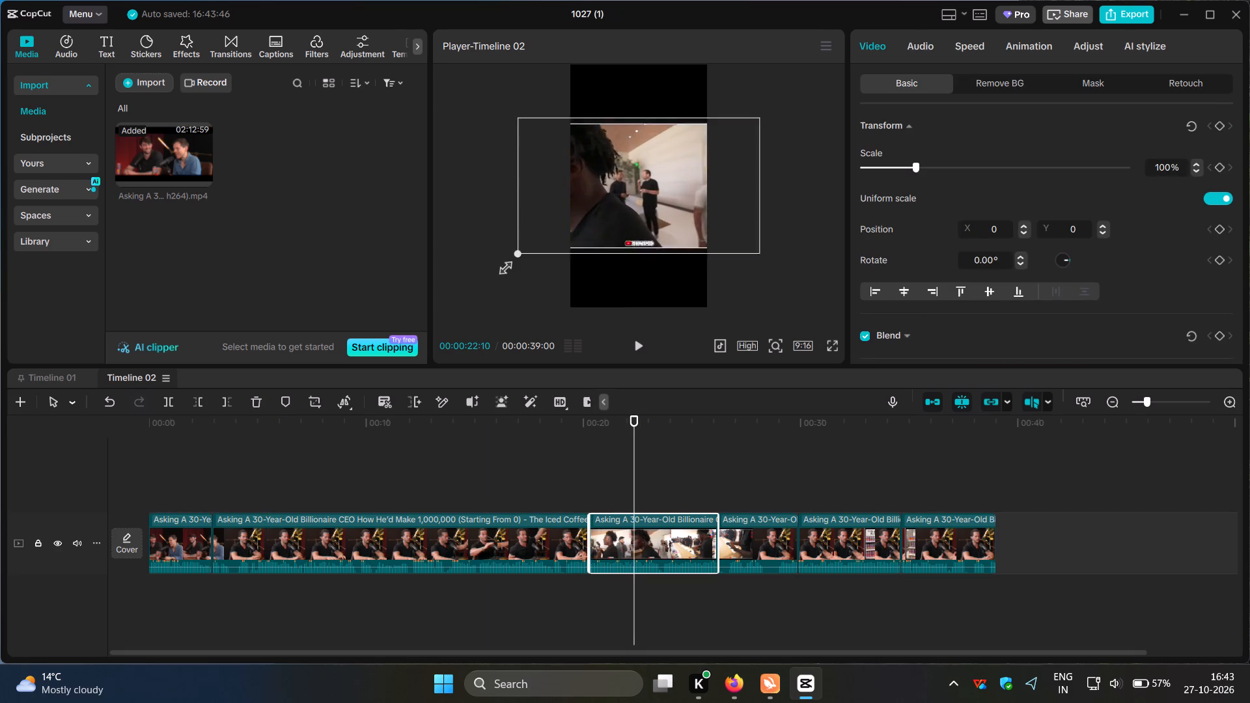
drag(499, 267, 489, 275)
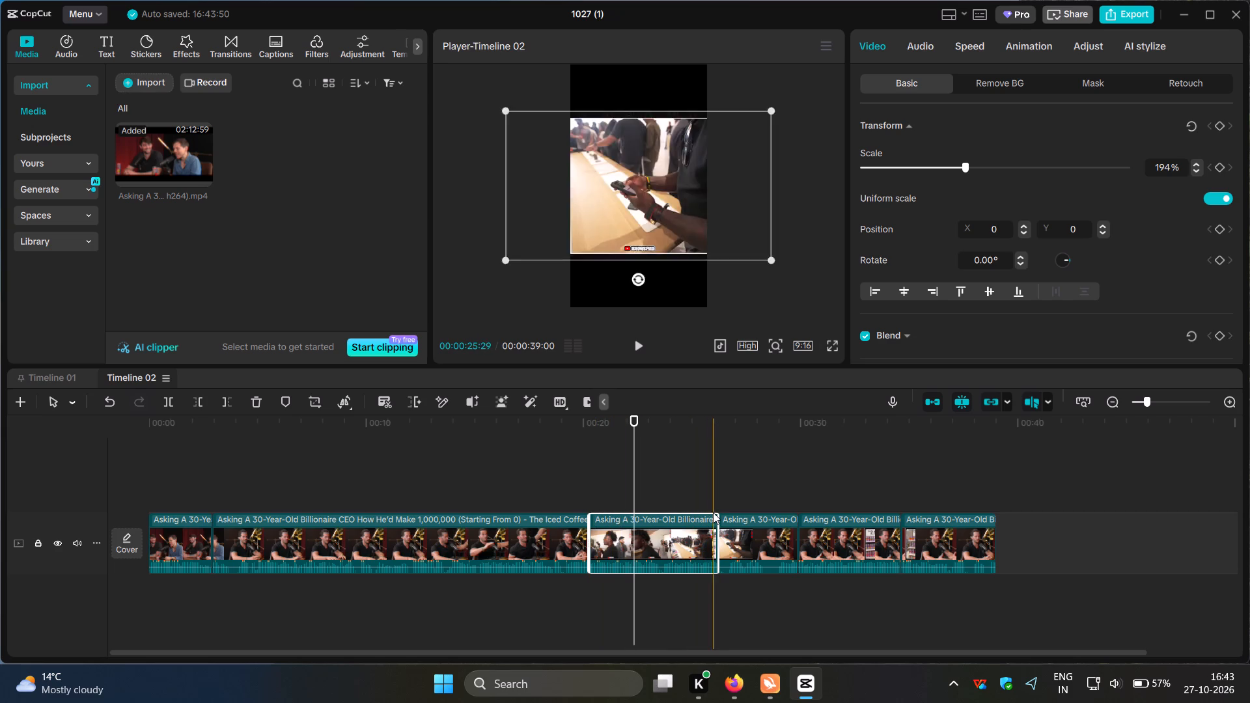
Enlarge the guest segment following the b-roll to 219% and shift it to X -251, Y 0 to frame the guest.
click(749, 508)
click(760, 539)
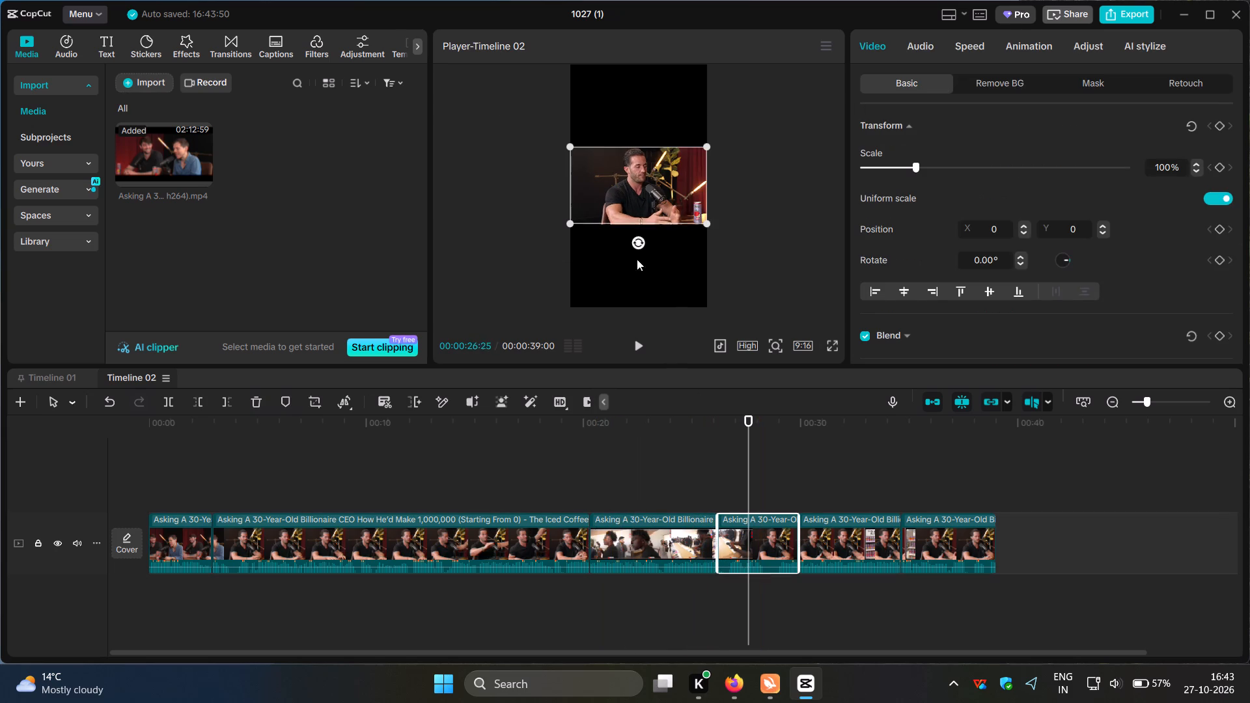
drag(570, 221, 482, 279)
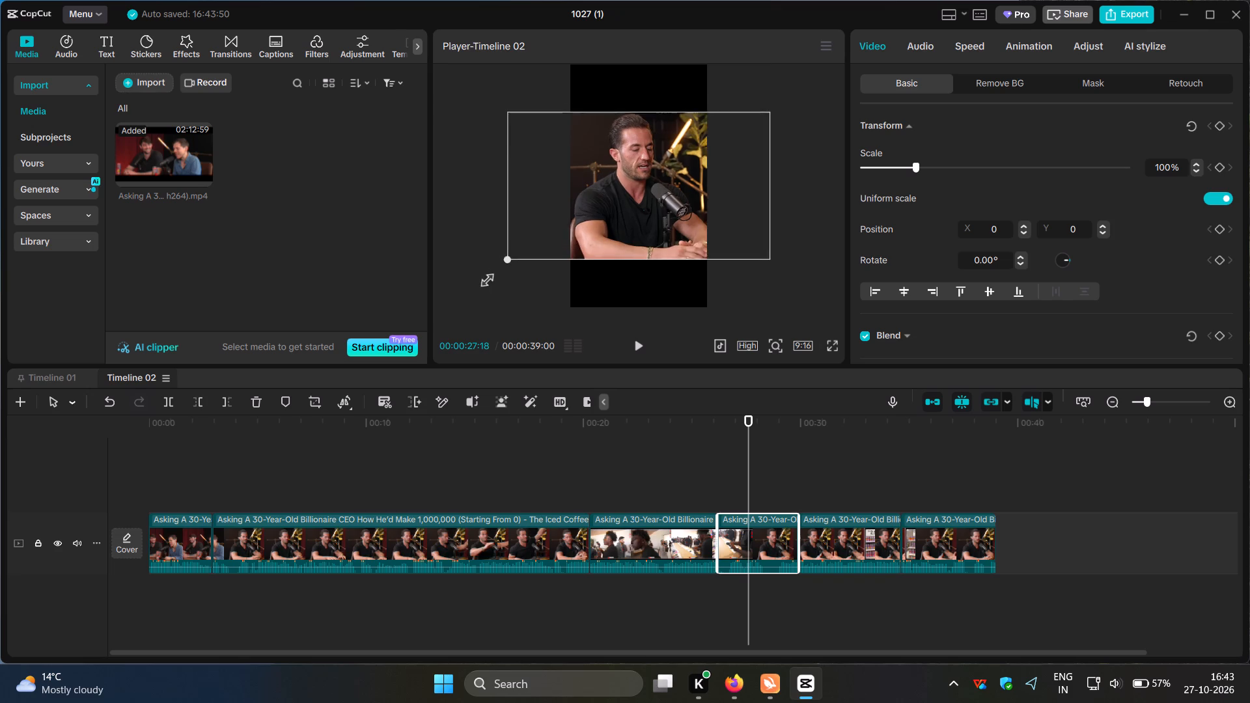
drag(482, 279, 458, 291)
drag(623, 240, 604, 242)
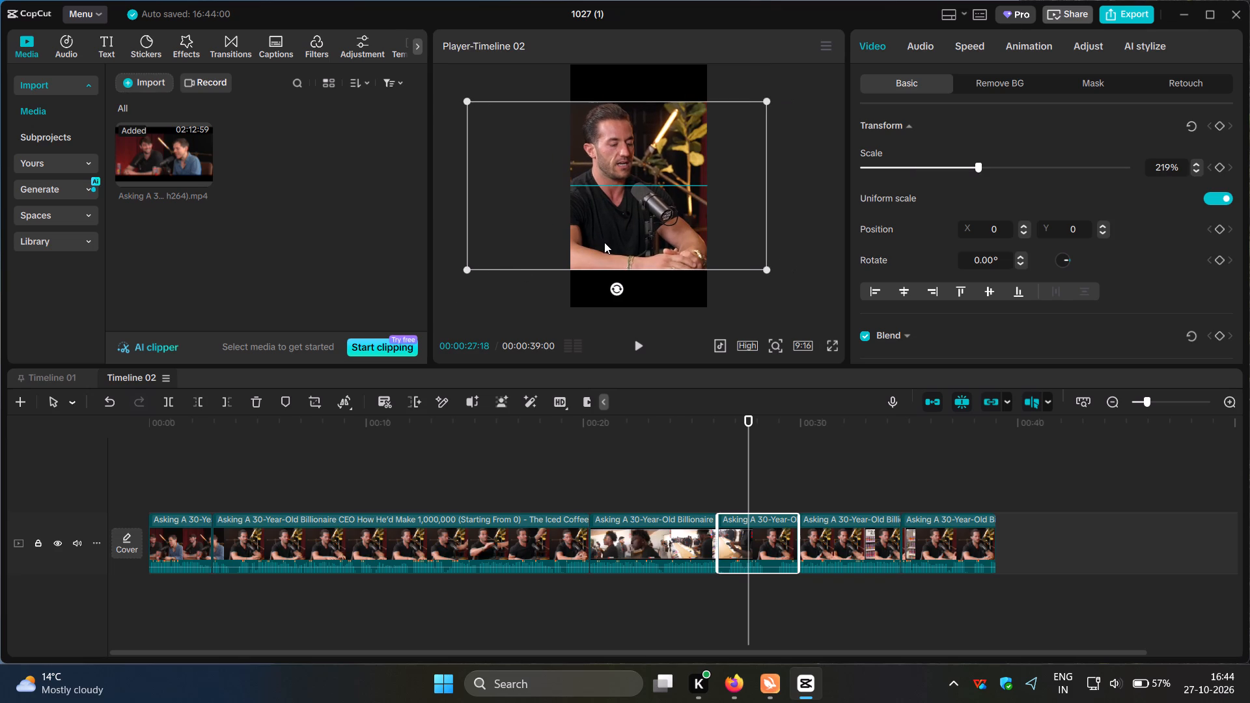
drag(604, 242, 607, 242)
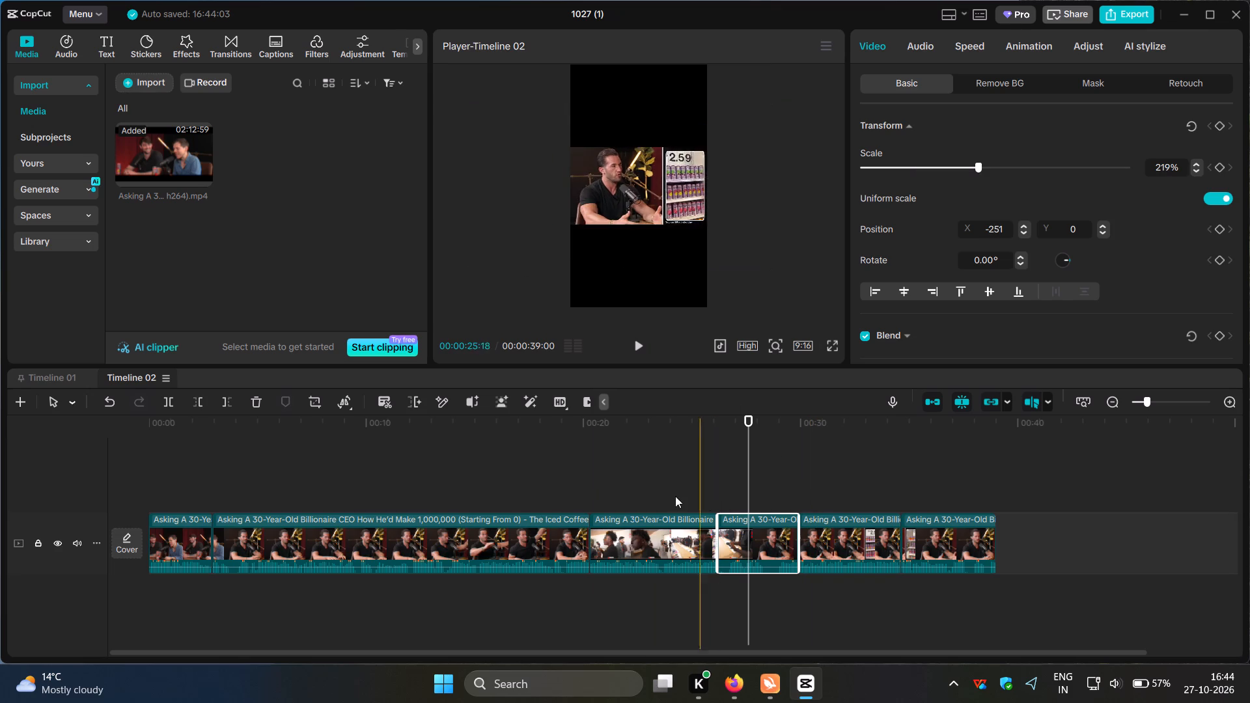
Enlarge the guest segment with the product-shelf overlay to 188% and shift it to X -835, Y 0 to bring the shelf into frame.
click(503, 486)
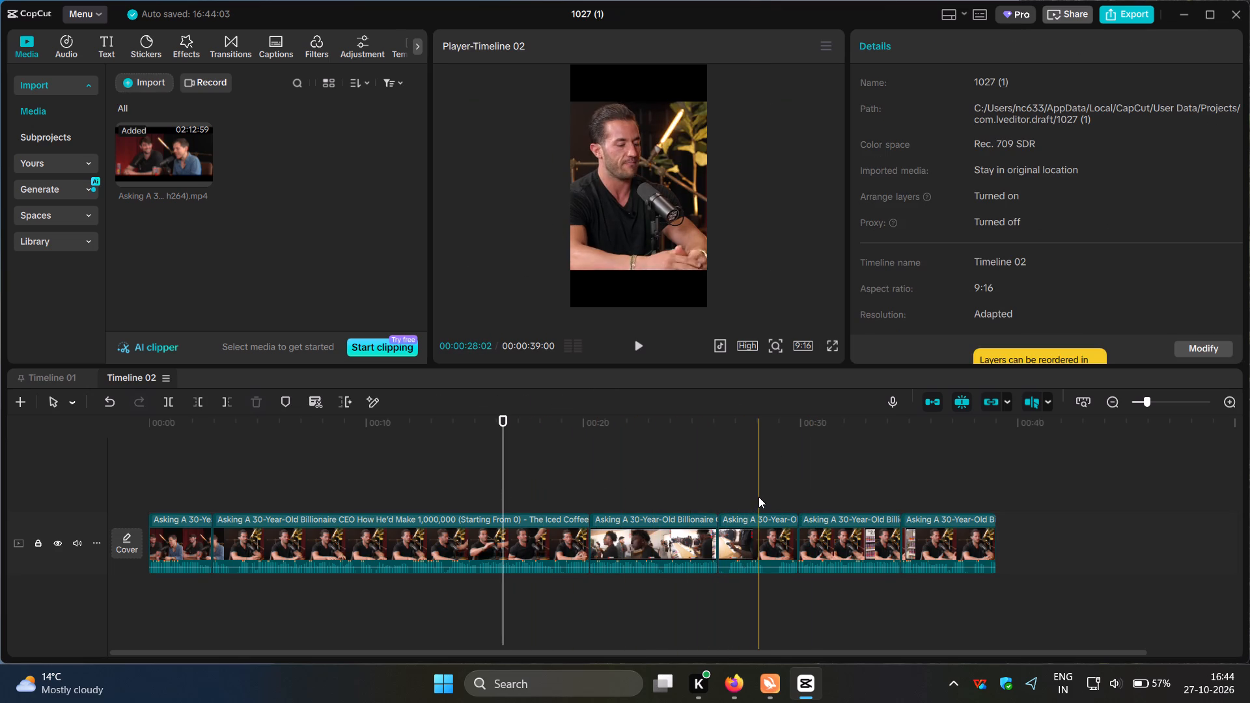
click(826, 501)
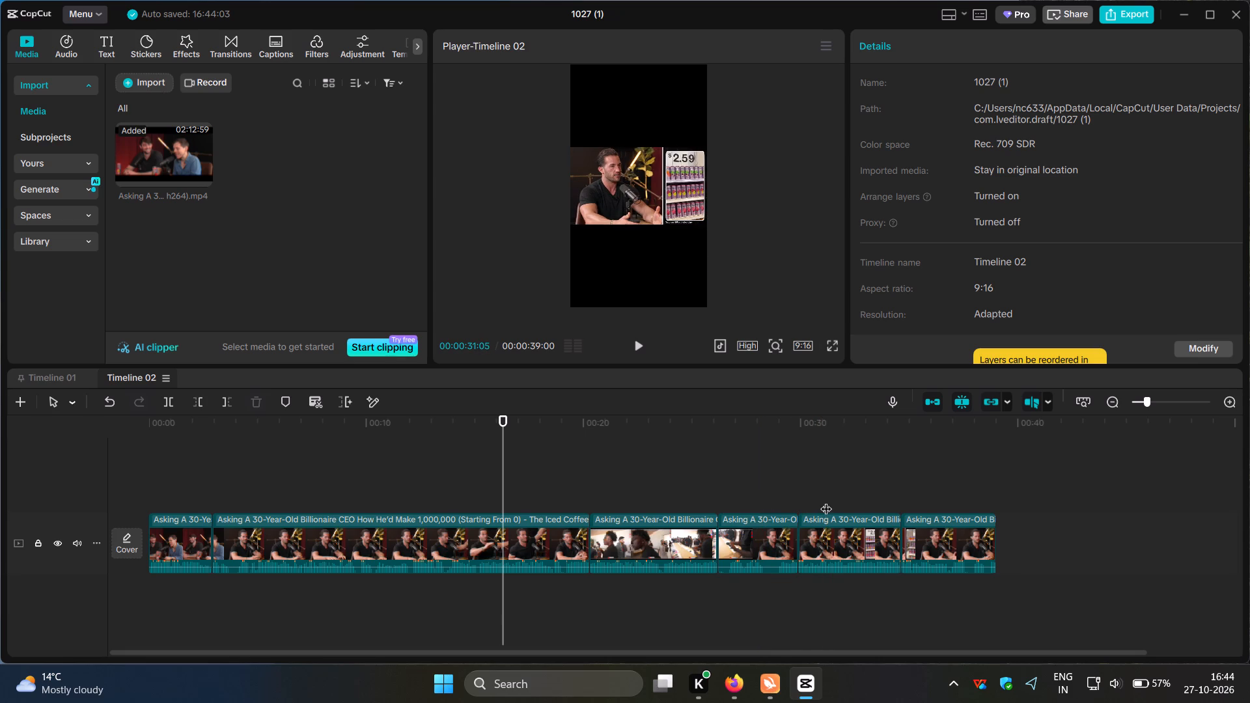
click(827, 501)
click(830, 520)
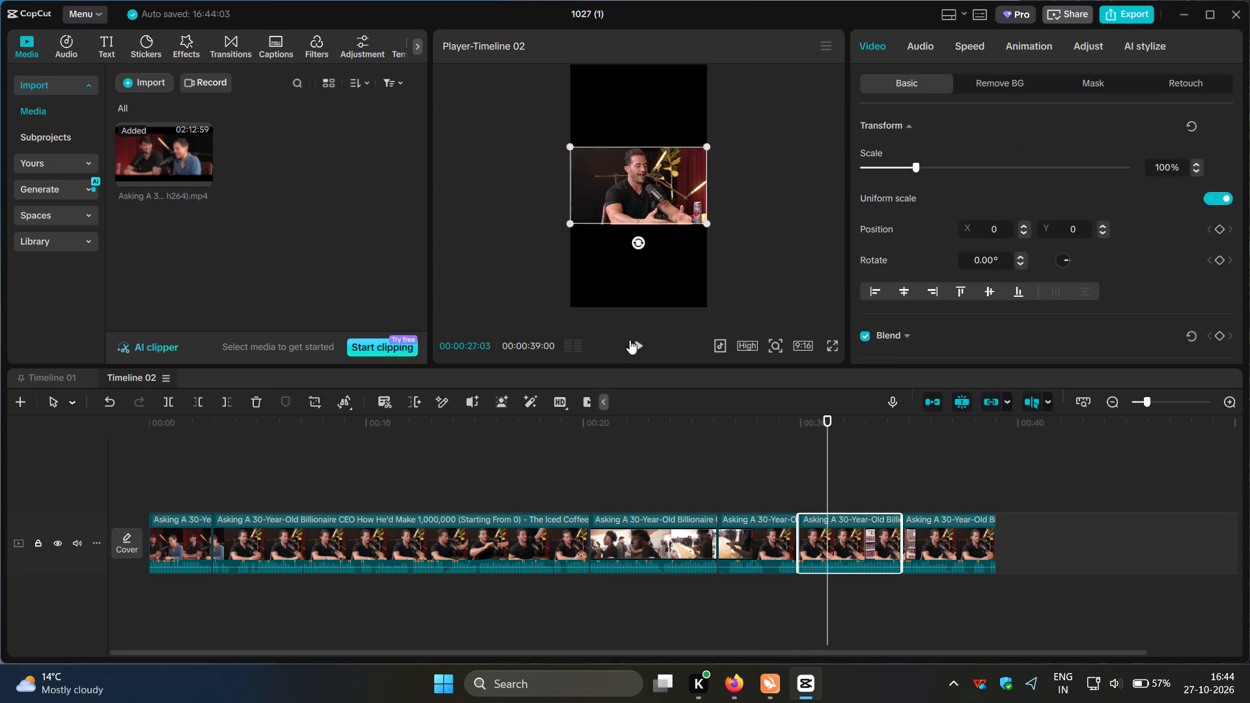
drag(571, 218, 494, 275)
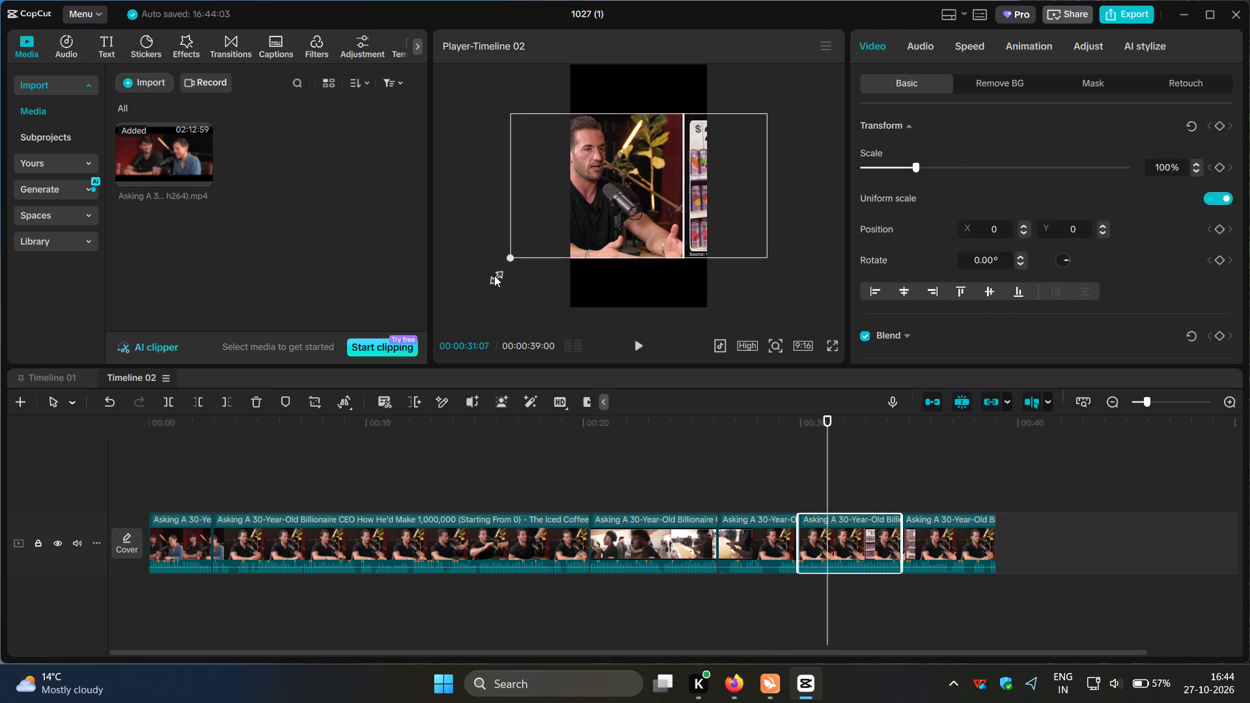
drag(633, 234, 590, 242)
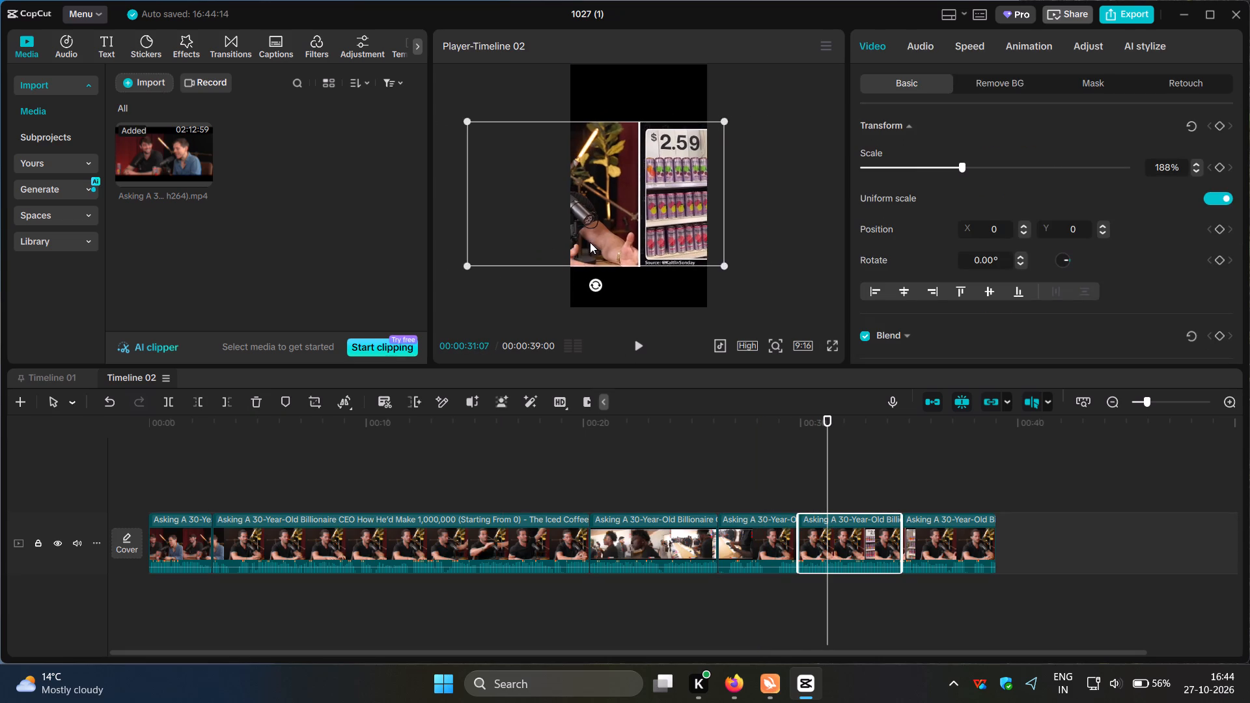
drag(590, 242, 570, 236)
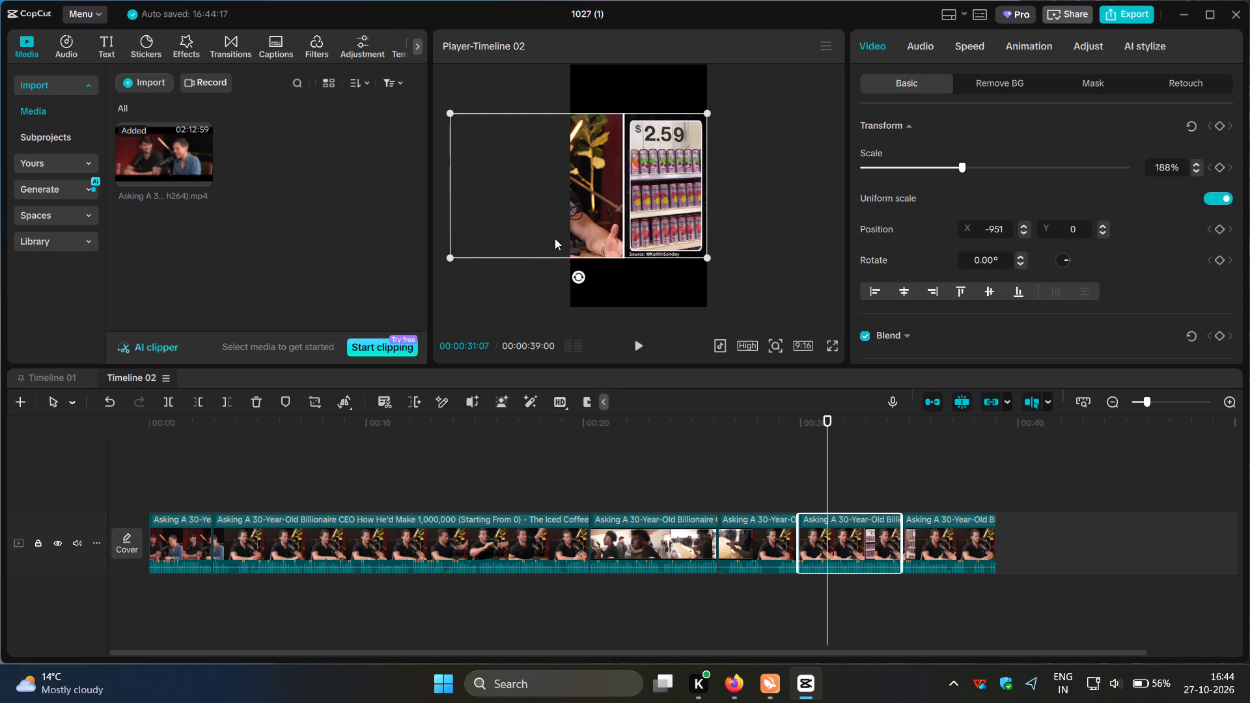
drag(613, 233, 624, 234)
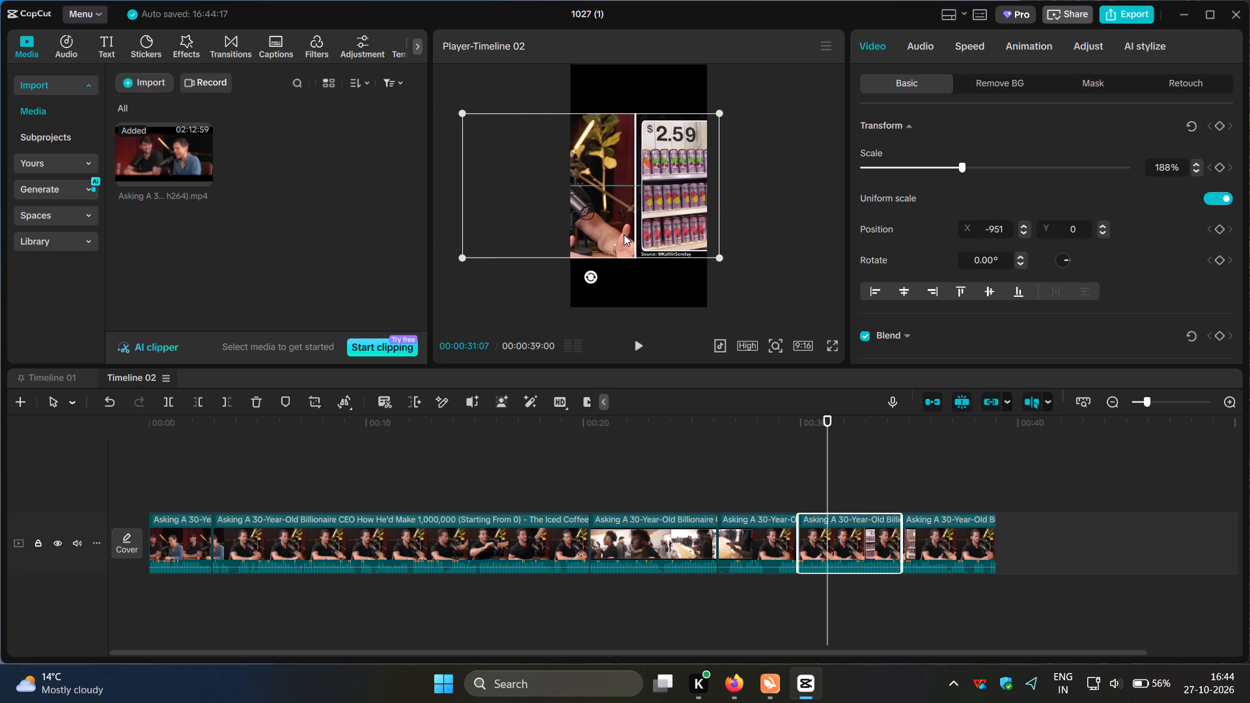
drag(624, 234, 620, 234)
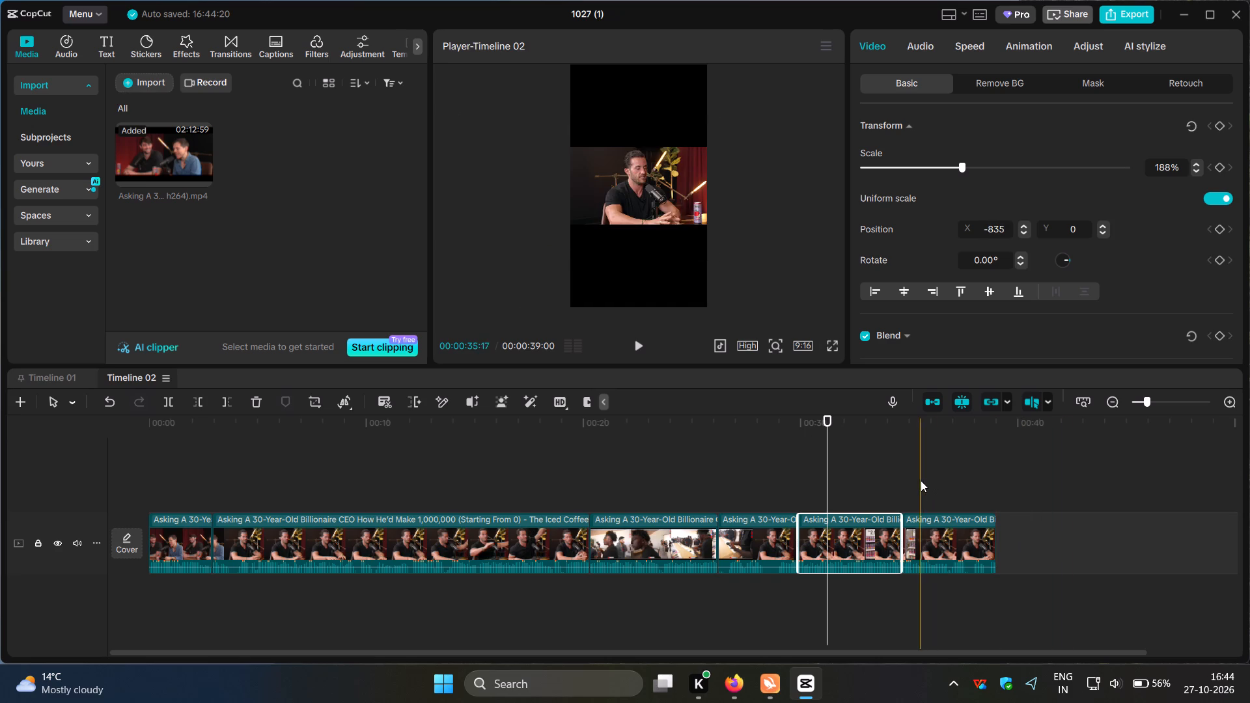
Shift the product-shelf segment further left to X -951, Y 0 so the whole shelf image fits in the frame.
click(939, 495)
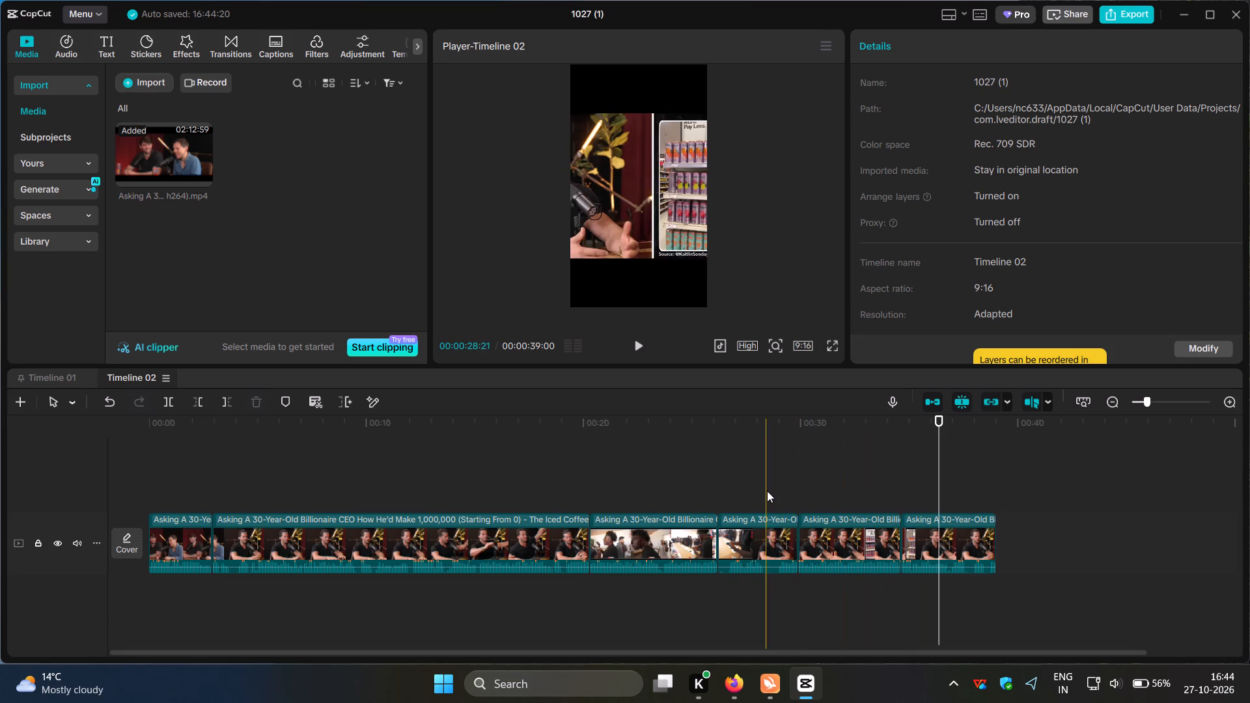
click(650, 208)
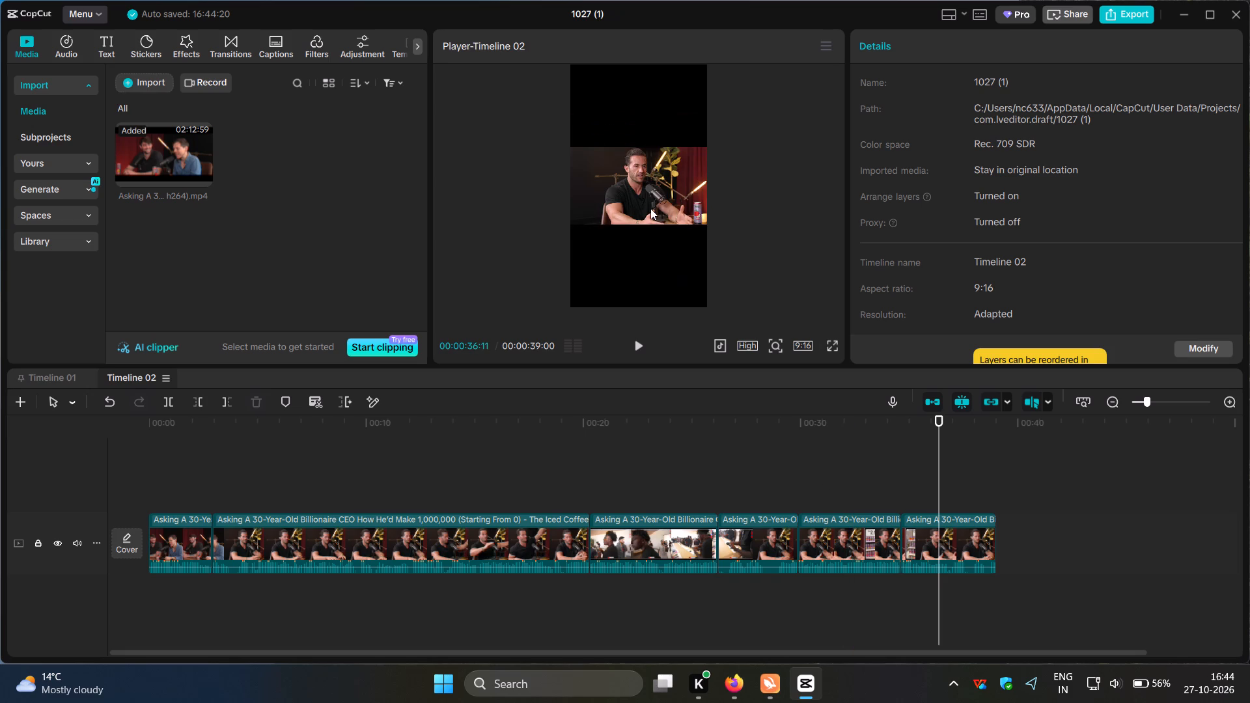
click(844, 478)
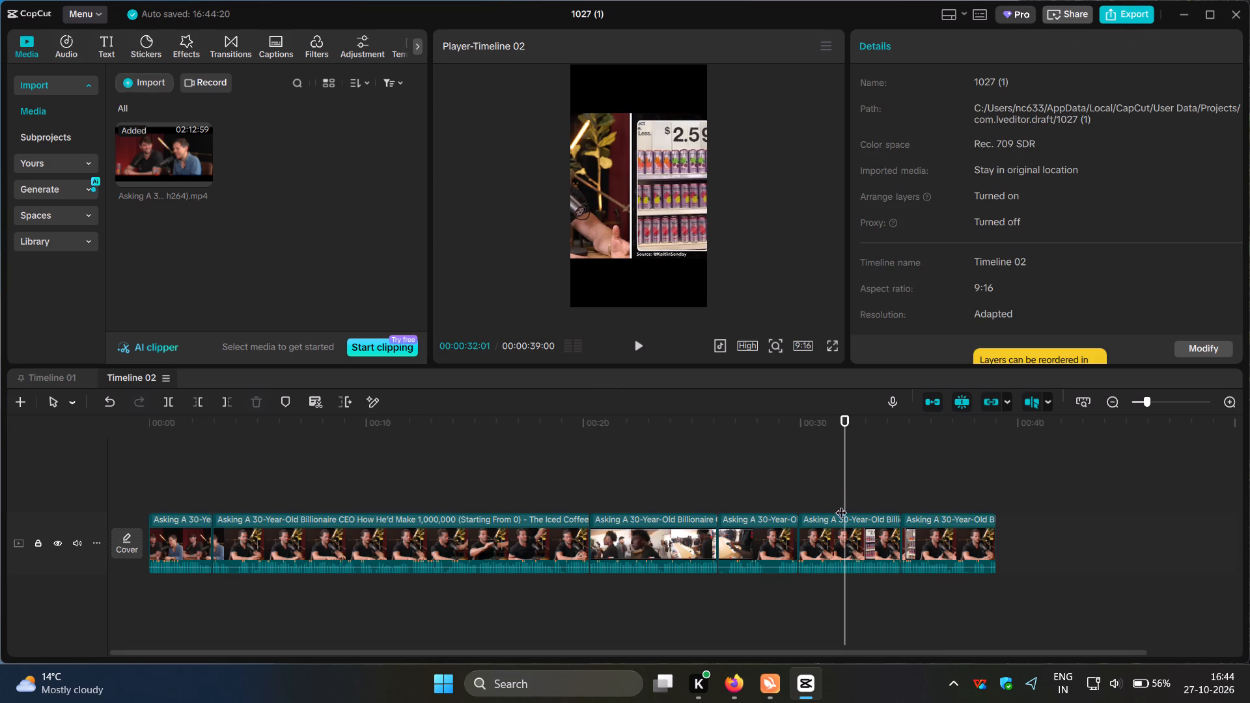
drag(839, 512, 839, 529)
click(839, 534)
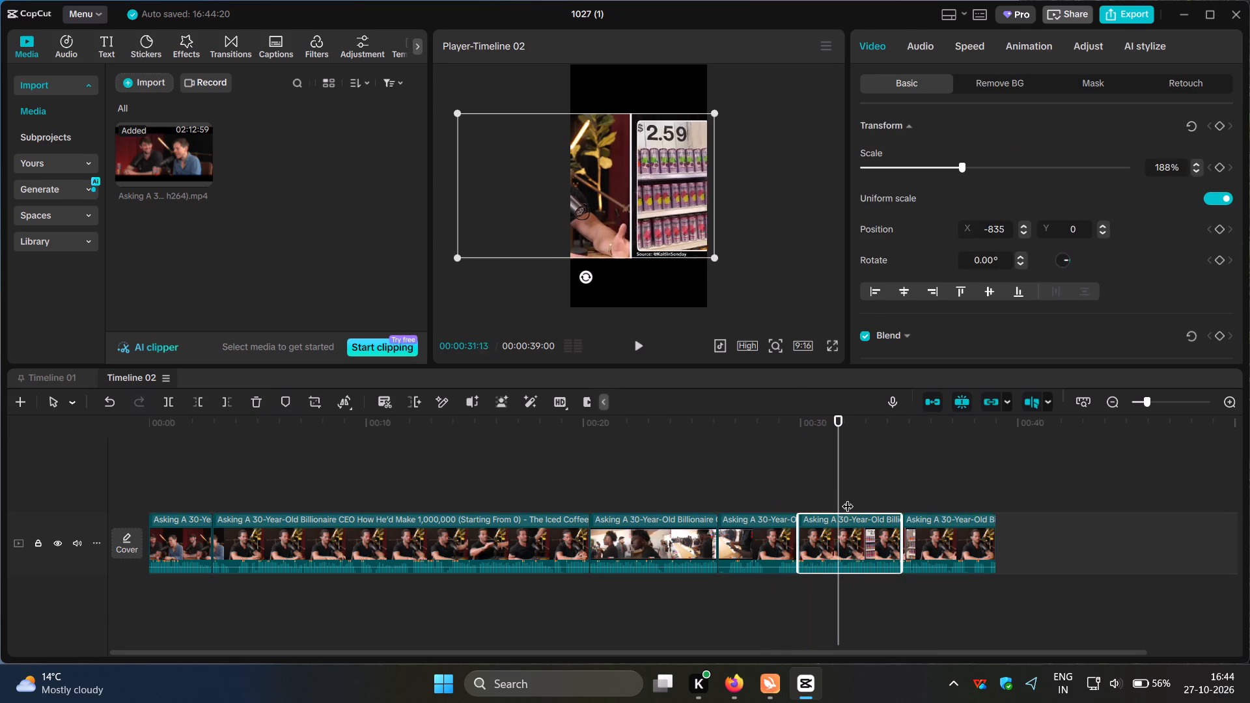
drag(625, 207, 617, 206)
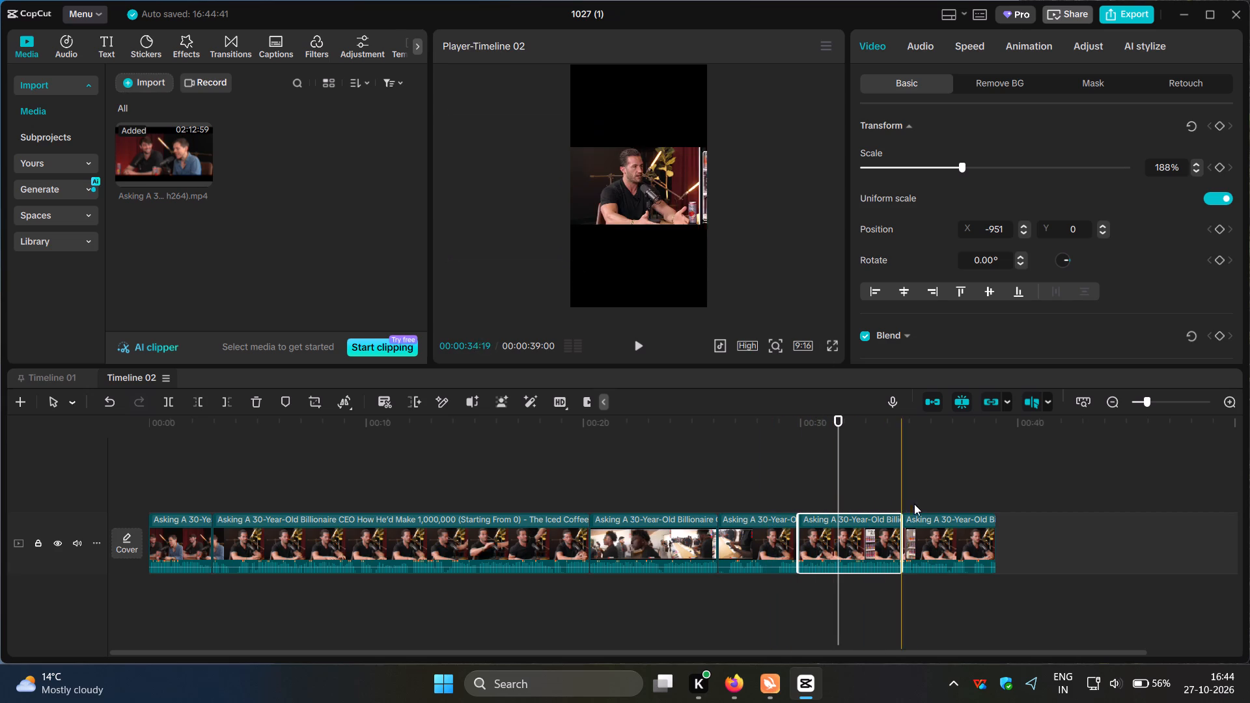
Enlarge the final guest segment to 198% and shift it slightly left to frame the guest.
click(934, 502)
click(942, 523)
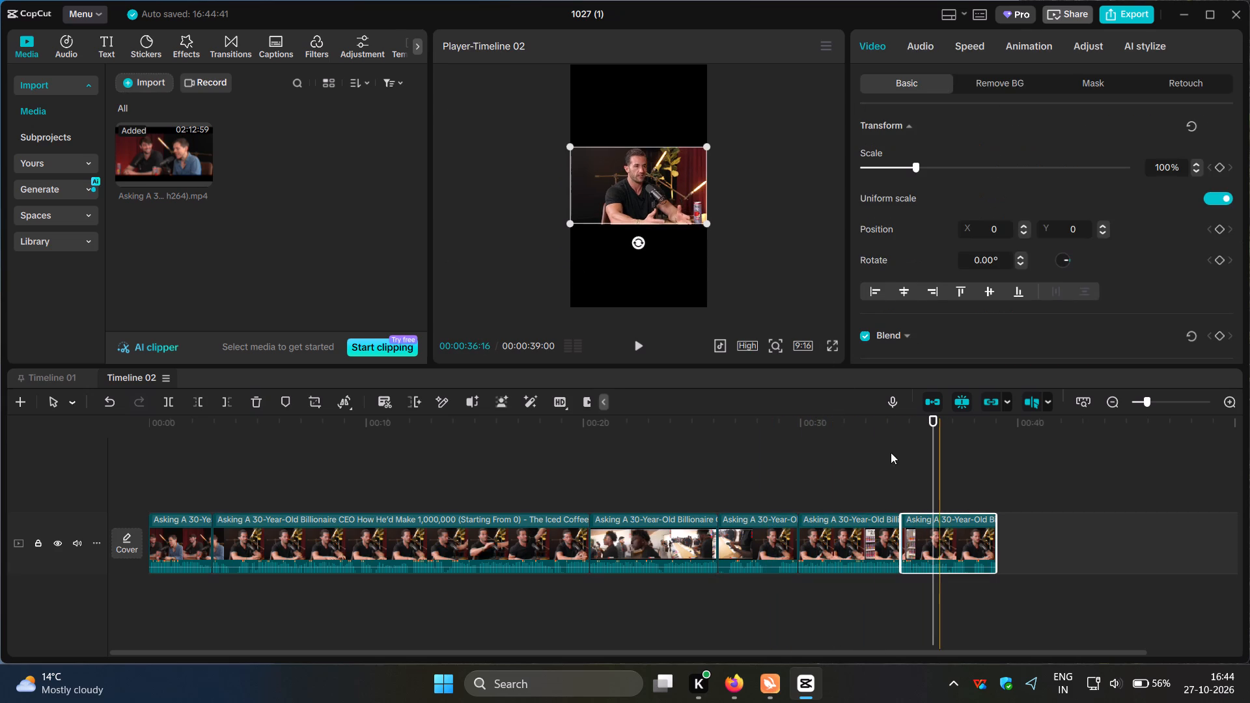
drag(568, 225, 536, 245)
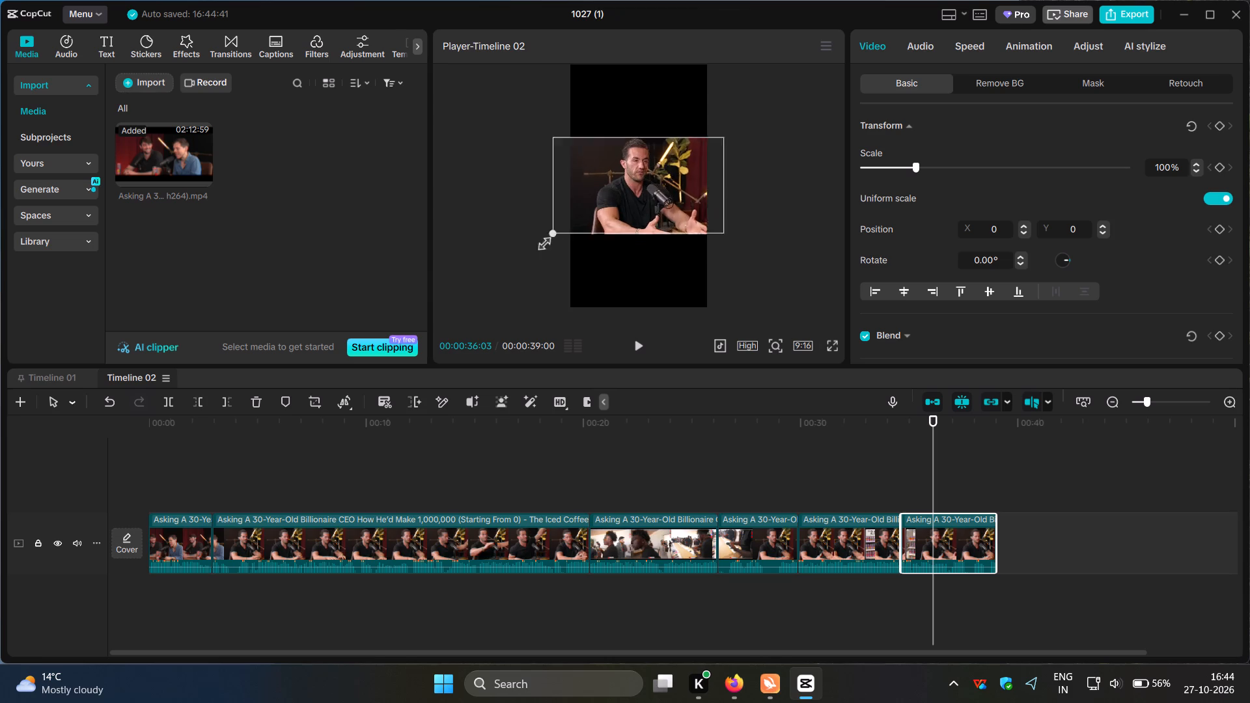
drag(536, 245, 468, 276)
drag(642, 240, 617, 243)
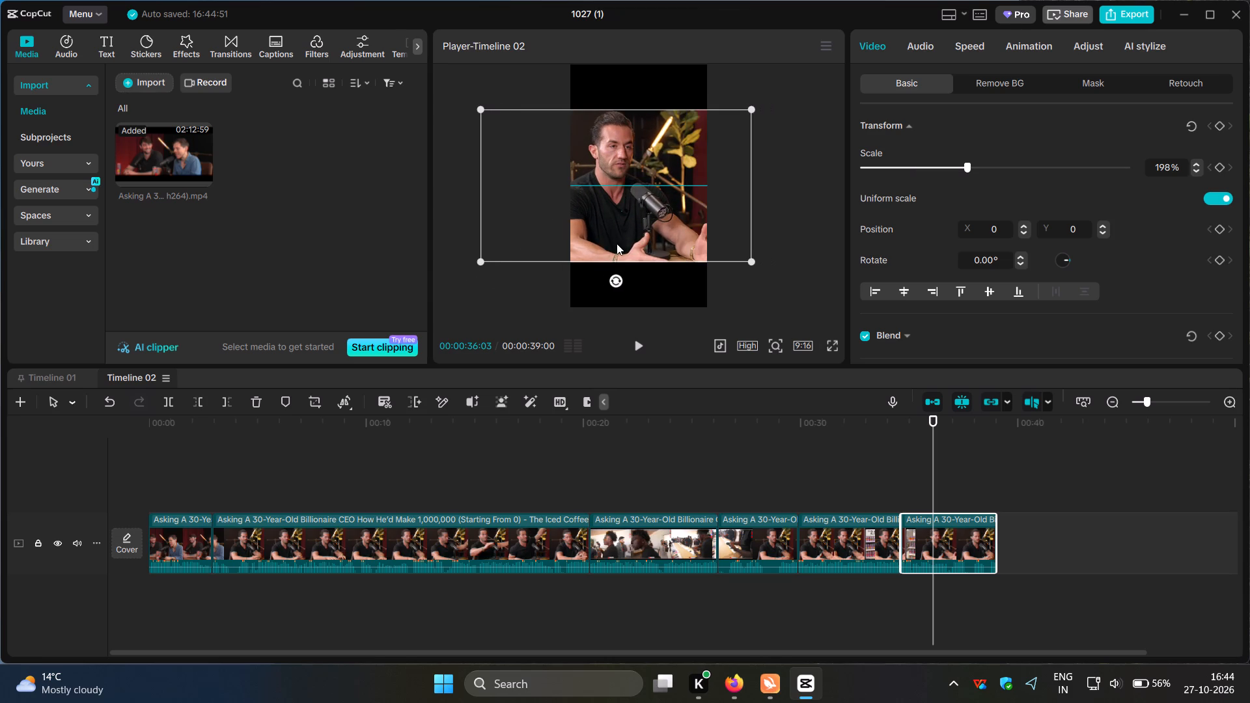
drag(617, 243, 627, 244)
Play the reframed vertical clip full screen from the beginning to review the framing.
click(982, 468)
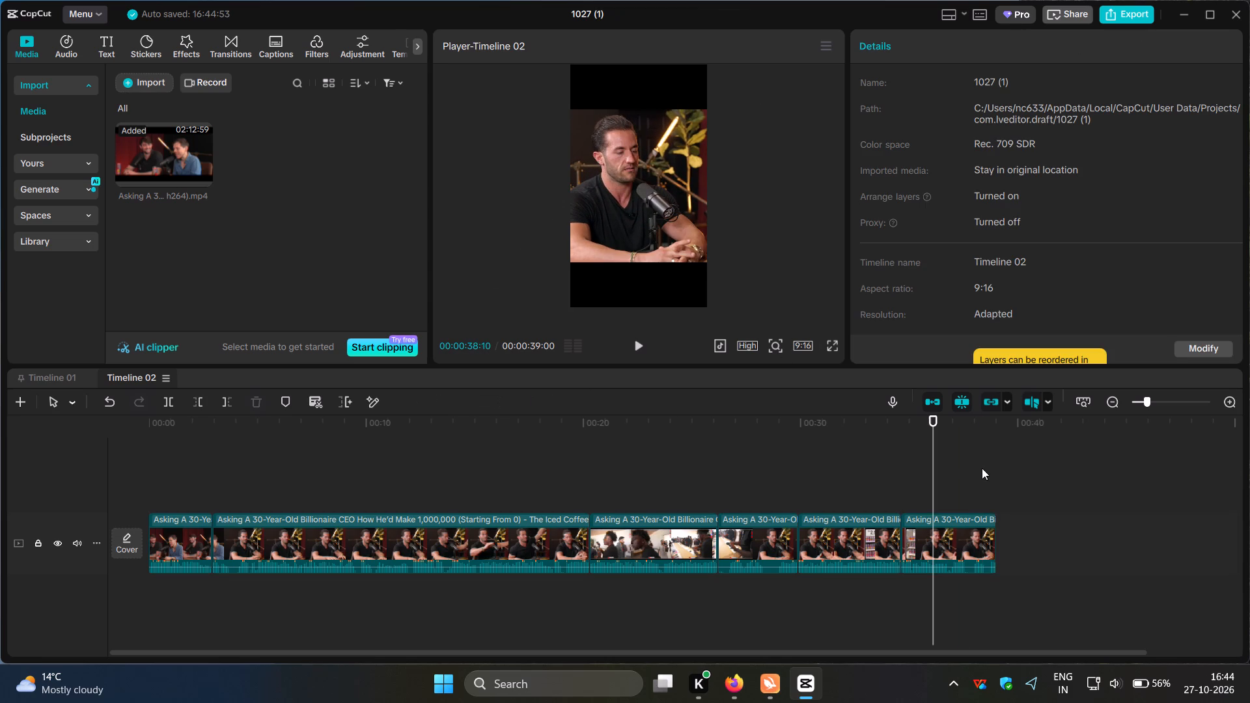
drag(982, 468, 130, 477)
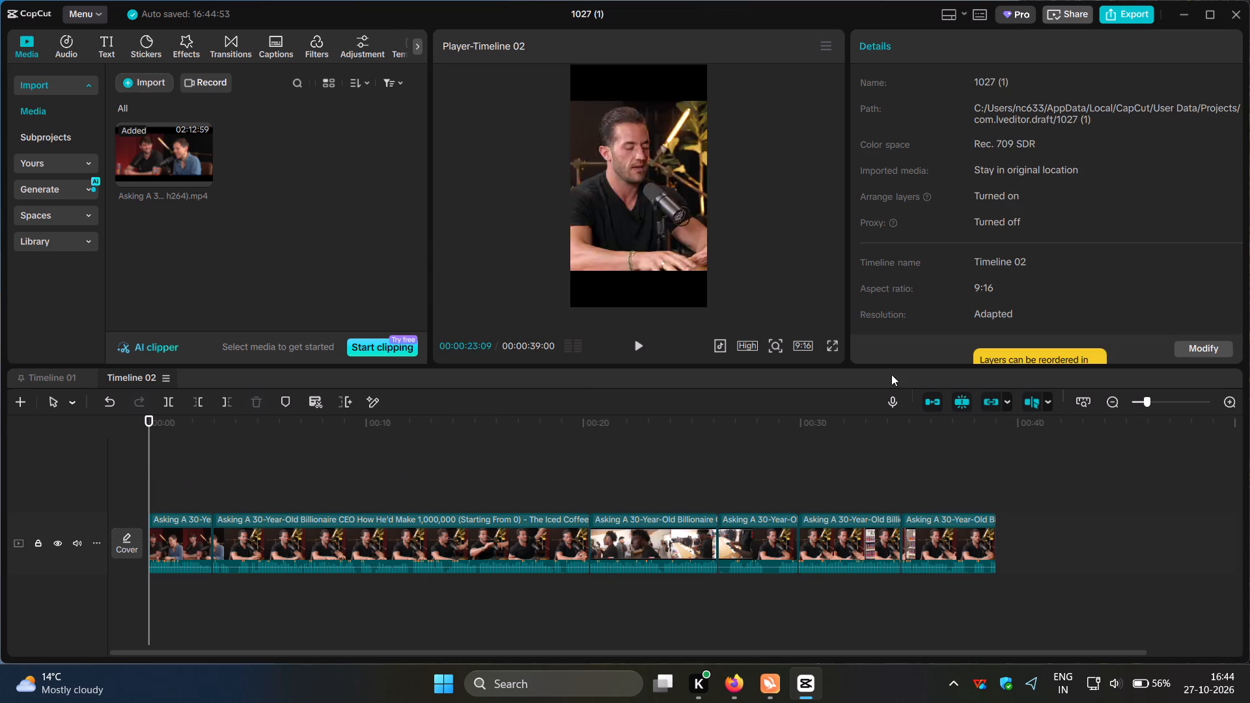
click(830, 347)
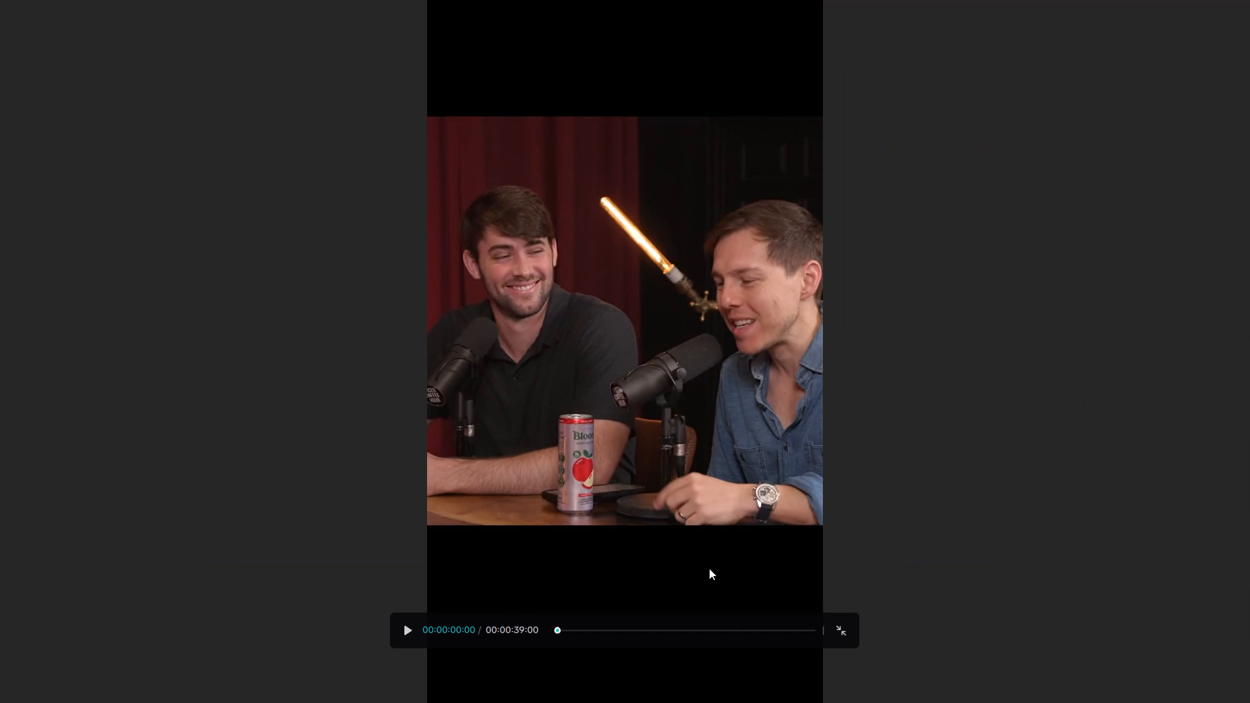
click(411, 630)
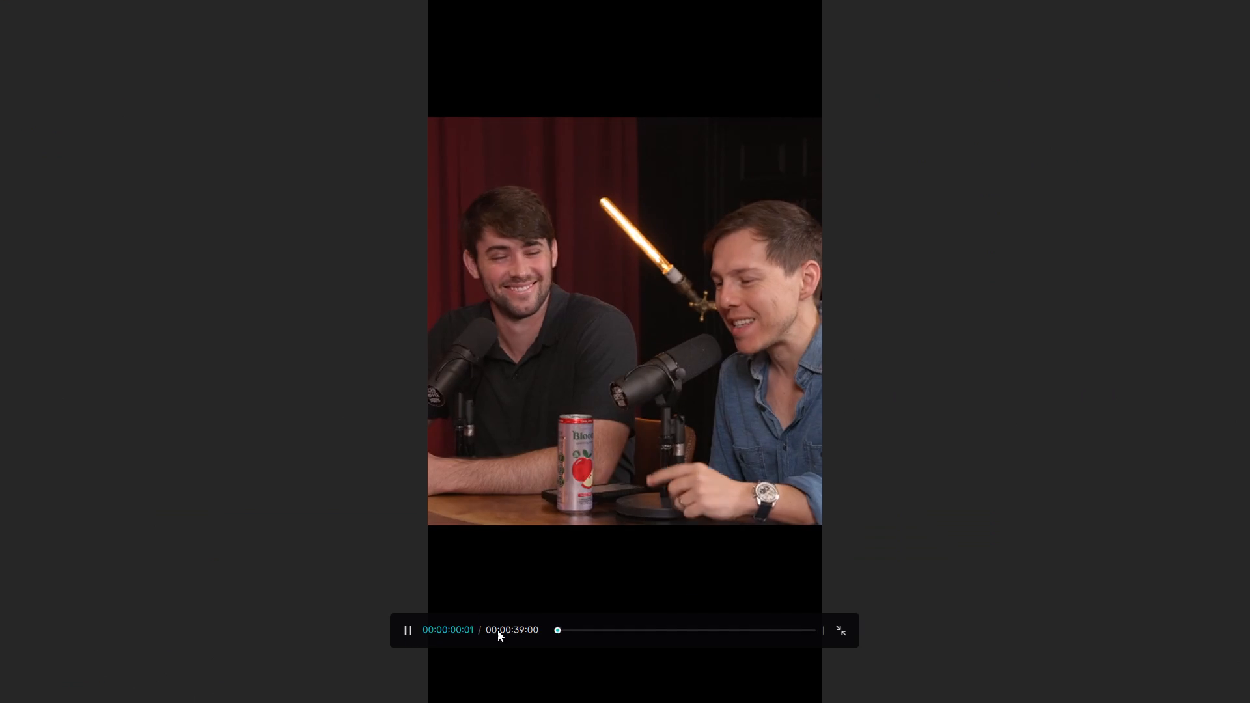
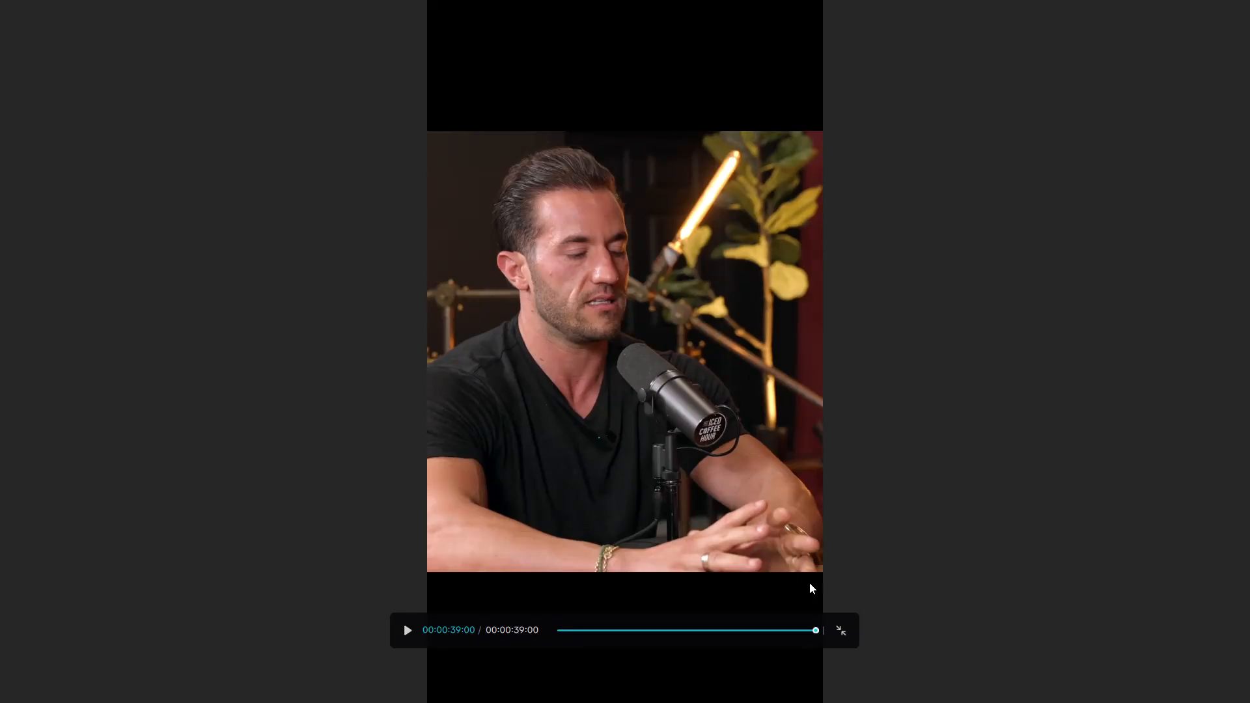
Leave the full-screen preview and add two default text layers at the very start of Timeline 02.
click(846, 626)
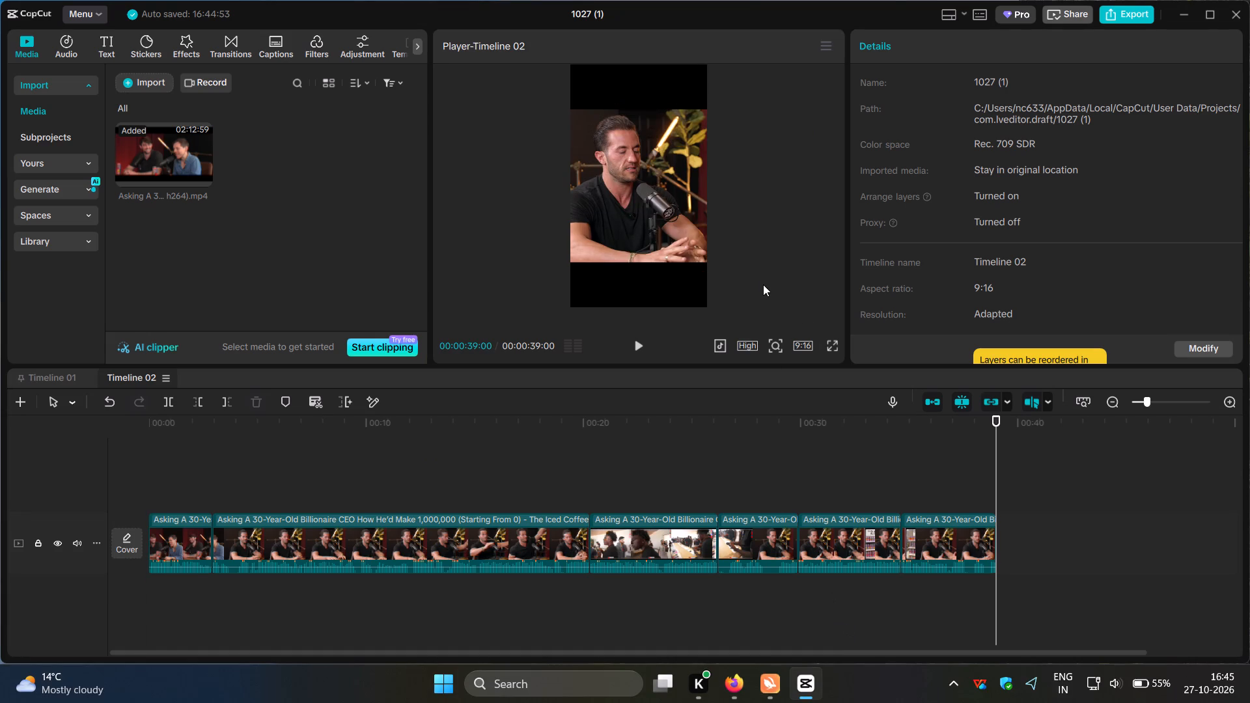
click(187, 463)
drag(187, 463, 100, 459)
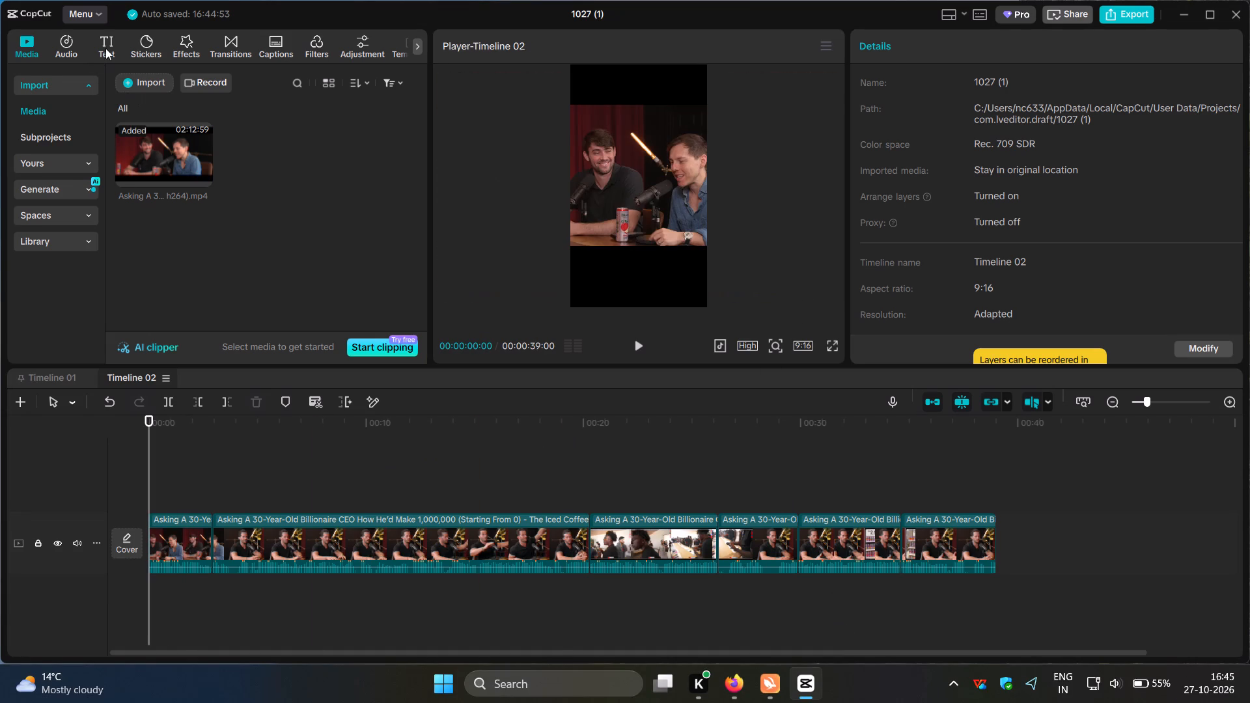
click(108, 44)
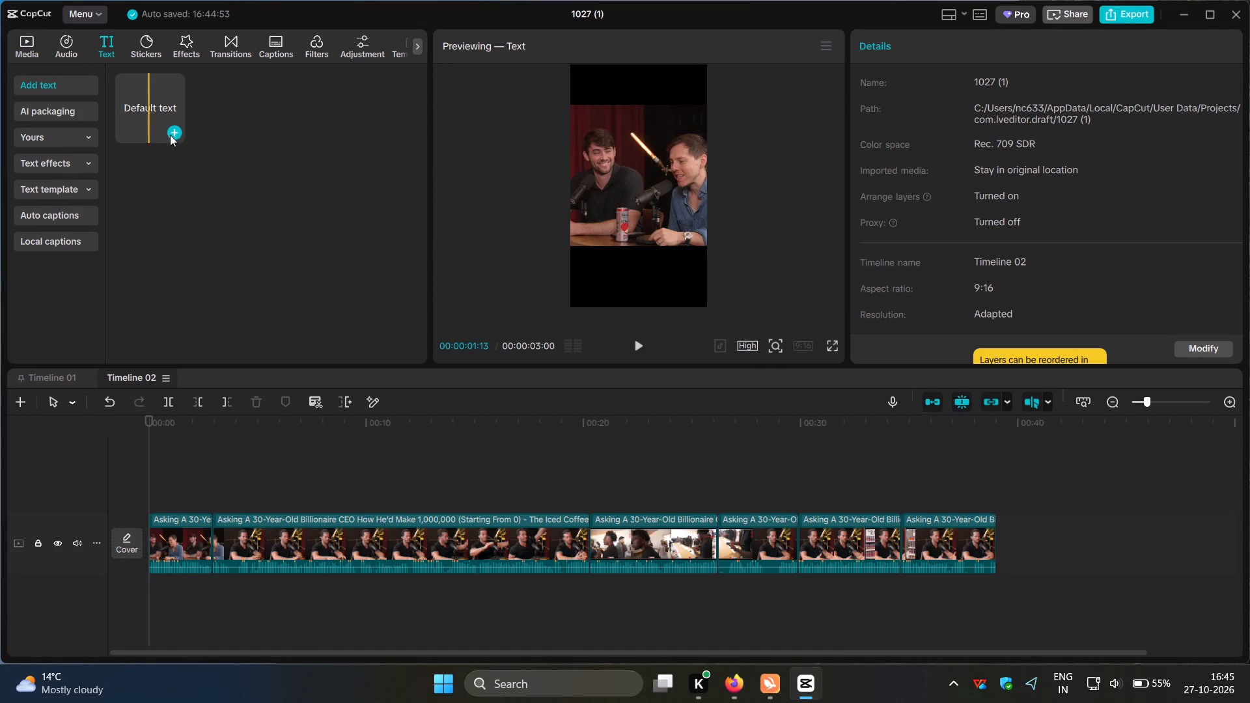
click(178, 131)
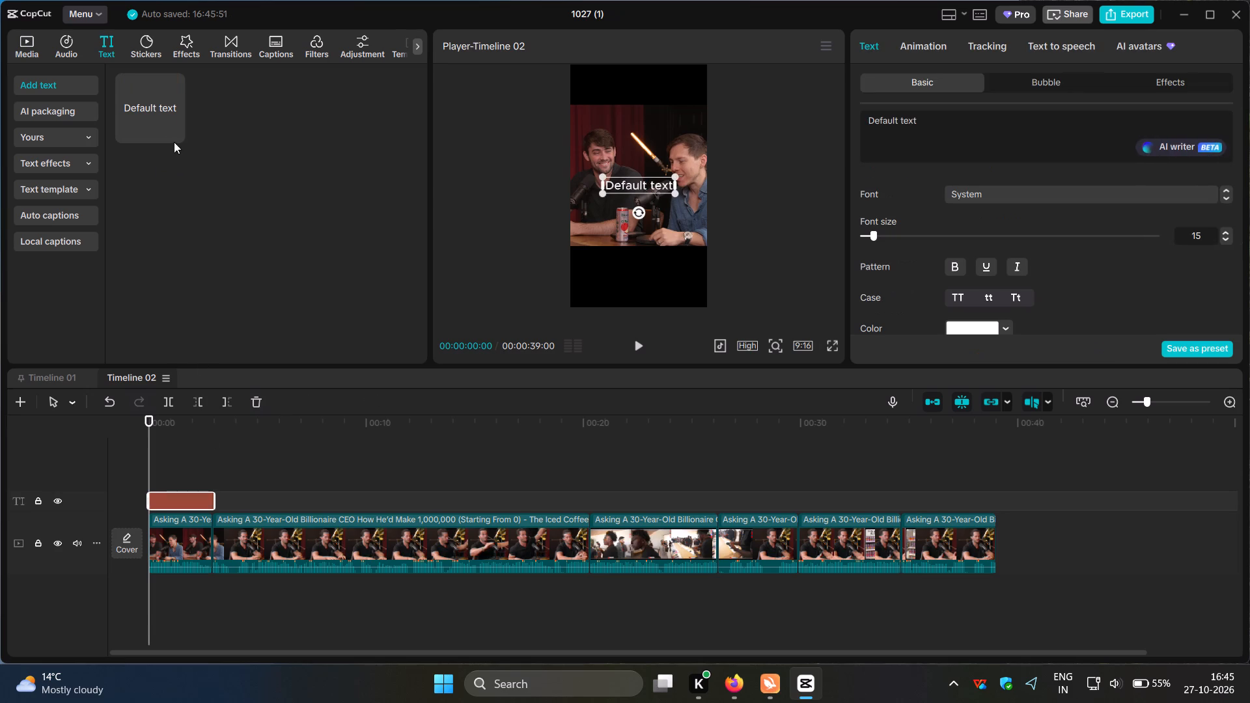
click(177, 133)
Extend the lower text layer to the end of the video clip.
click(204, 505)
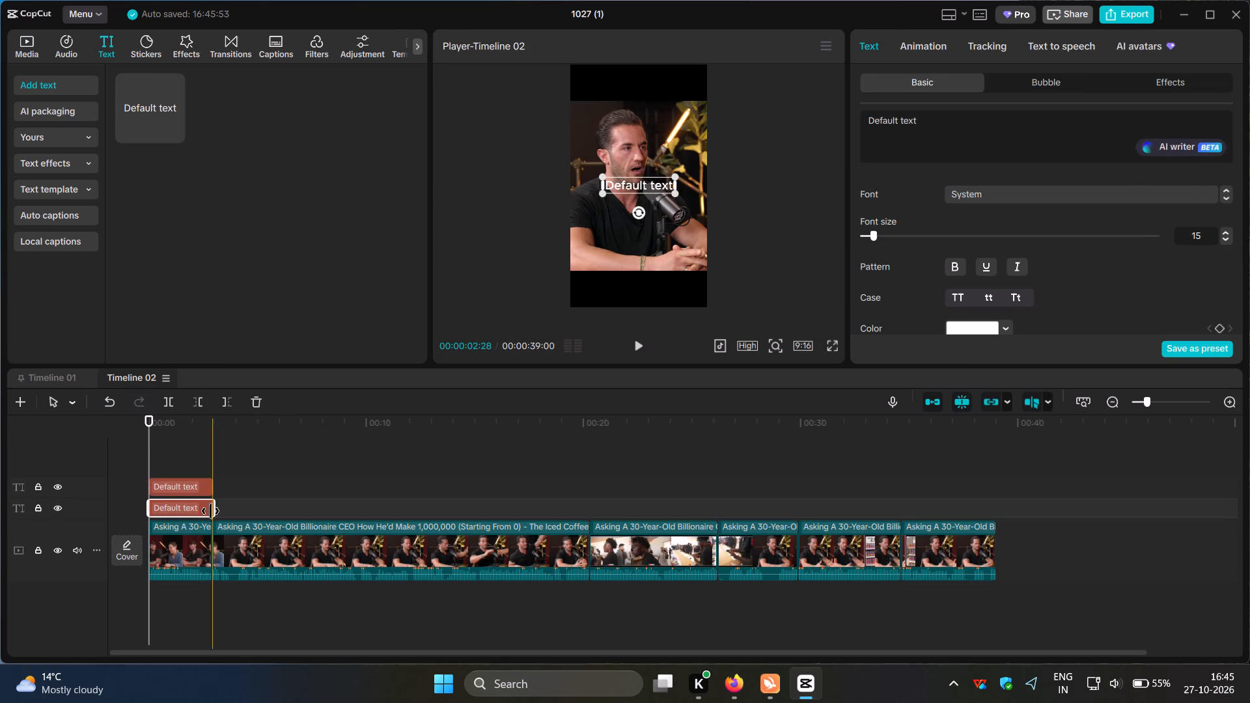
drag(213, 510, 997, 527)
Clear the placeholder wording from both text layers, leaving only a space in each.
drag(927, 122, 857, 119)
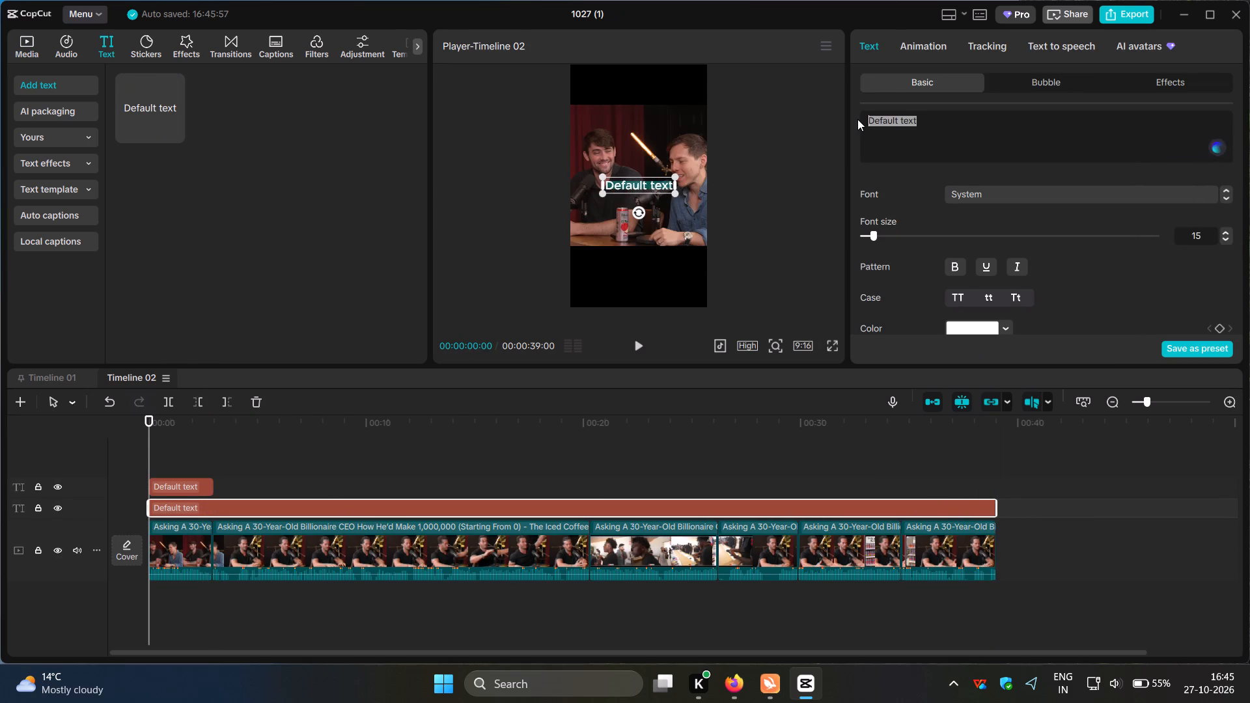
key(space)
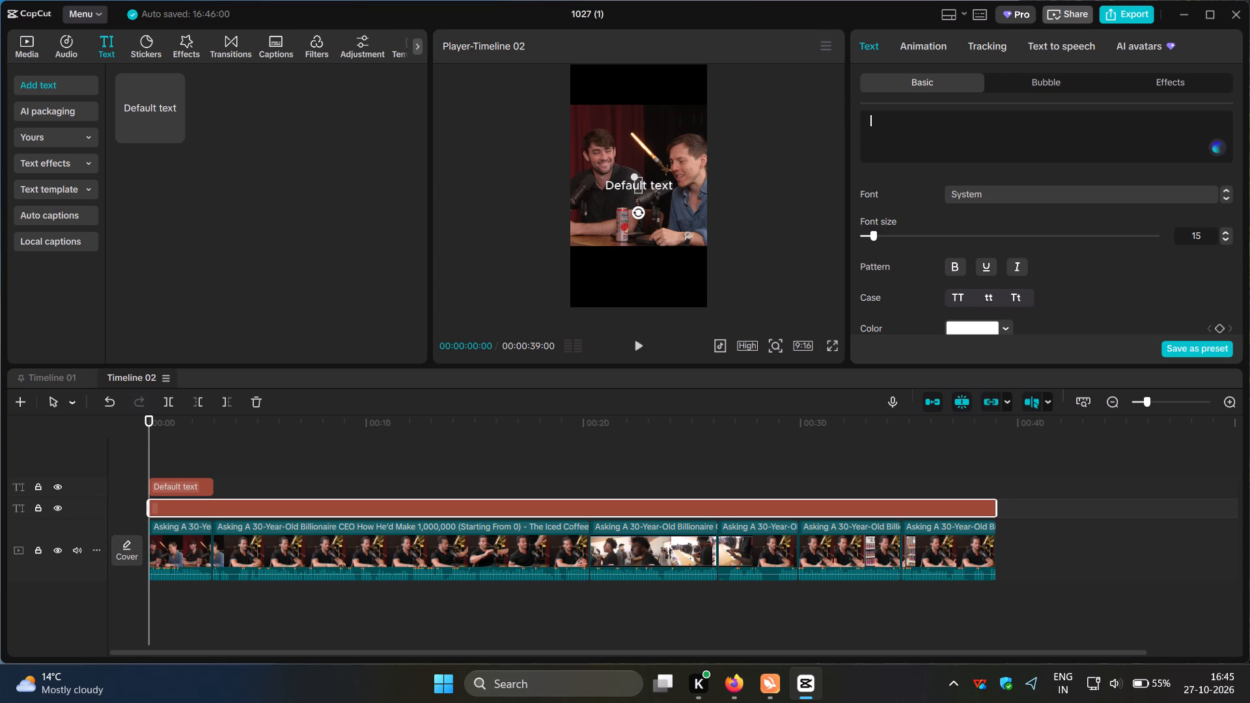
click(170, 489)
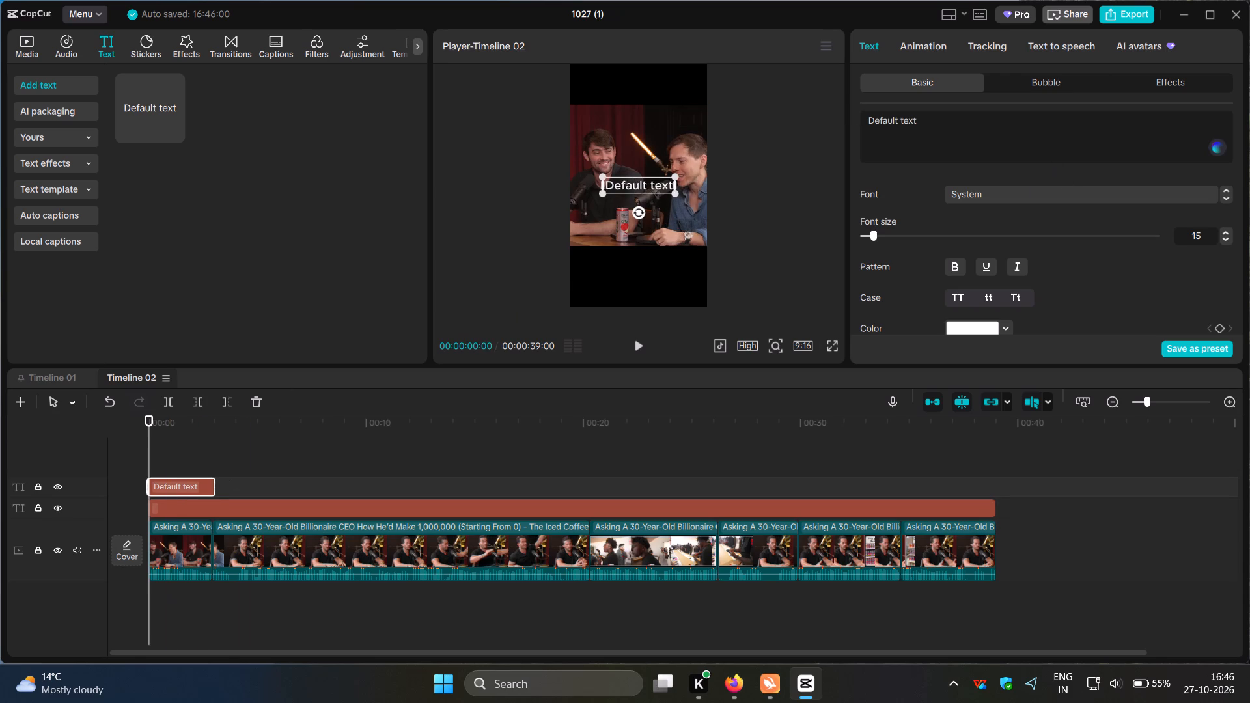
drag(954, 128, 852, 119)
key(space)
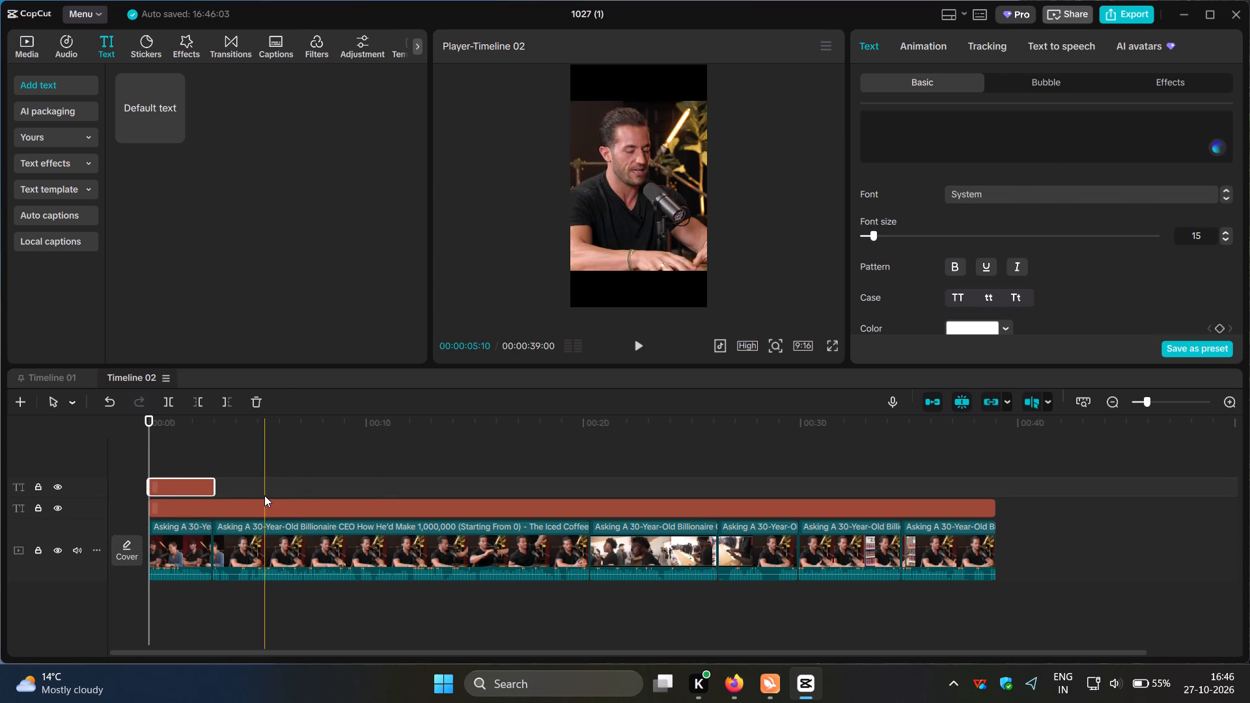
Enter "stop making excuses" in the full-length lower text layer at the start of the timeline.
click(264, 495)
click(149, 460)
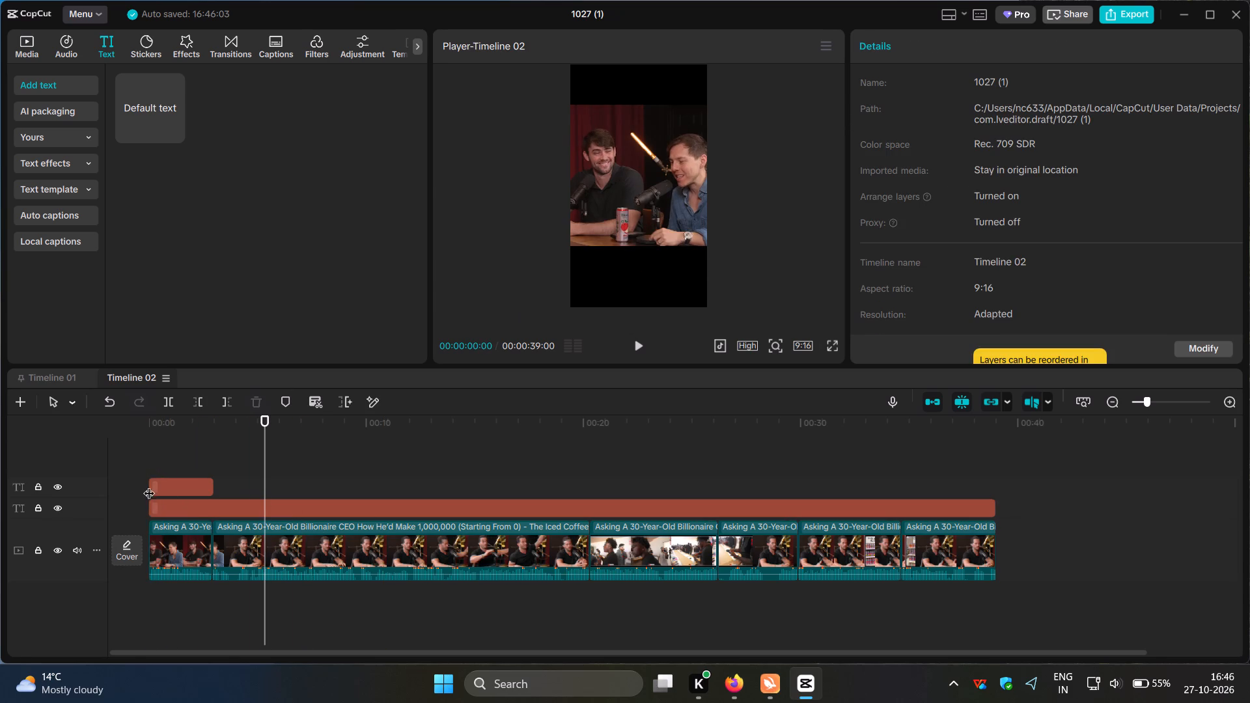
click(161, 504)
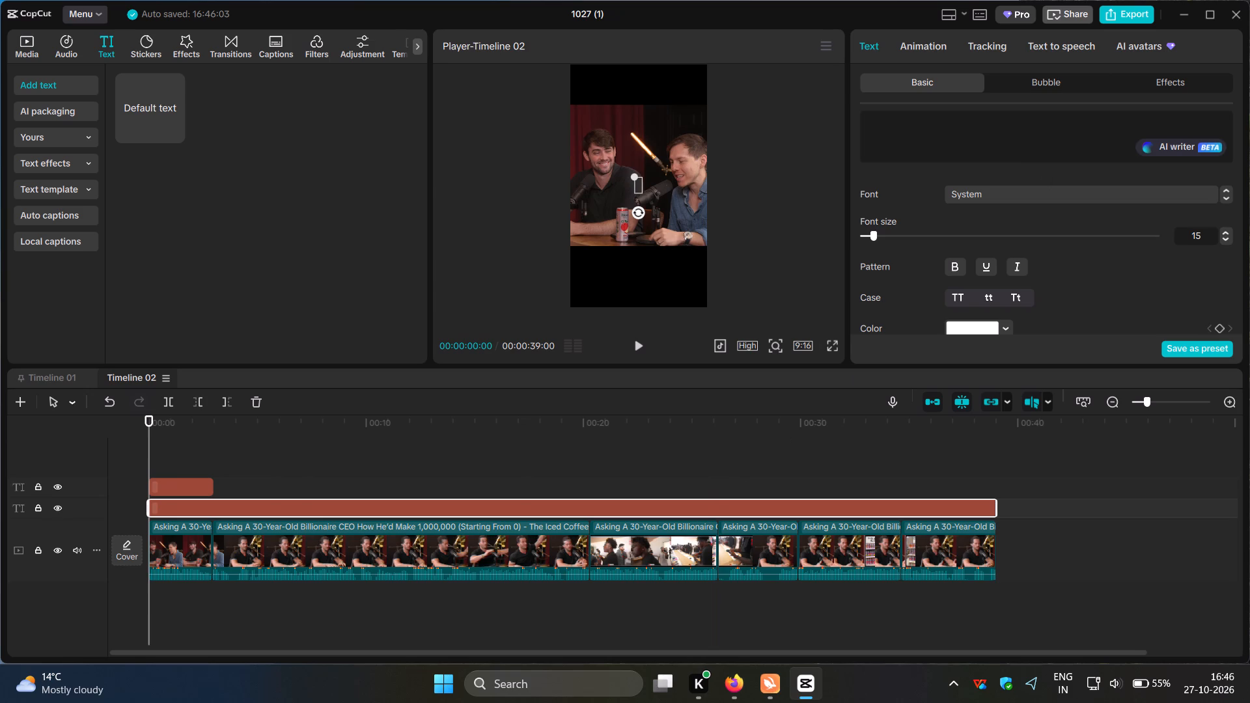
click(884, 131)
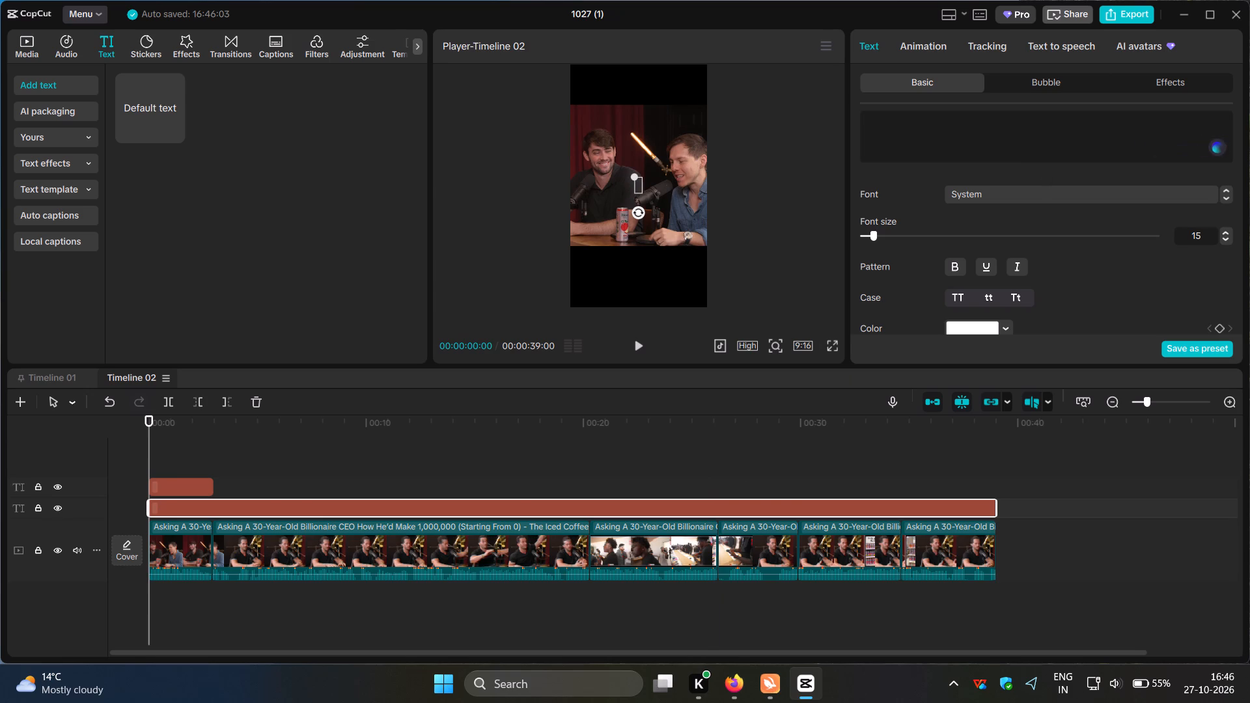
text(stop making excuses)
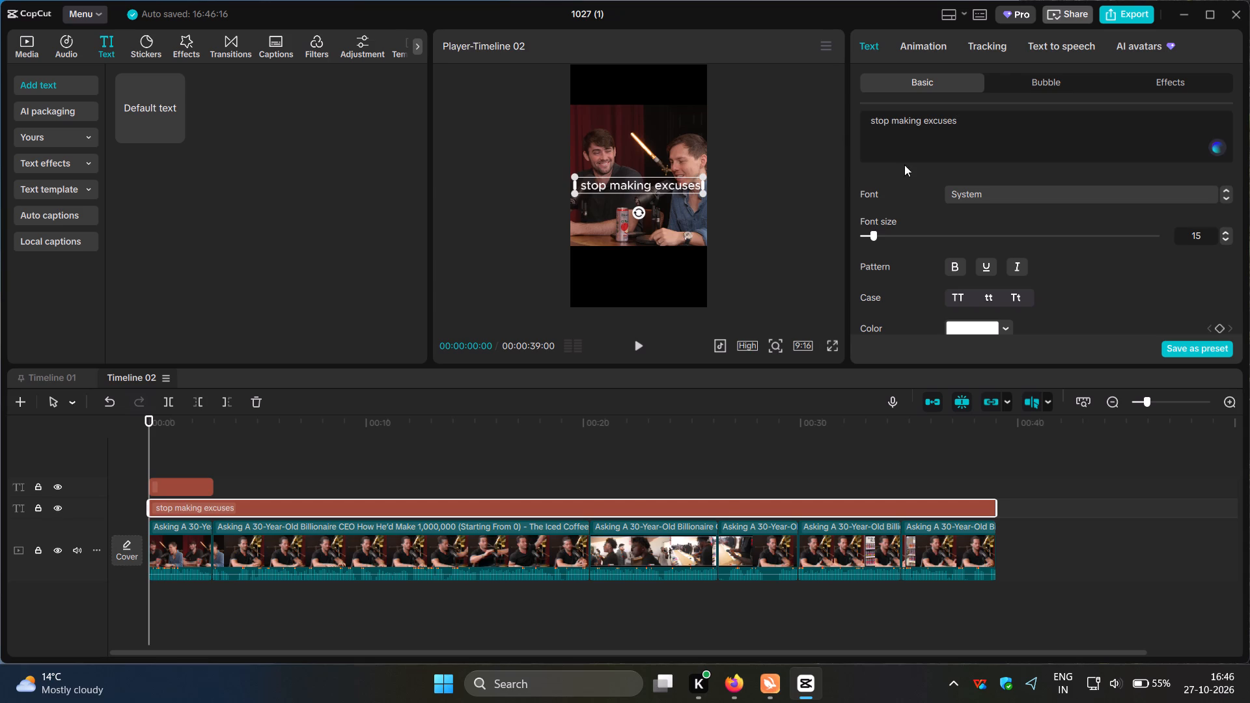
Set the headline in Rubik-Bold with title case and place it in the black band at the frame's top edge.
click(1225, 198)
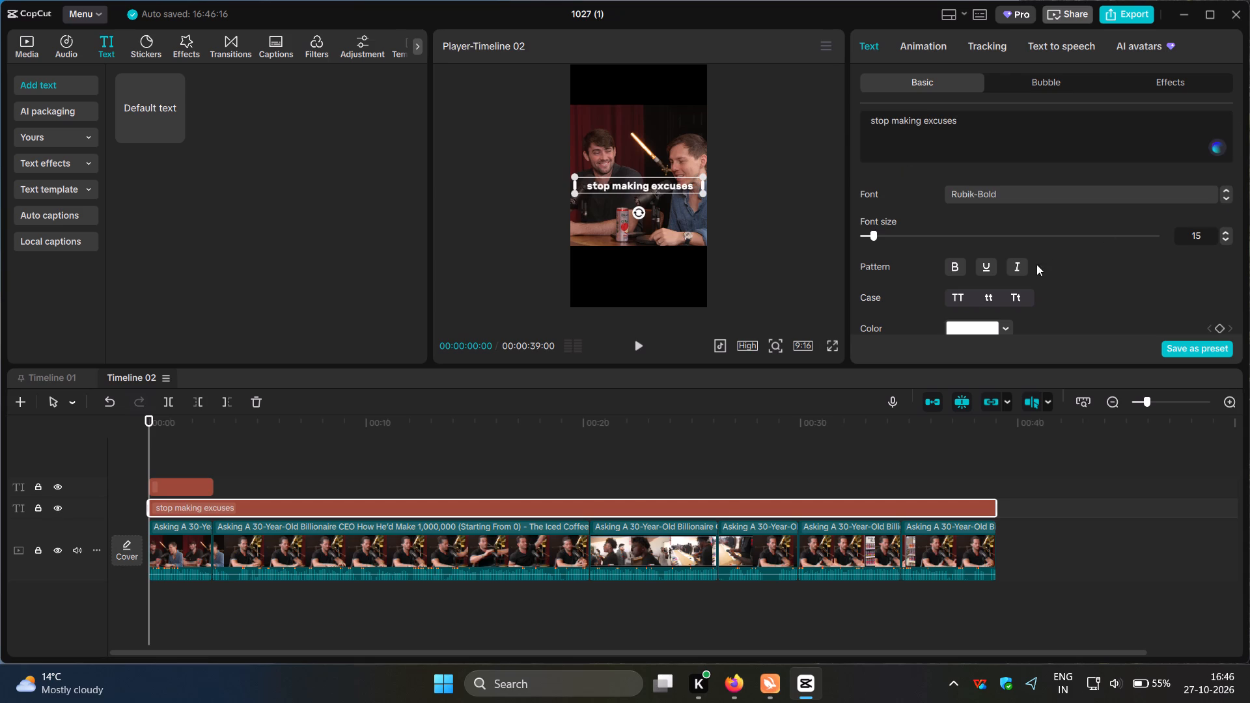
click(1010, 296)
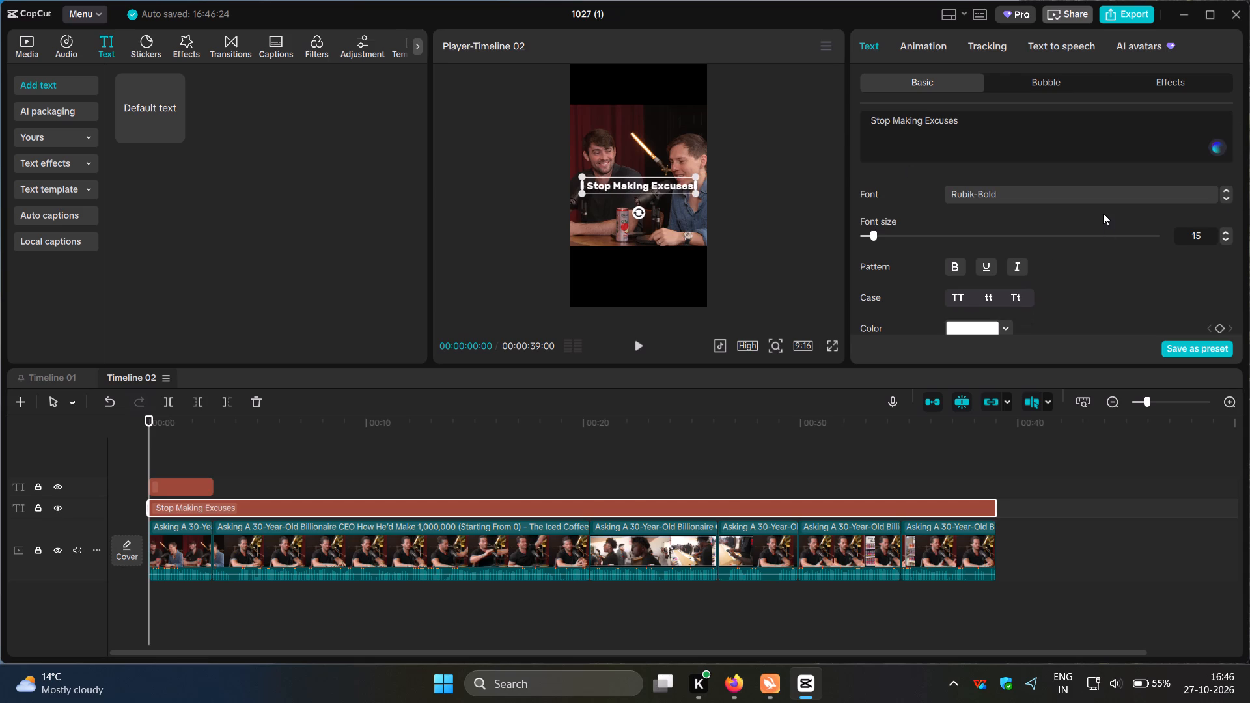
scroll(1113, 247, down, 1)
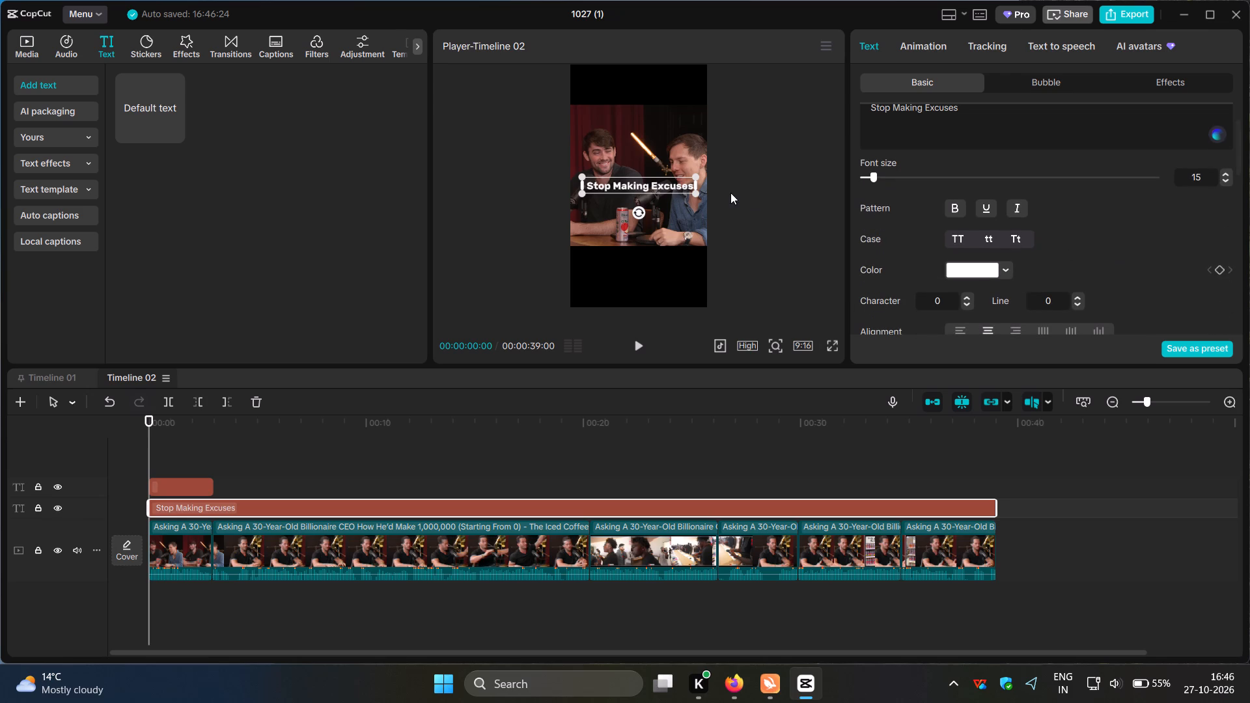
drag(645, 184, 647, 67)
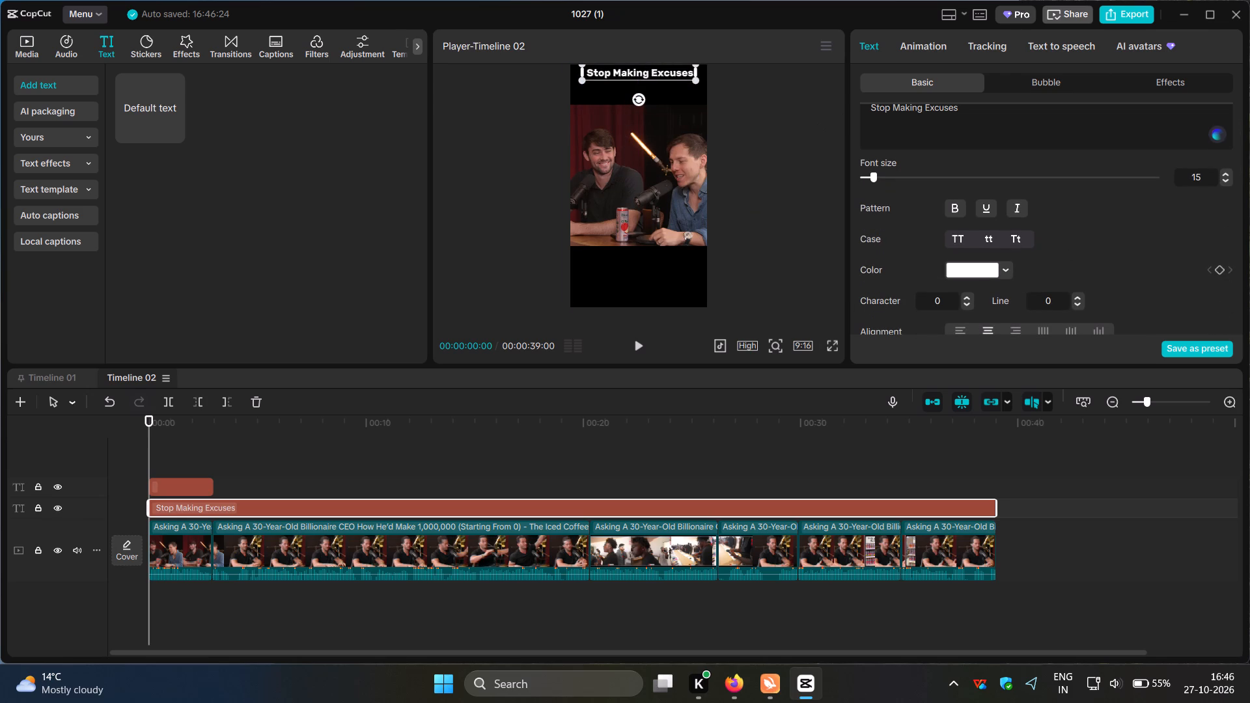
Colour only the word "Excuses" in the headline yellow (F4C70F).
drag(964, 111, 923, 103)
click(997, 269)
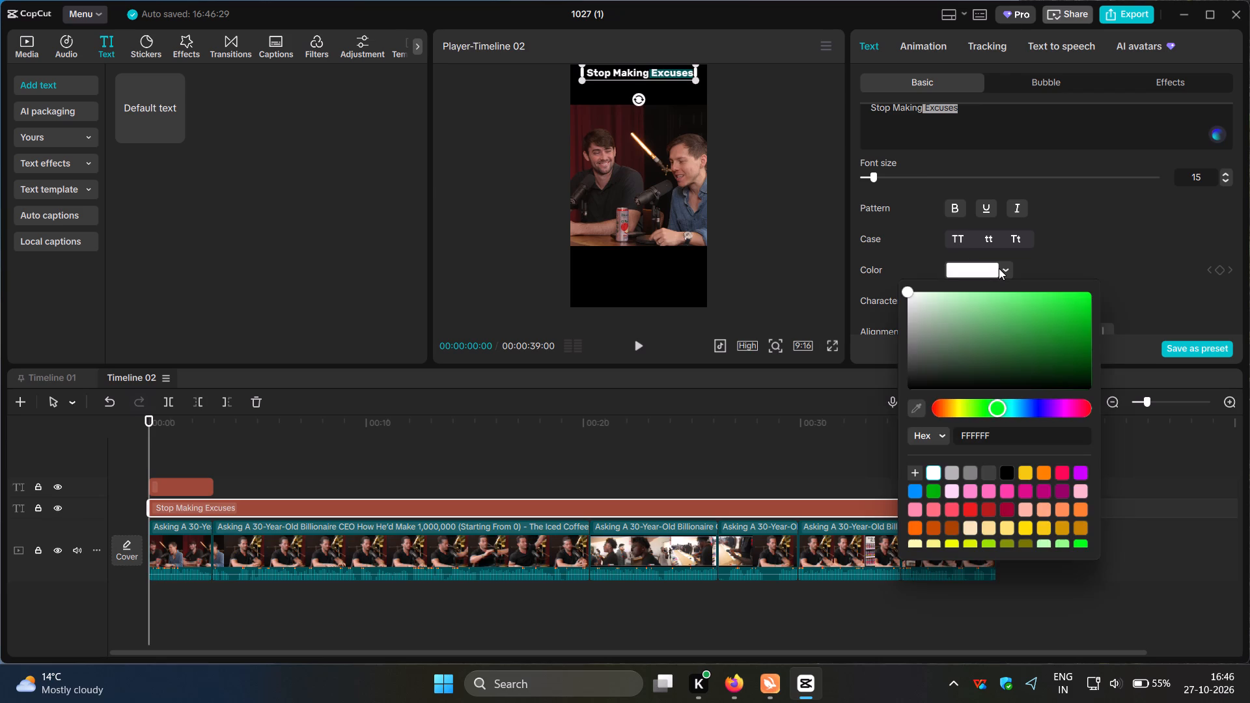
click(1025, 474)
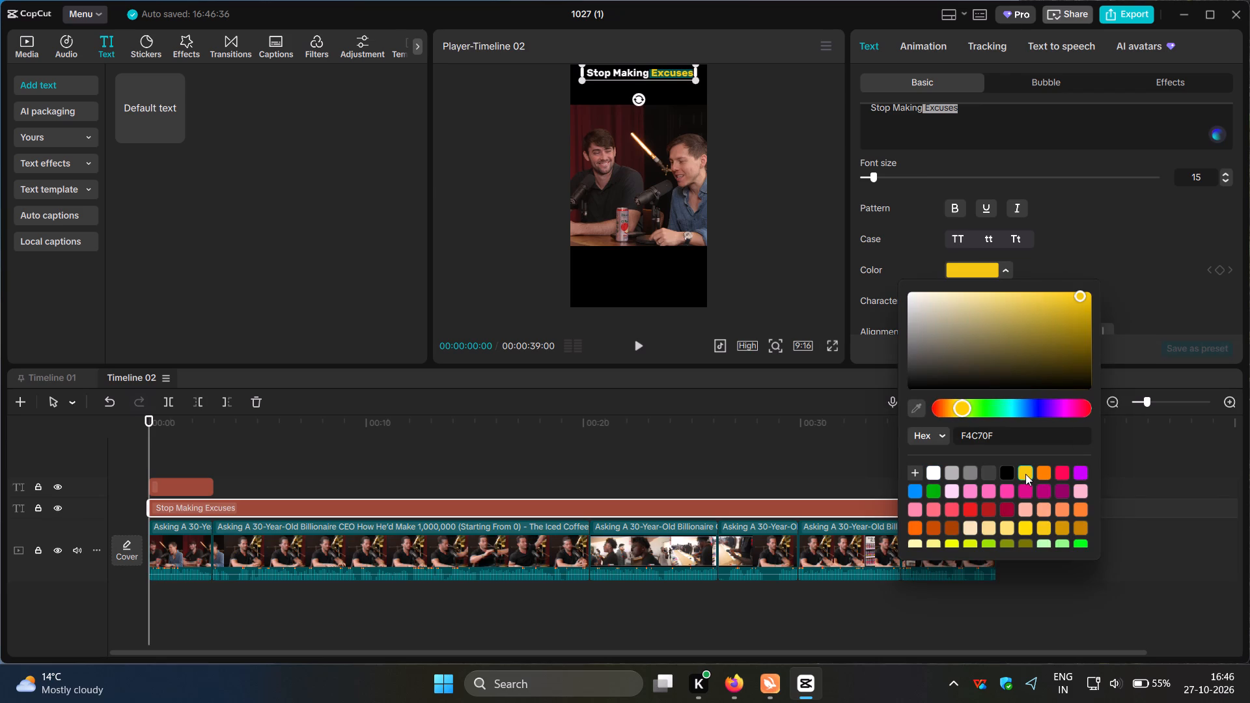
click(1133, 202)
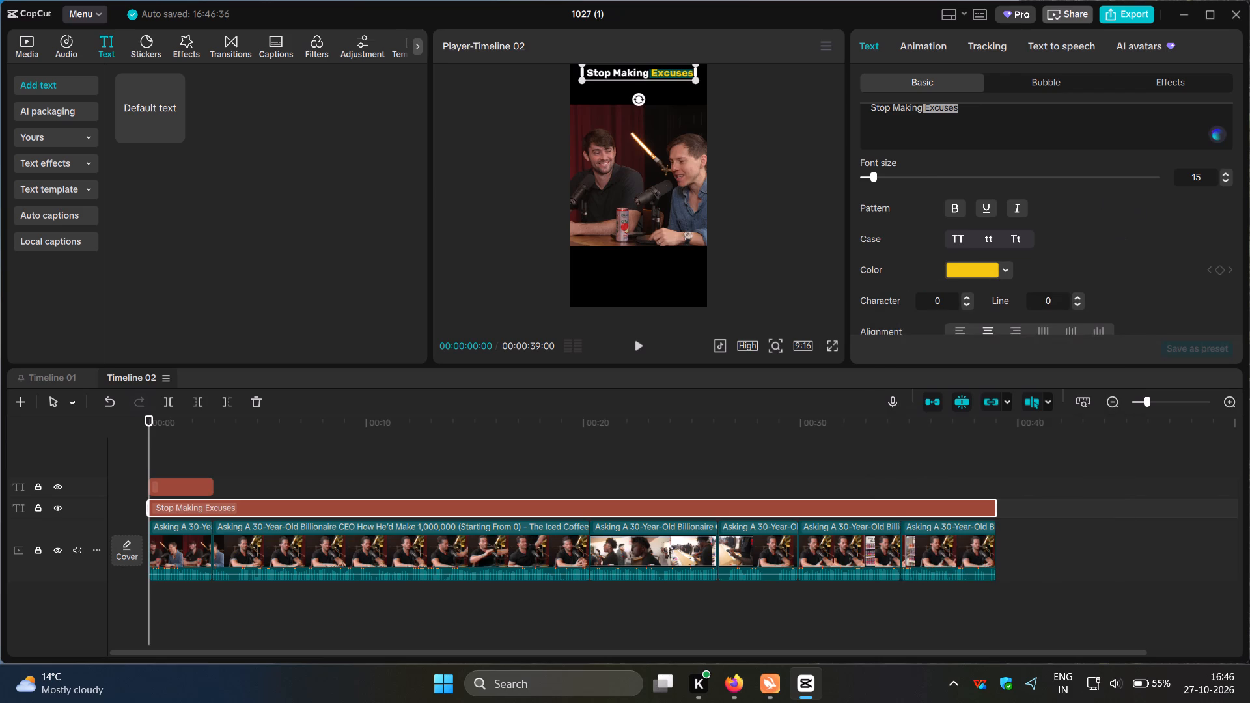
click(995, 109)
Check the headline's look and placement in the full-screen preview.
click(824, 343)
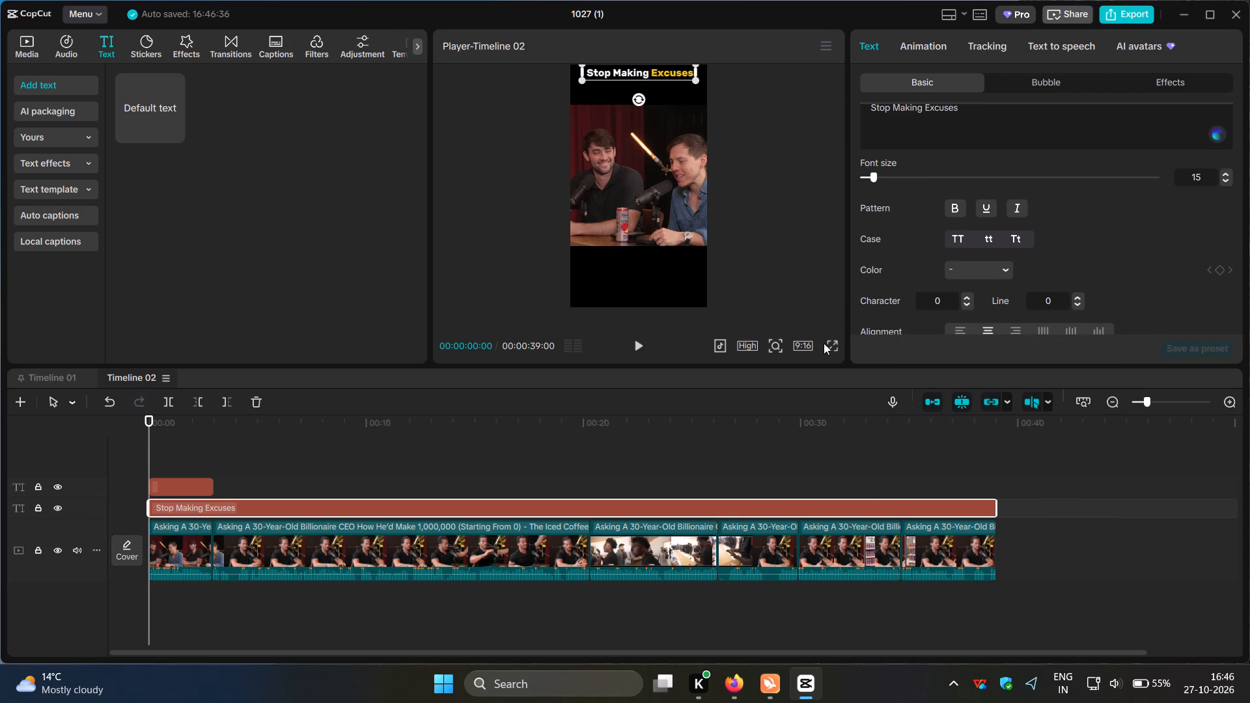
click(835, 343)
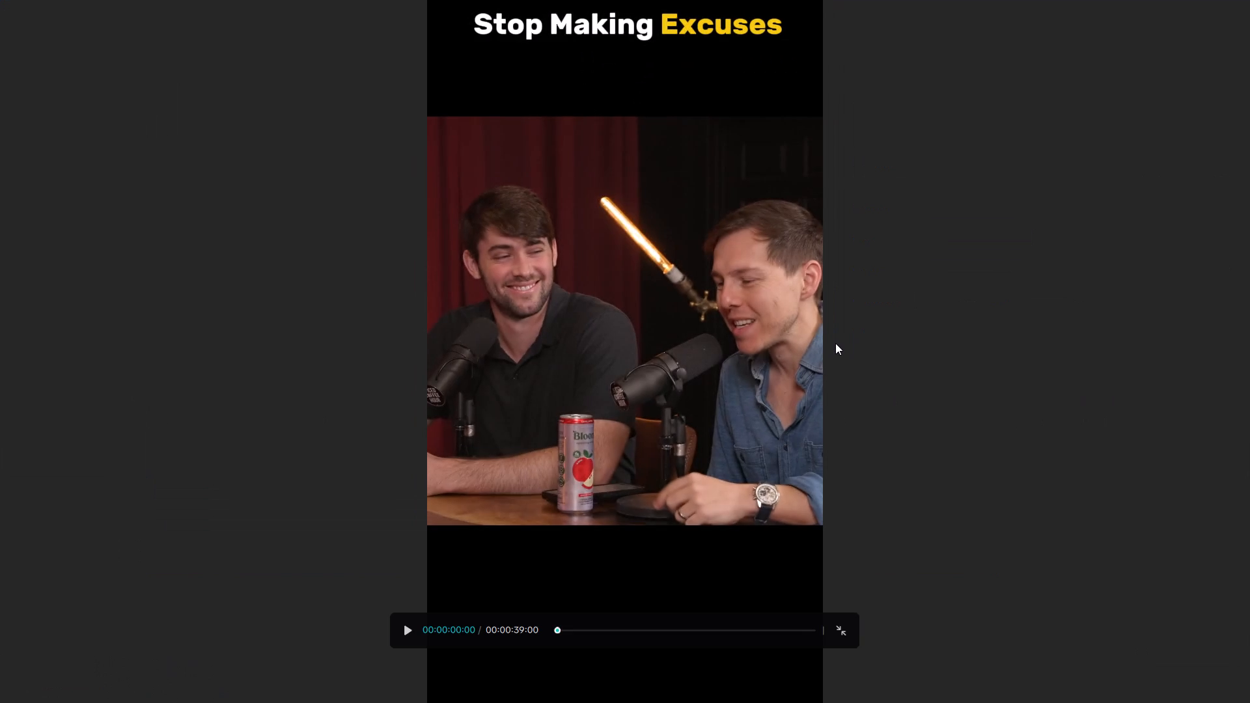
click(835, 564)
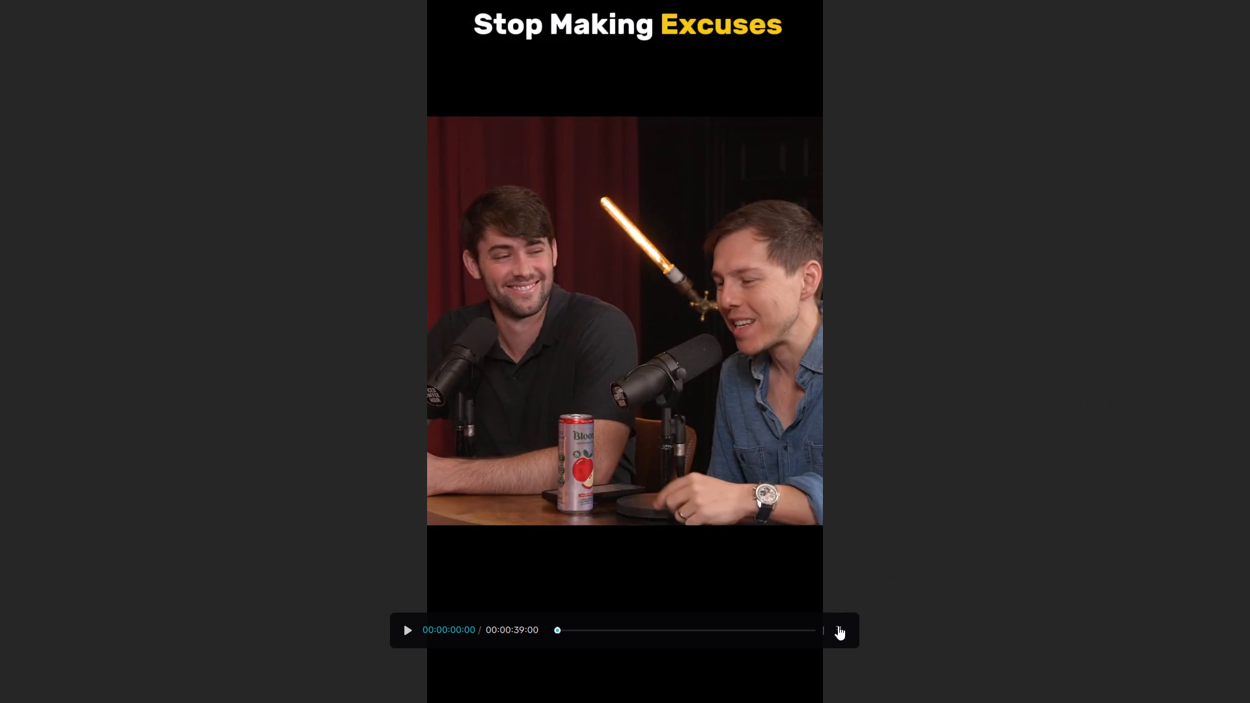
click(839, 627)
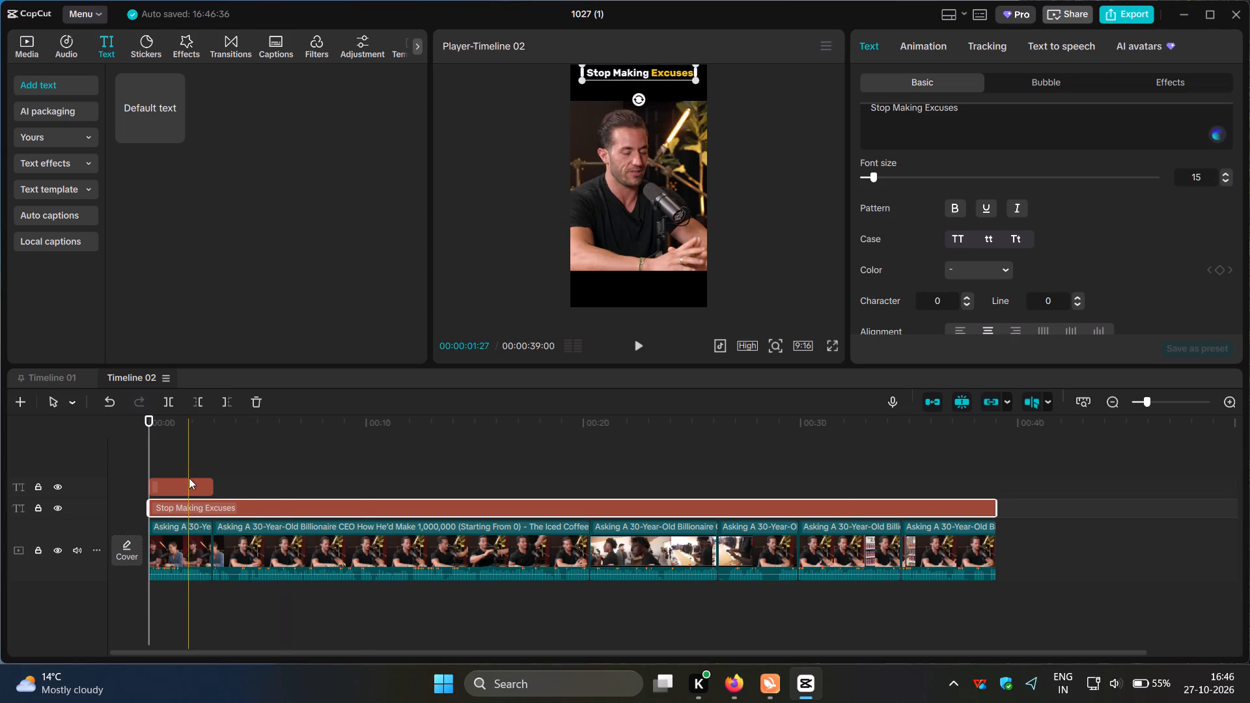
Extend the blank upper text layer to the end of the video clip.
click(189, 487)
drag(212, 487, 538, 503)
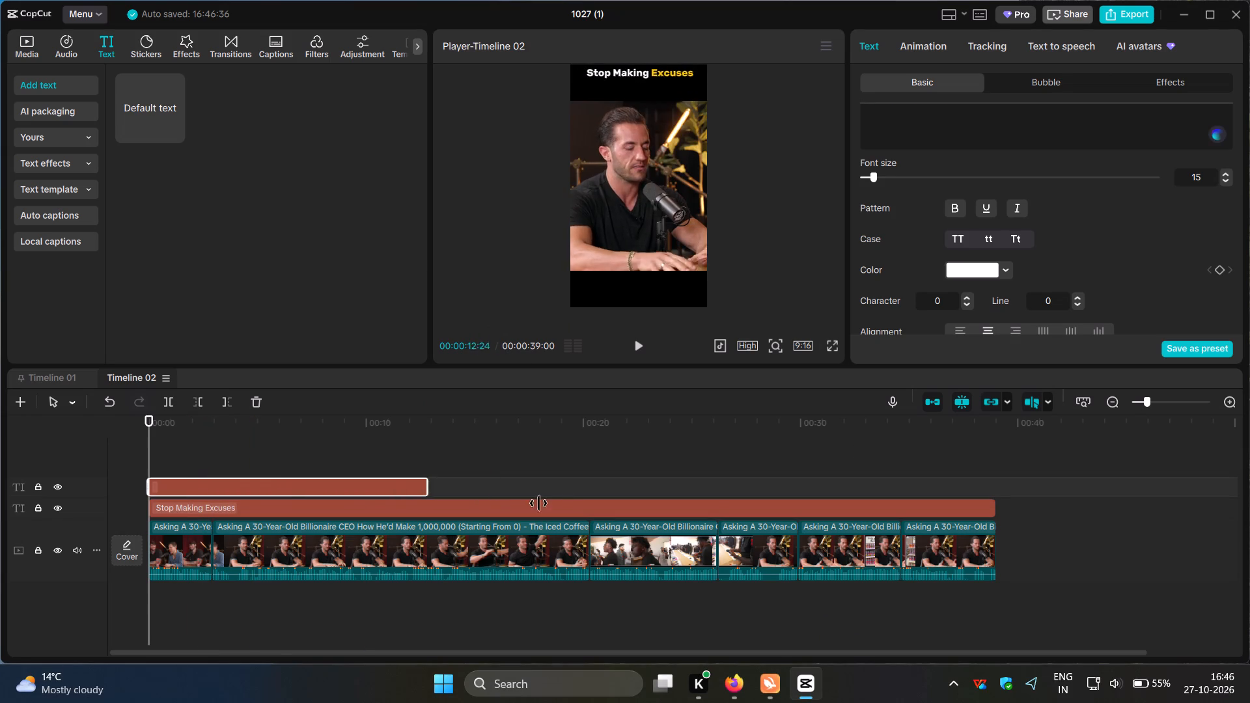
drag(538, 503, 988, 506)
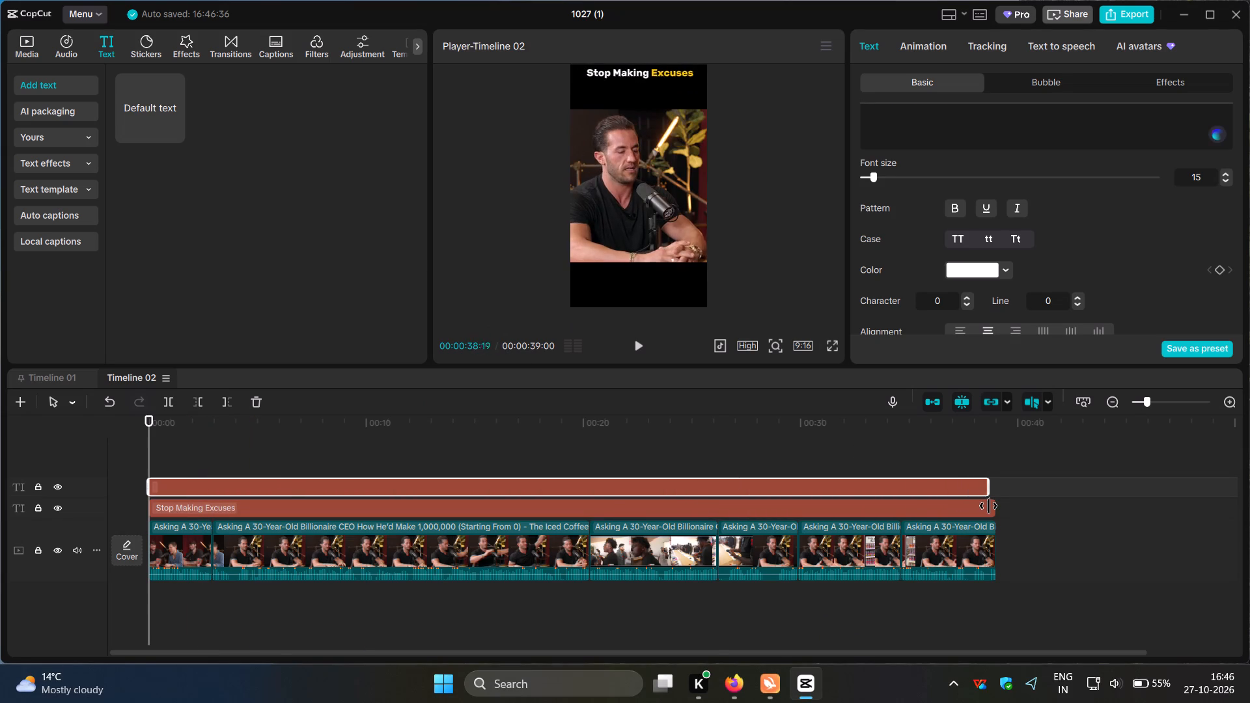
drag(988, 506, 992, 506)
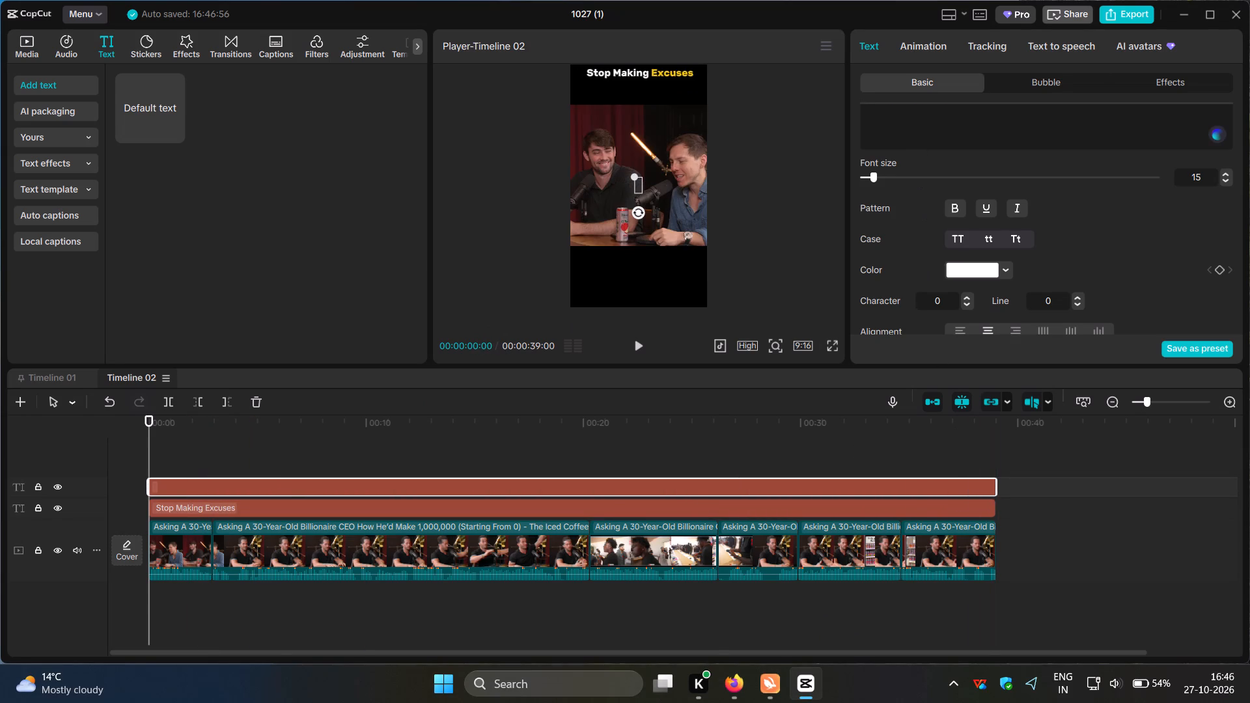
Enter "in 2026" in the upper text layer.
scroll(902, 119, up, 10)
scroll(877, 223, up, 7)
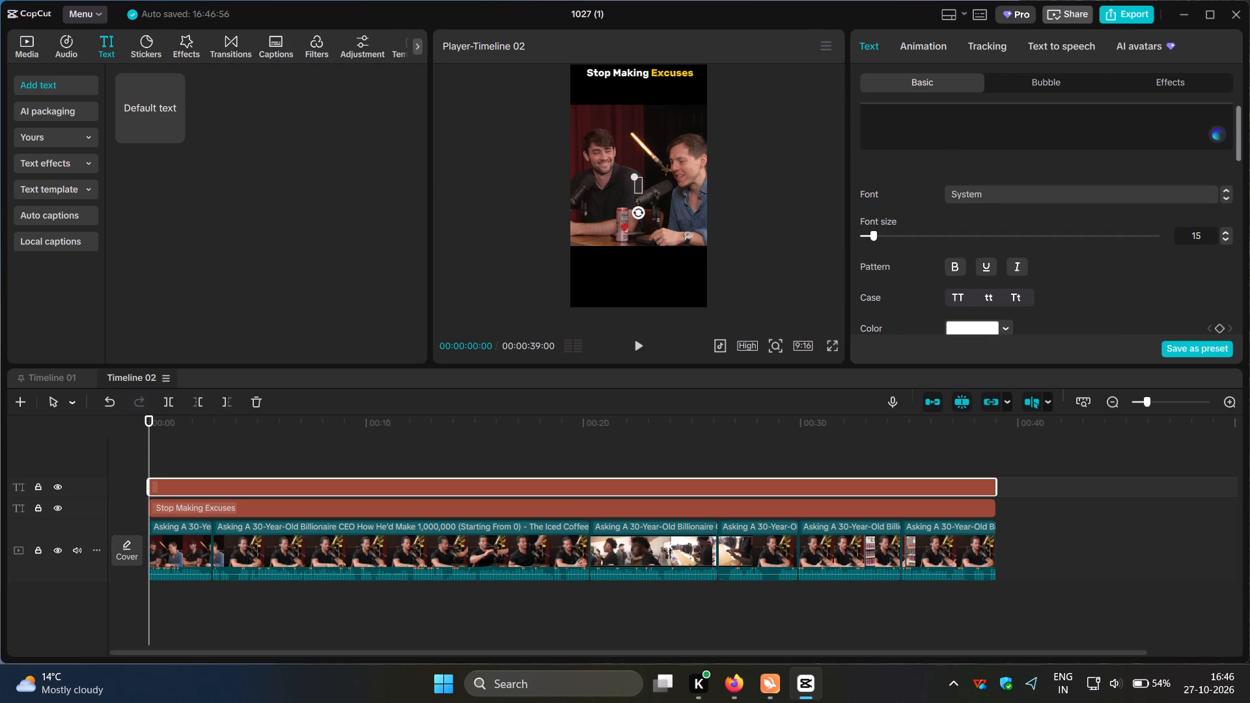
click(876, 127)
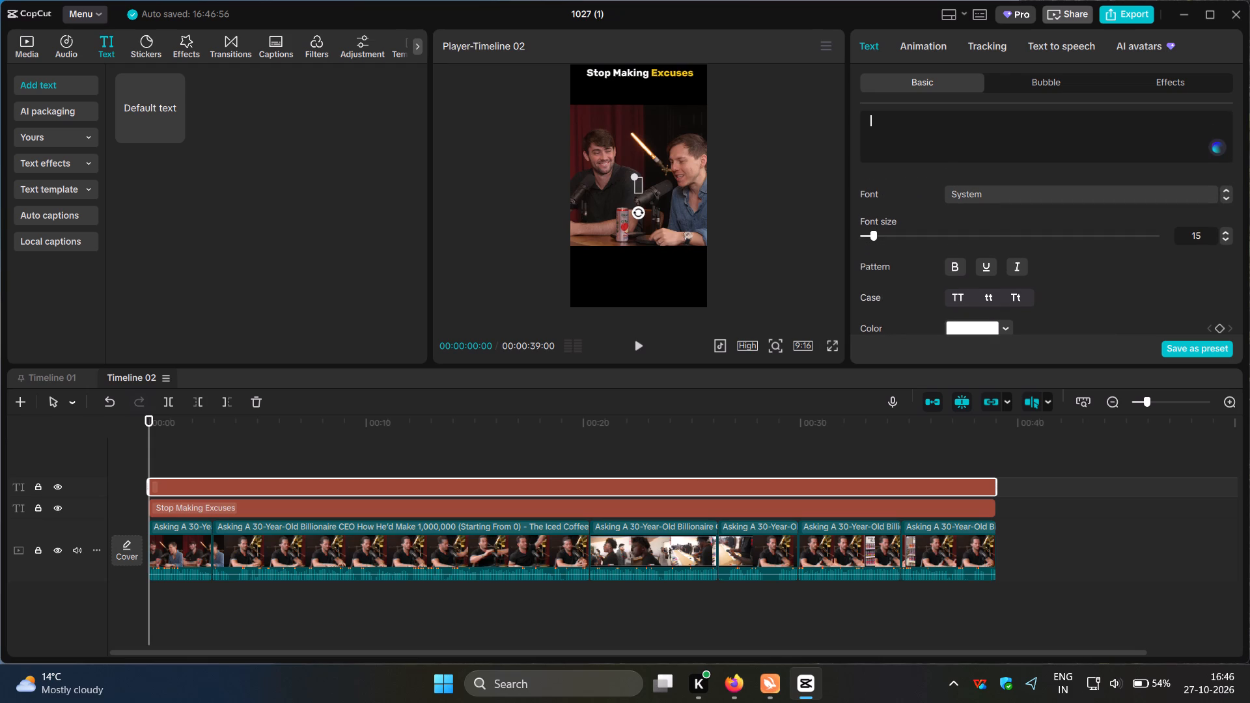
text(in)
key(space)
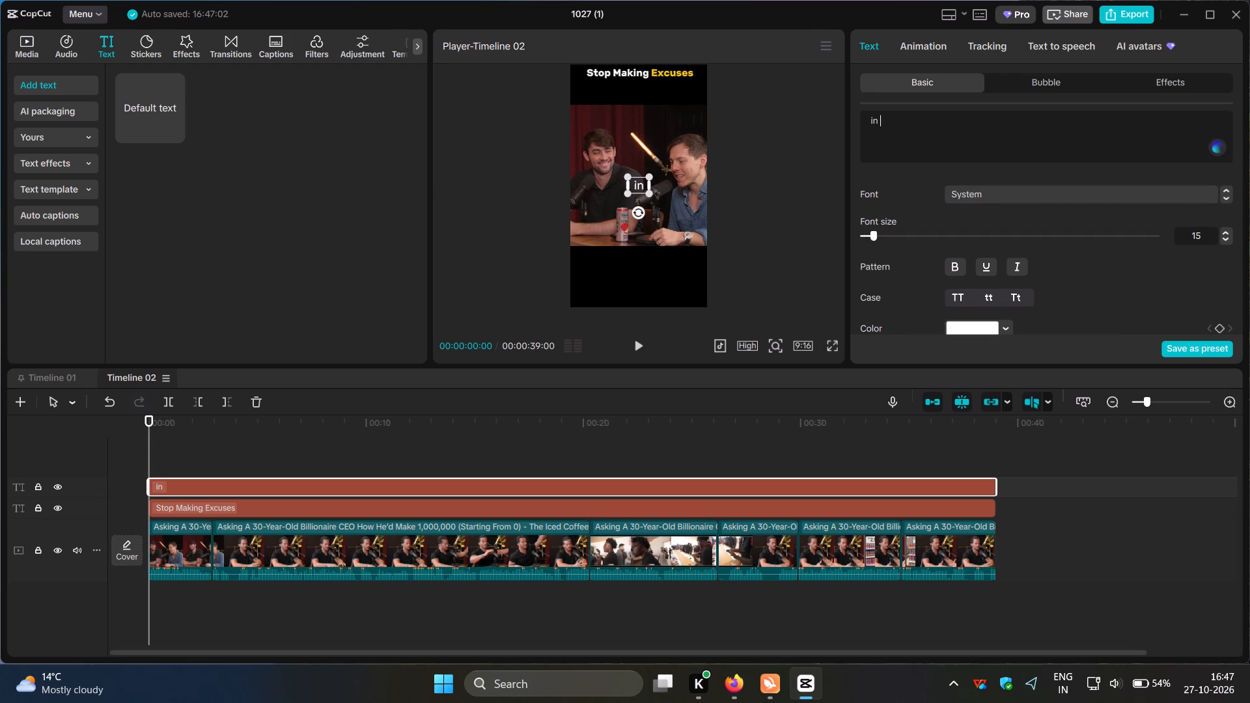
text(2026)
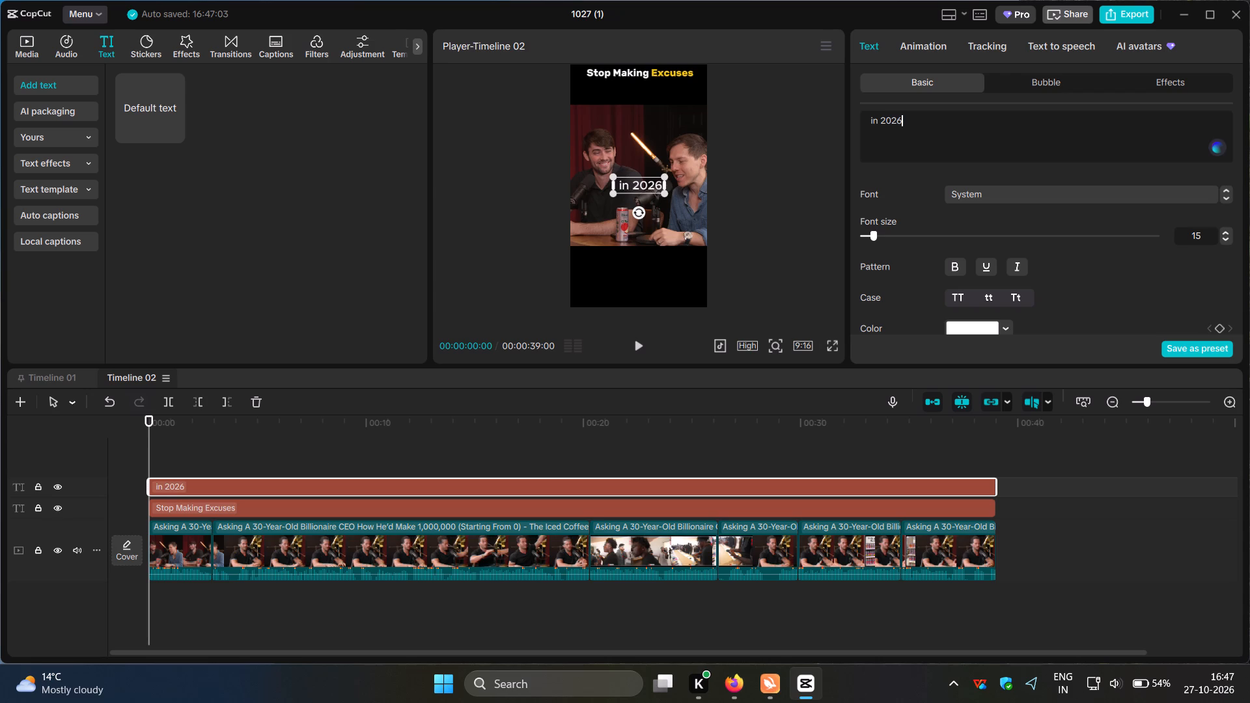
Set the "in 2026" text in Inter-Blk with title case and centre it directly beneath the "Stop Making Excuses" headline.
click(1226, 196)
click(1226, 196)
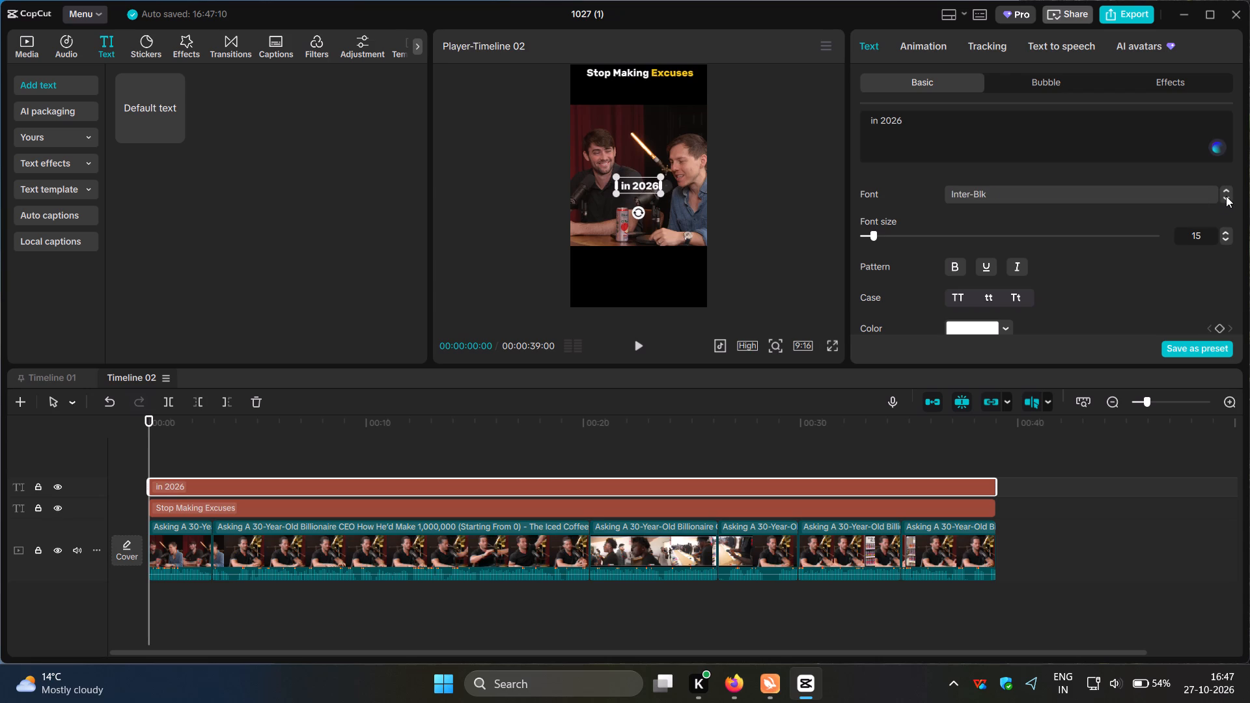
click(1015, 297)
drag(643, 187, 639, 89)
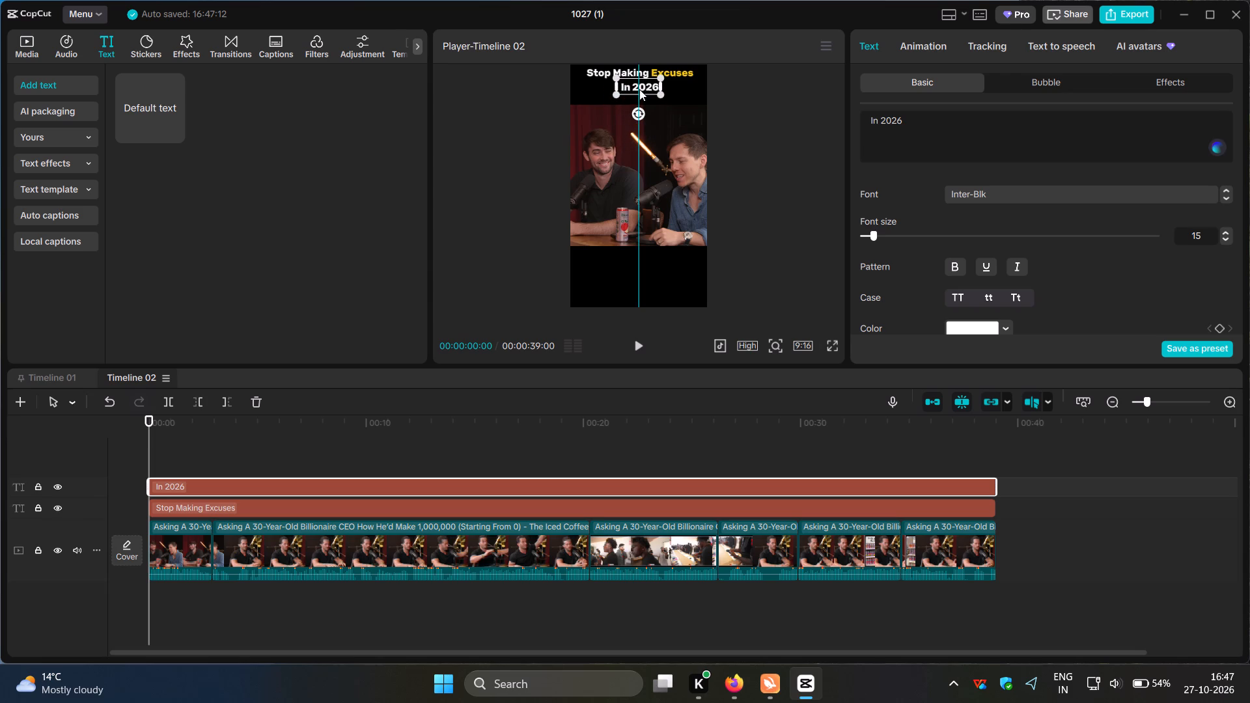
Move the "In 2026" text closer beneath the headline, checking its alignment and line spacing in the full-screen preview.
drag(639, 89, 635, 85)
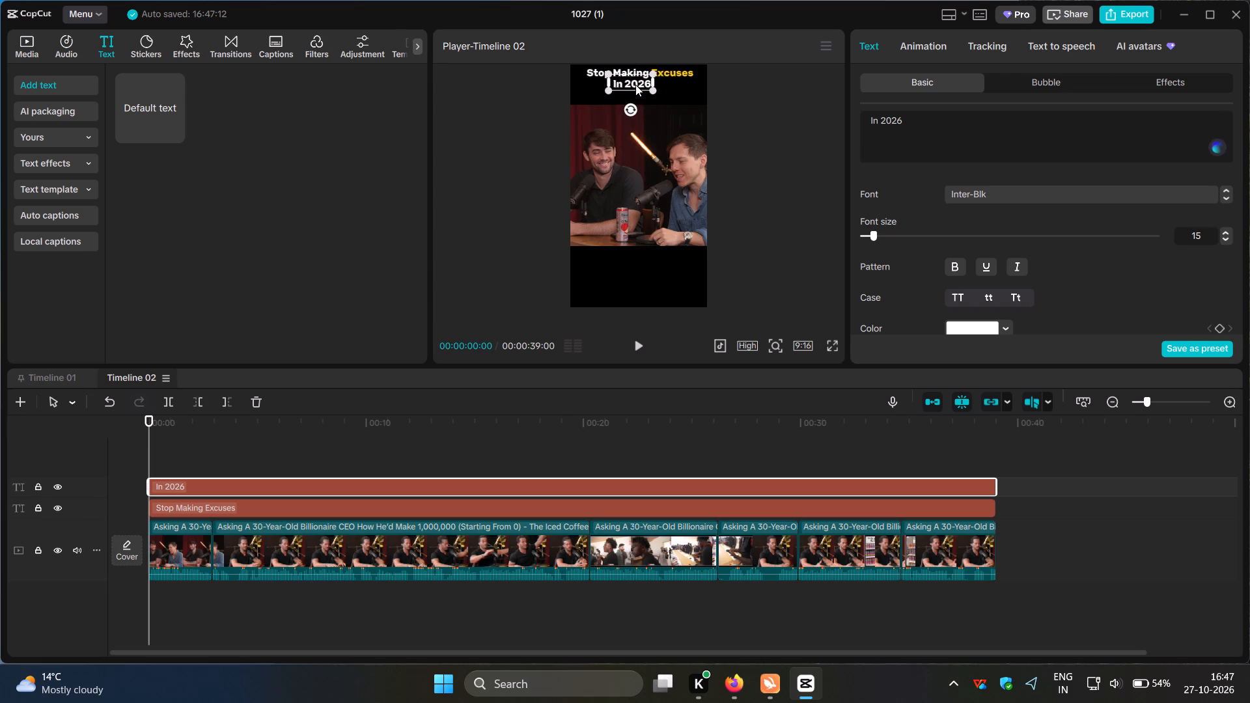
drag(635, 85, 637, 85)
click(829, 340)
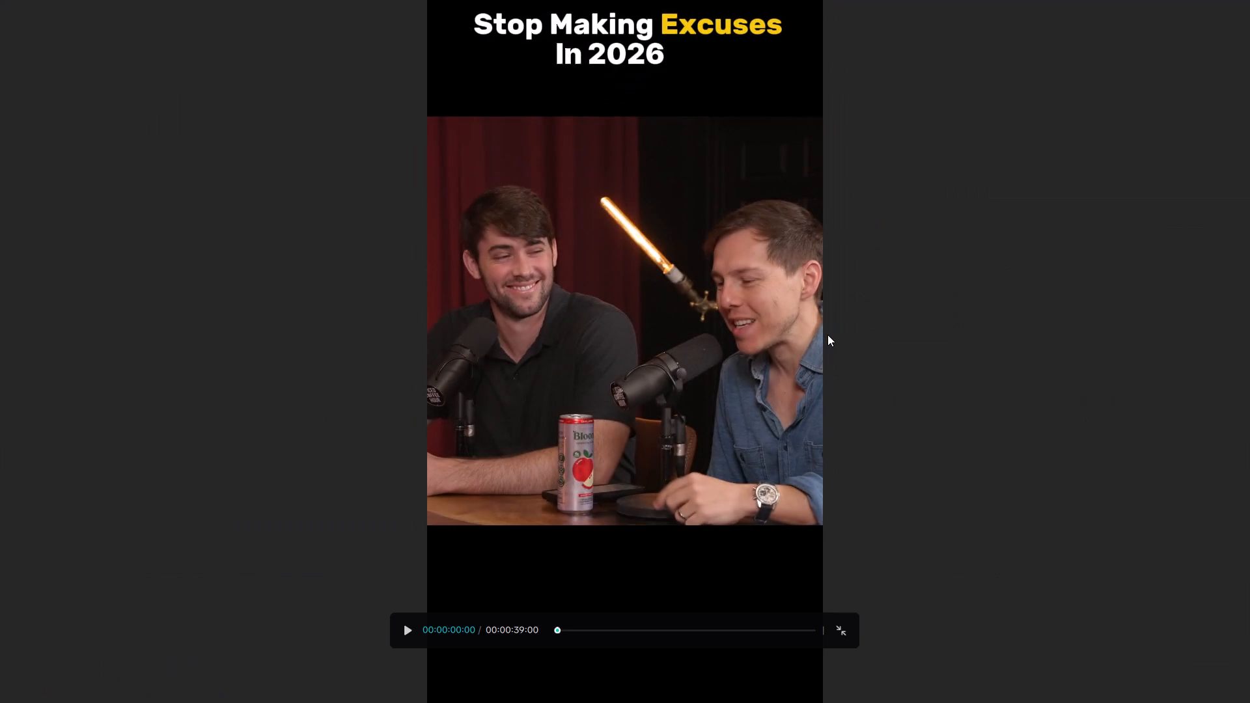
click(779, 484)
click(843, 632)
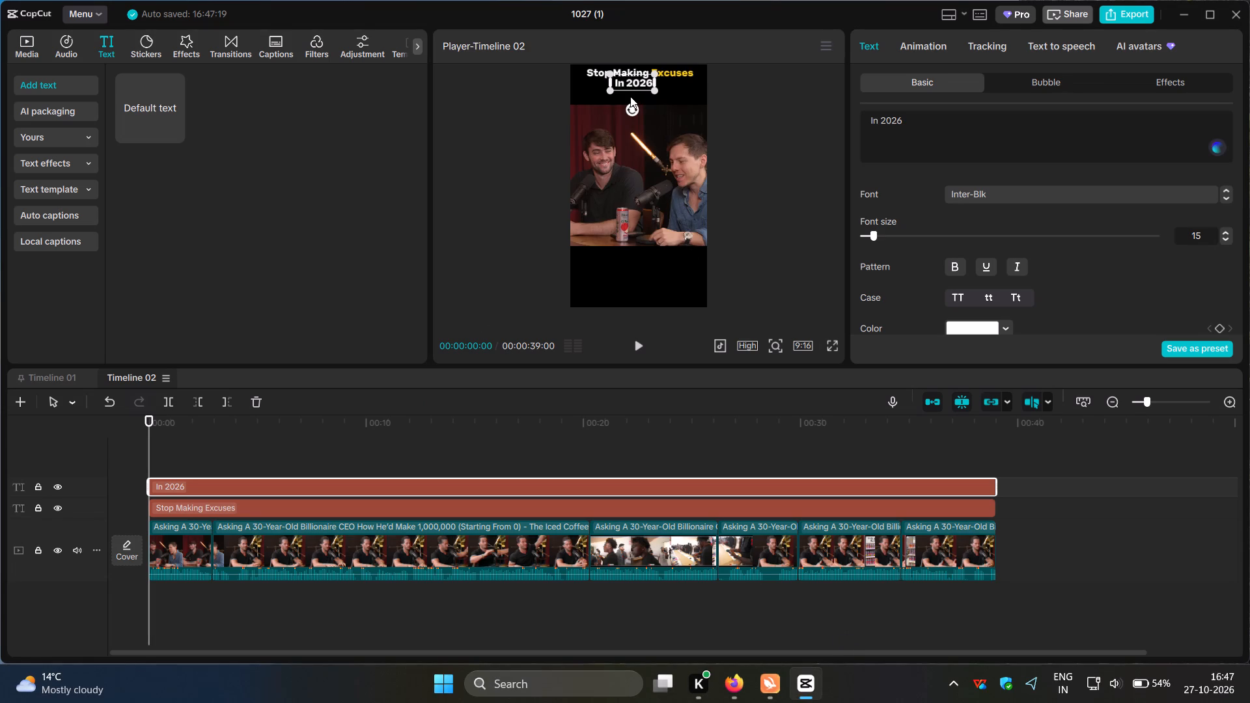
click(630, 85)
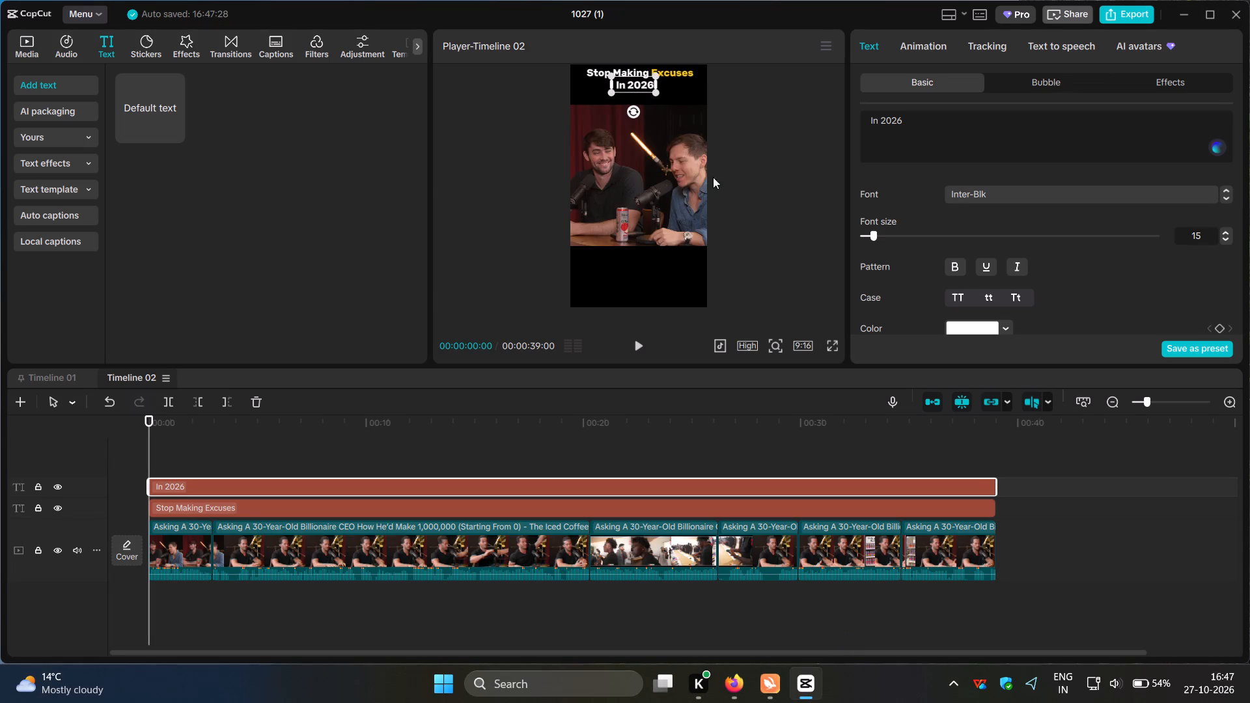
click(834, 344)
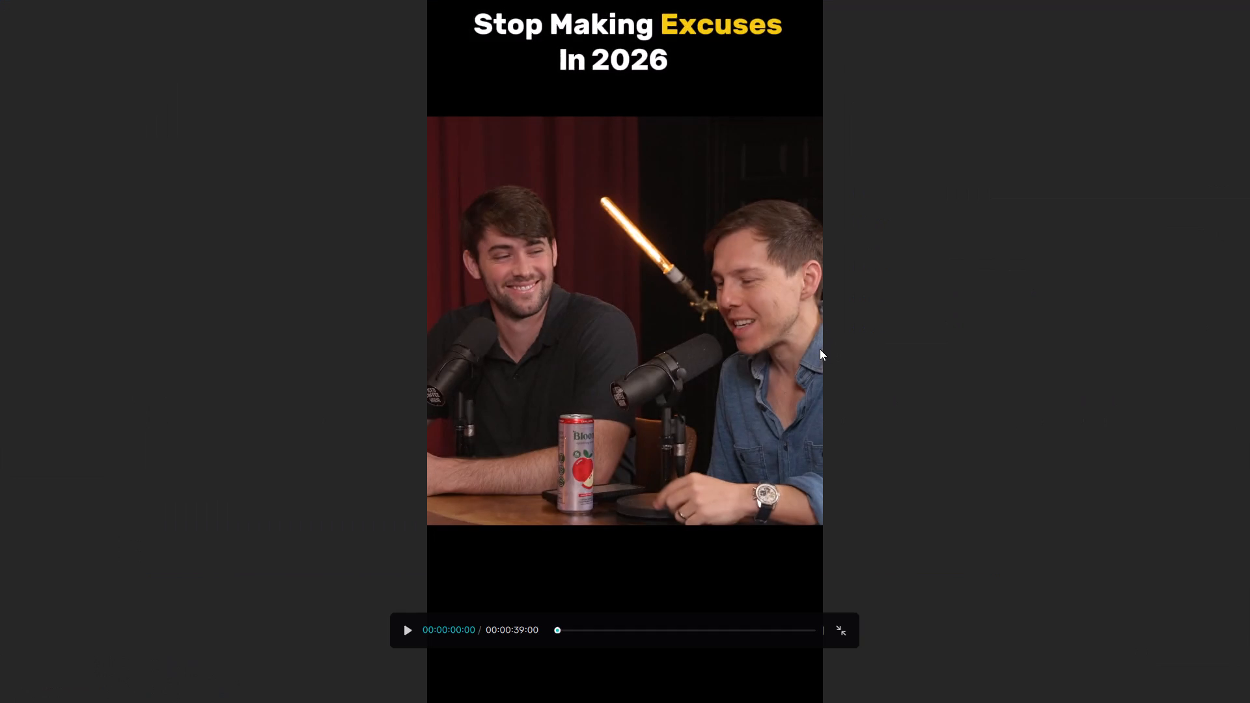
click(802, 521)
click(843, 629)
Colour only the word "2026" in the second title line bright green, hex 00FF18.
drag(906, 121, 904, 120)
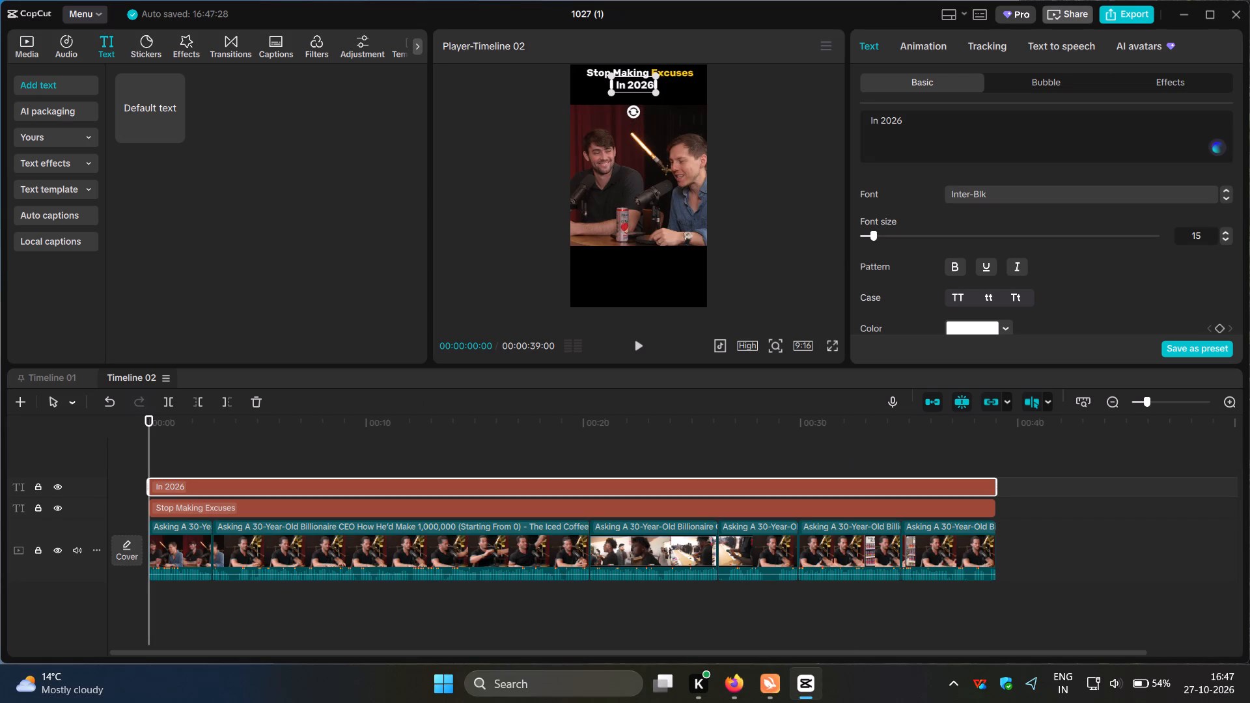
drag(904, 120, 881, 116)
scroll(1016, 316, down, 1)
click(1001, 268)
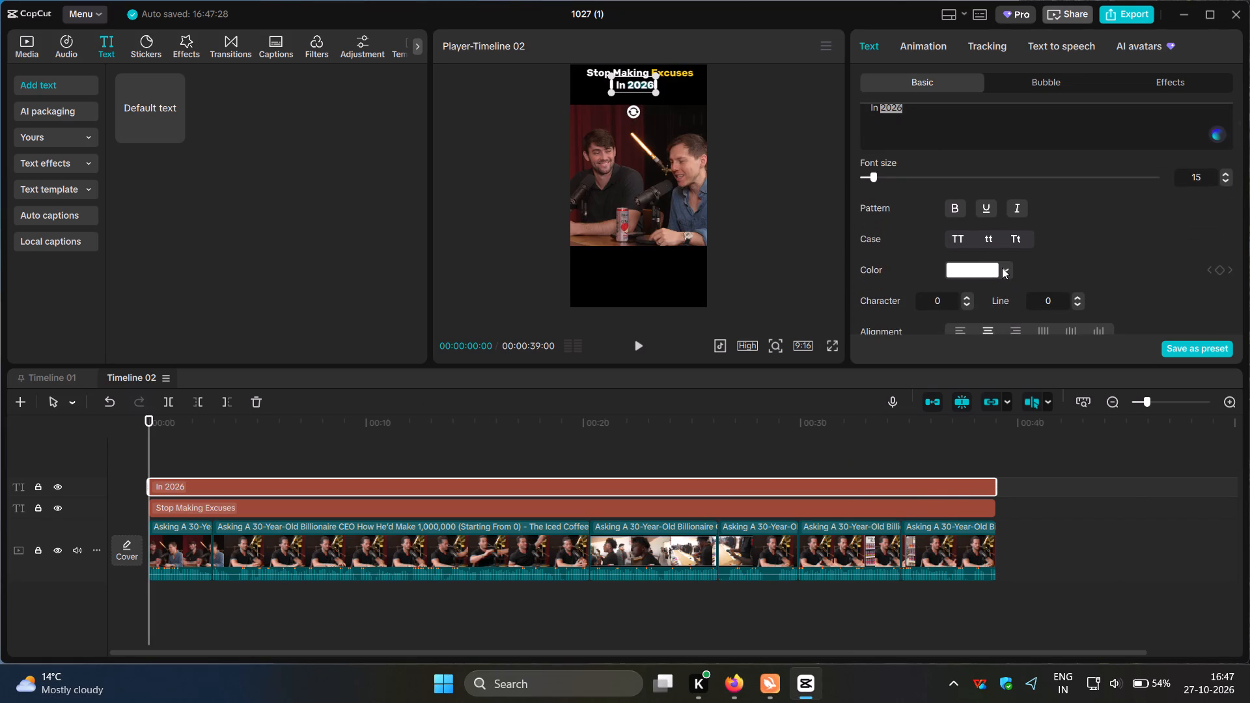
scroll(1011, 329, down, 2)
scroll(1028, 407, down, 6)
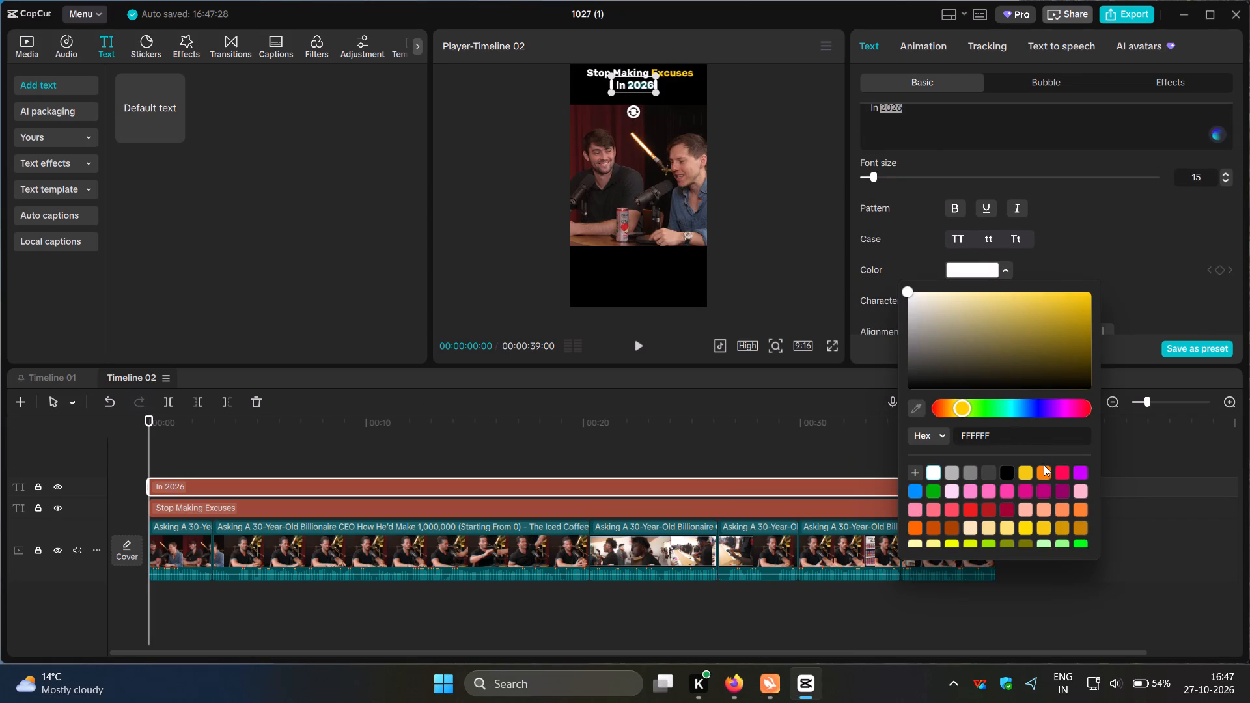
scroll(1044, 465, down, 5)
scroll(1039, 476, up, 1)
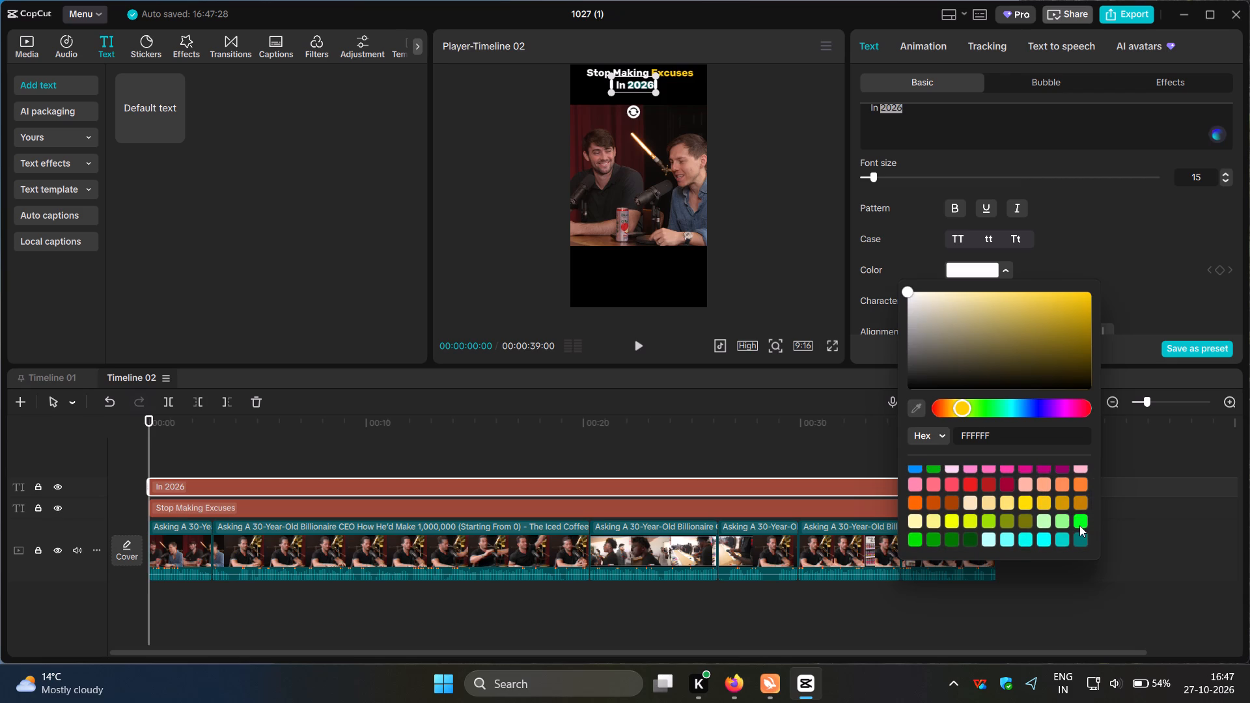
click(1079, 521)
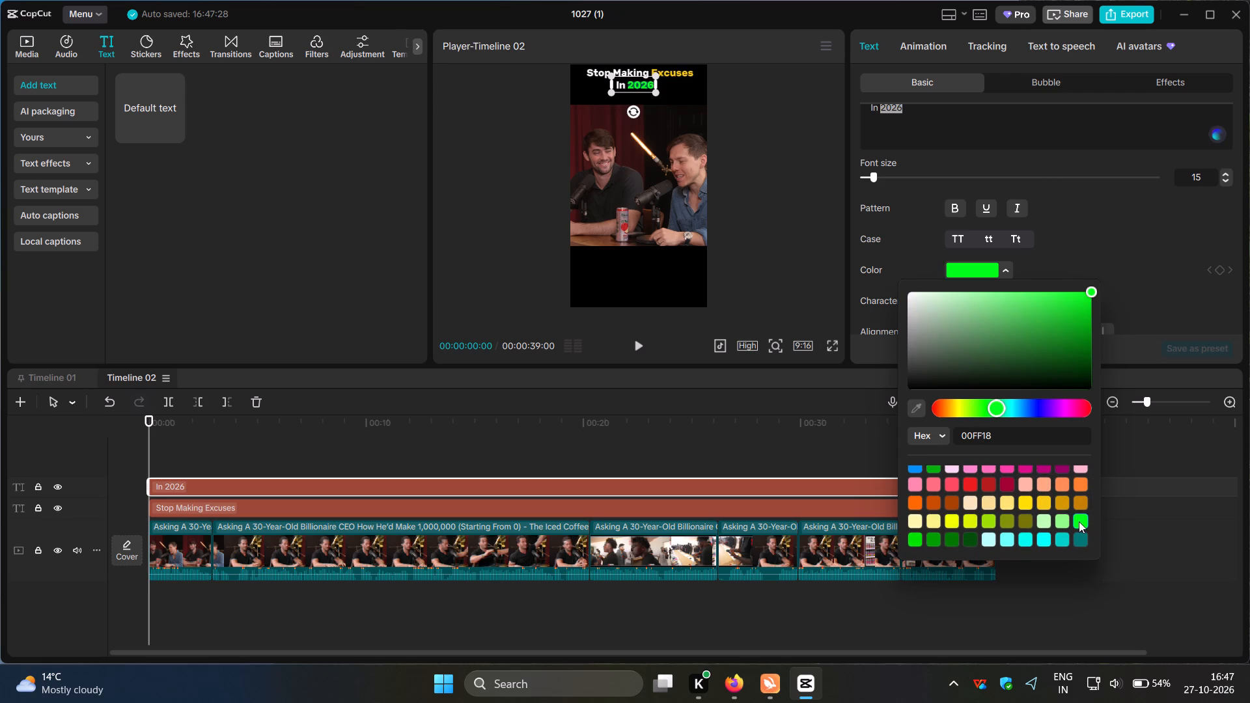
click(1092, 202)
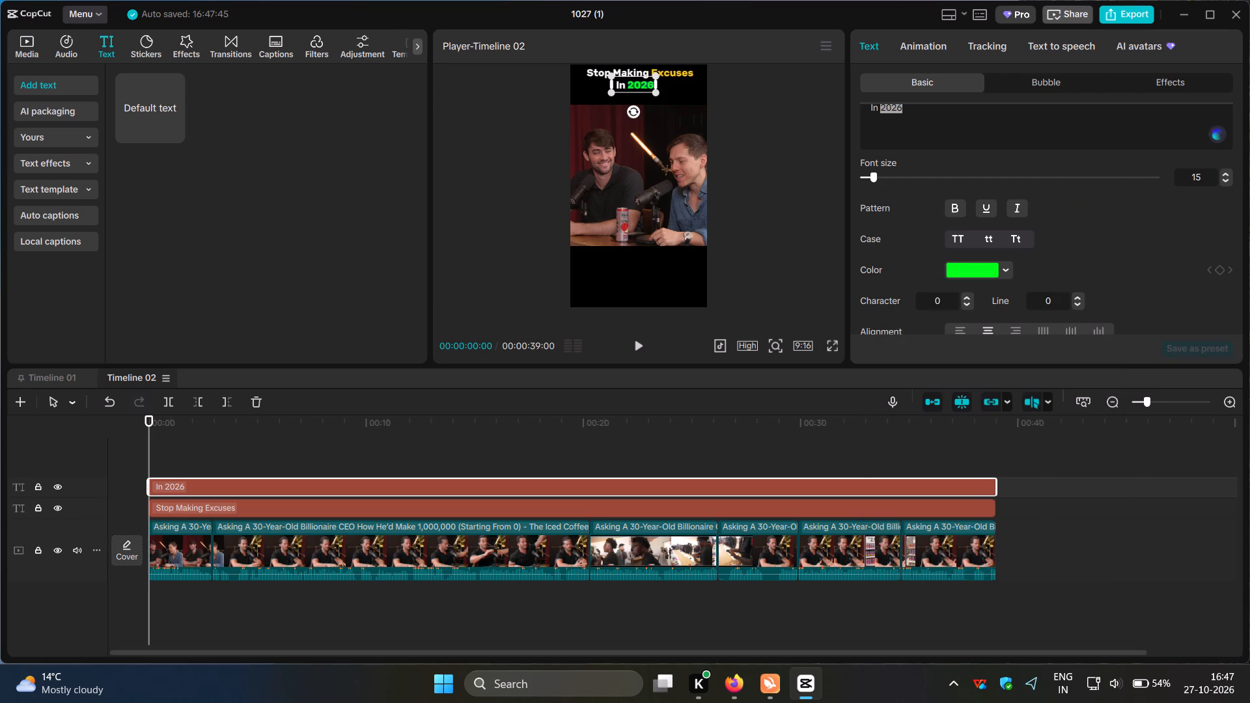
click(932, 123)
Check the two-line title against the different shots by scrubbing through the short in the full-screen preview.
click(835, 346)
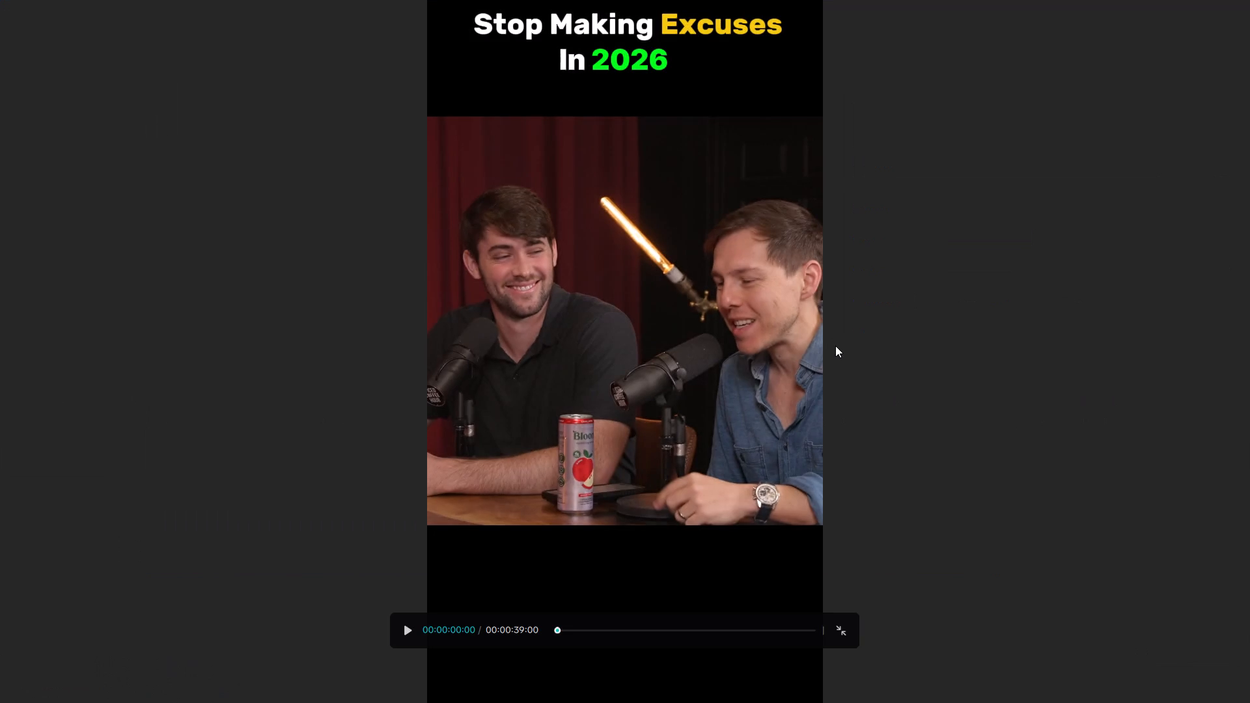
drag(558, 628, 779, 648)
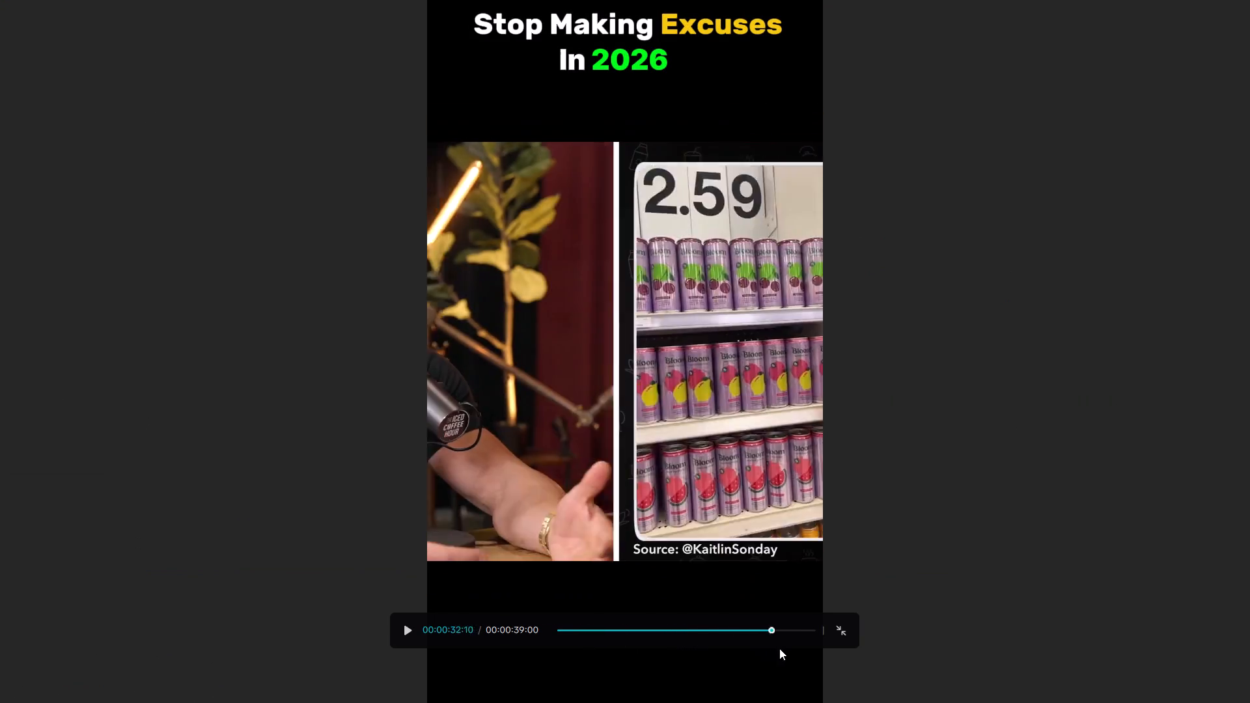
drag(779, 648, 561, 644)
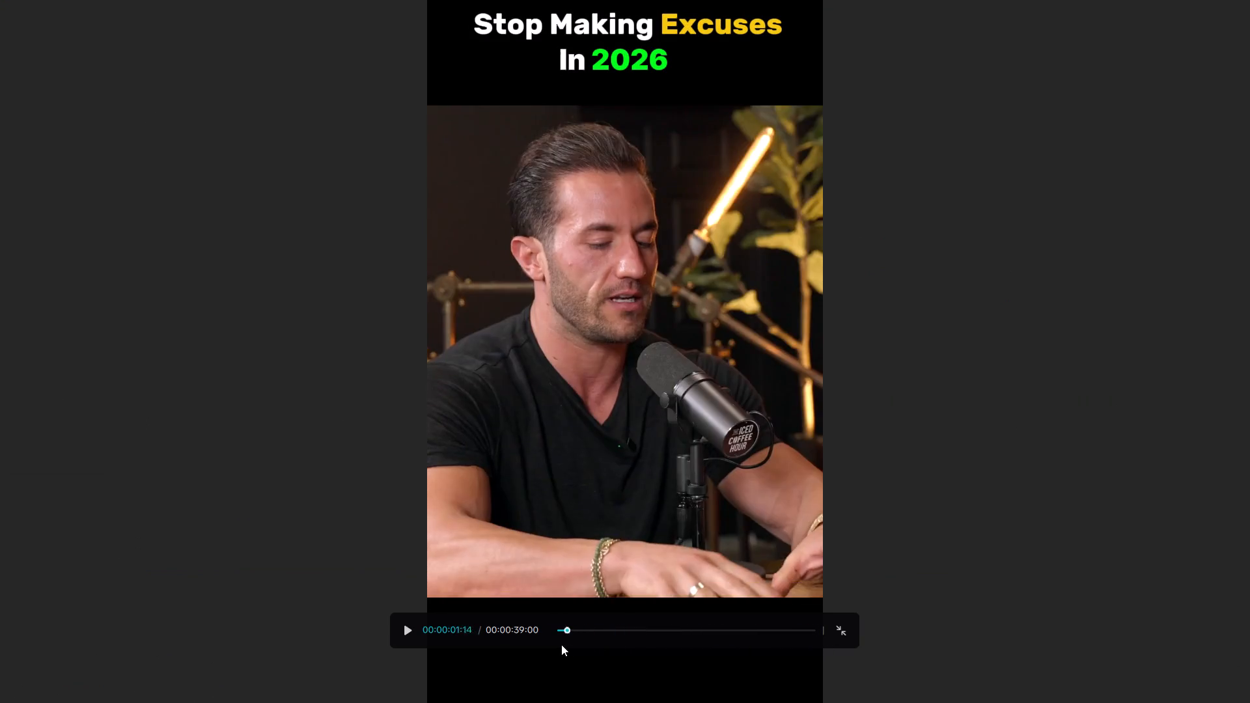
drag(561, 644, 550, 644)
click(840, 631)
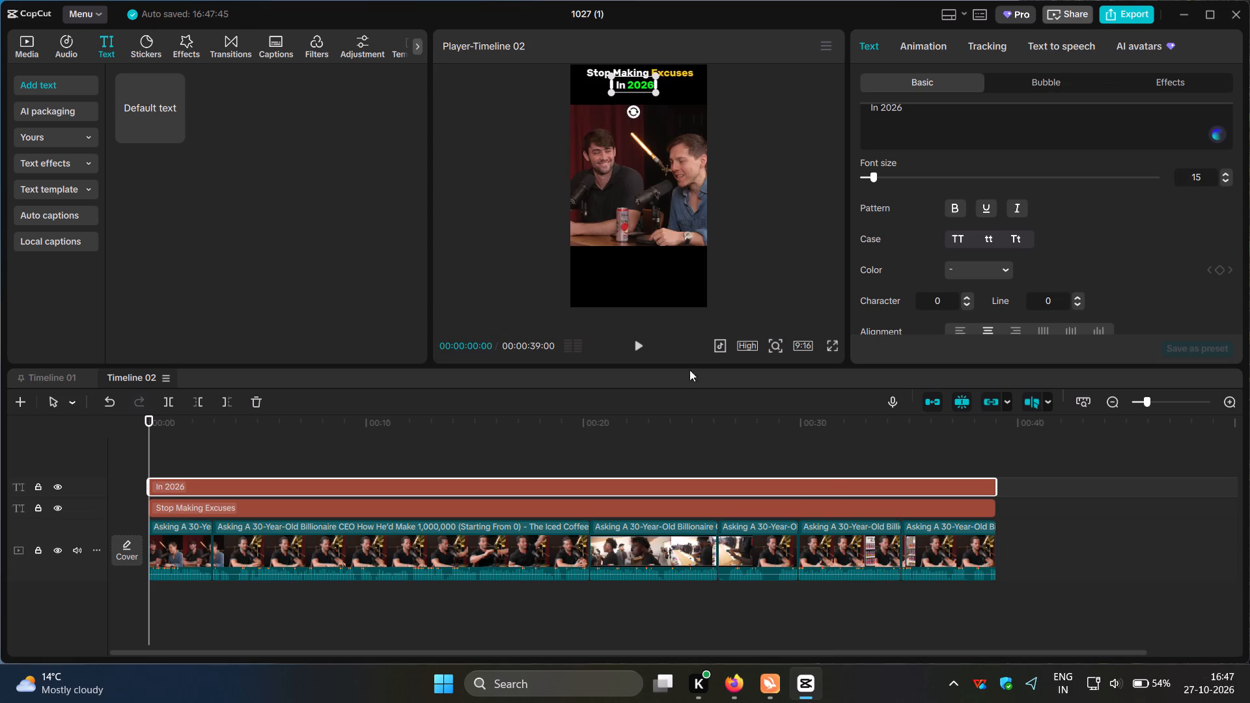
click(229, 445)
drag(229, 445, 128, 457)
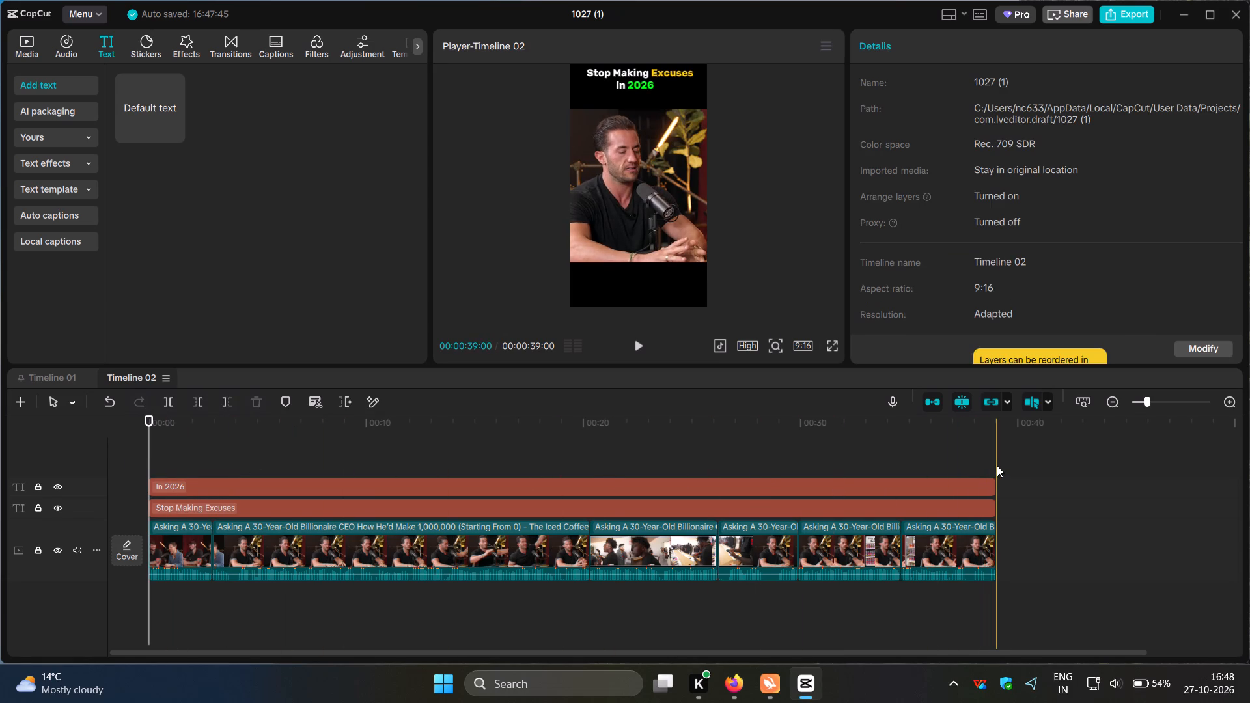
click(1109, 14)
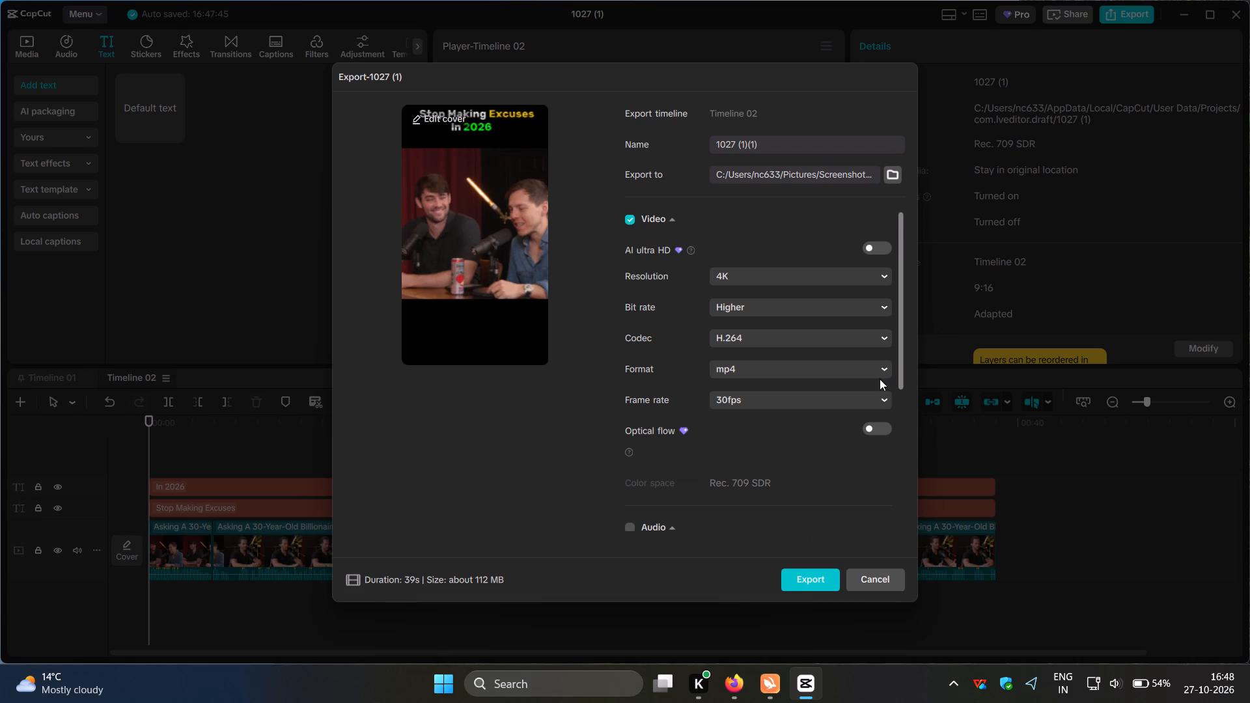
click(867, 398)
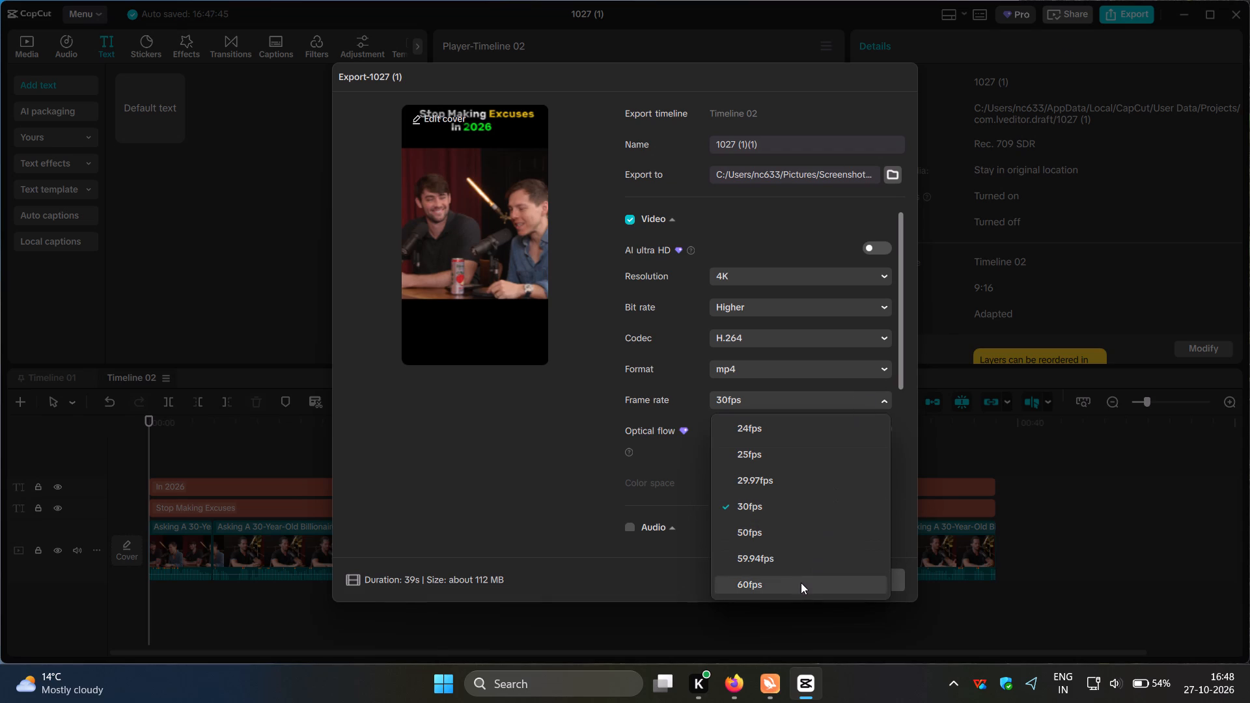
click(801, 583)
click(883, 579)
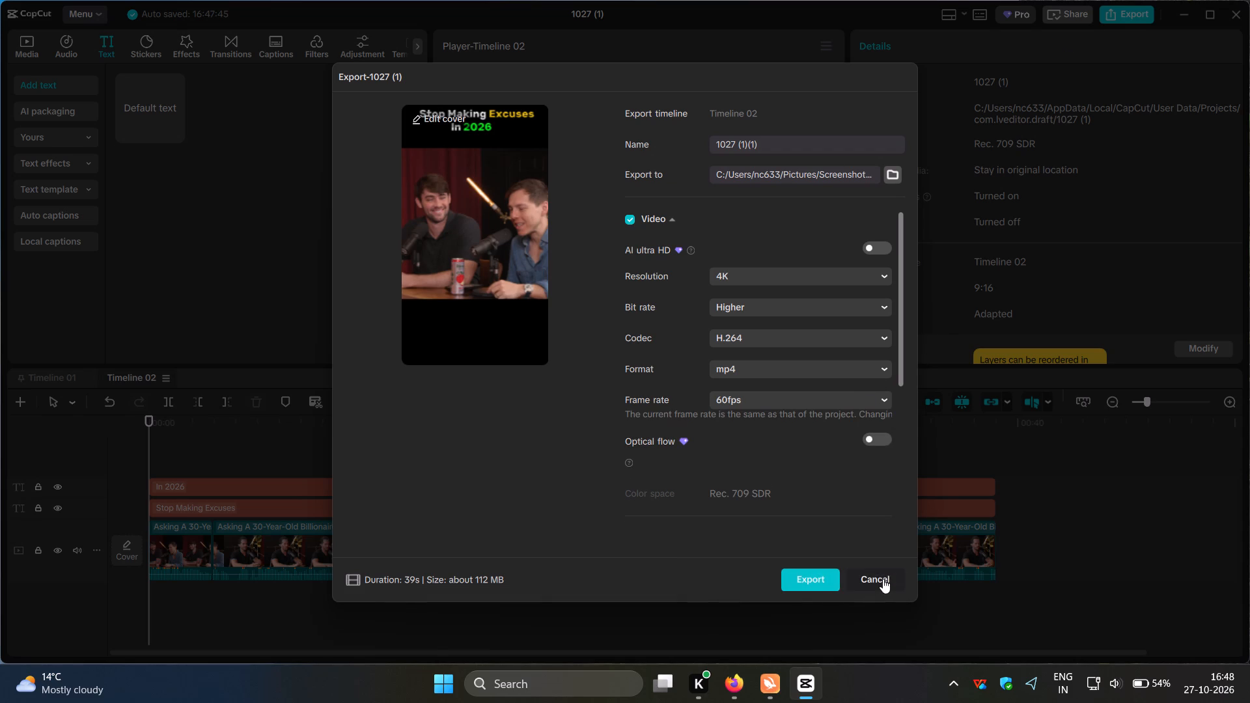
Add an opening double quotation mark before "Stop Making Excuses" in the headline text layer.
click(226, 506)
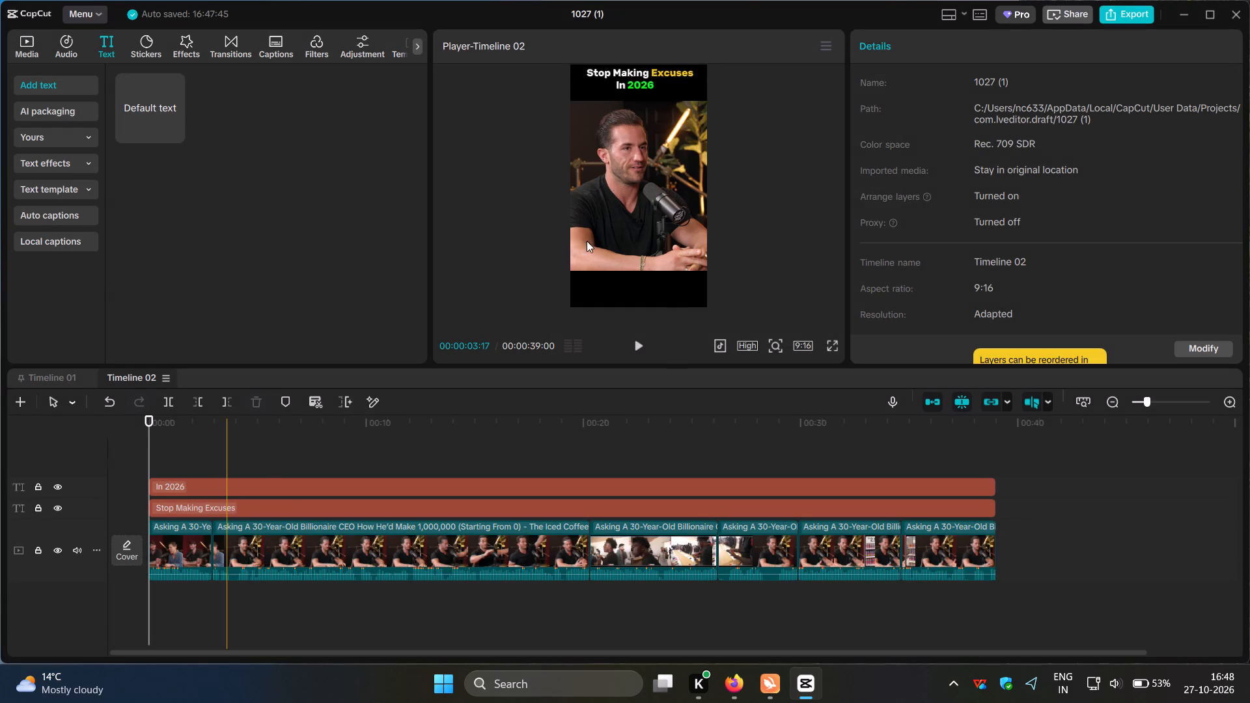
click(868, 120)
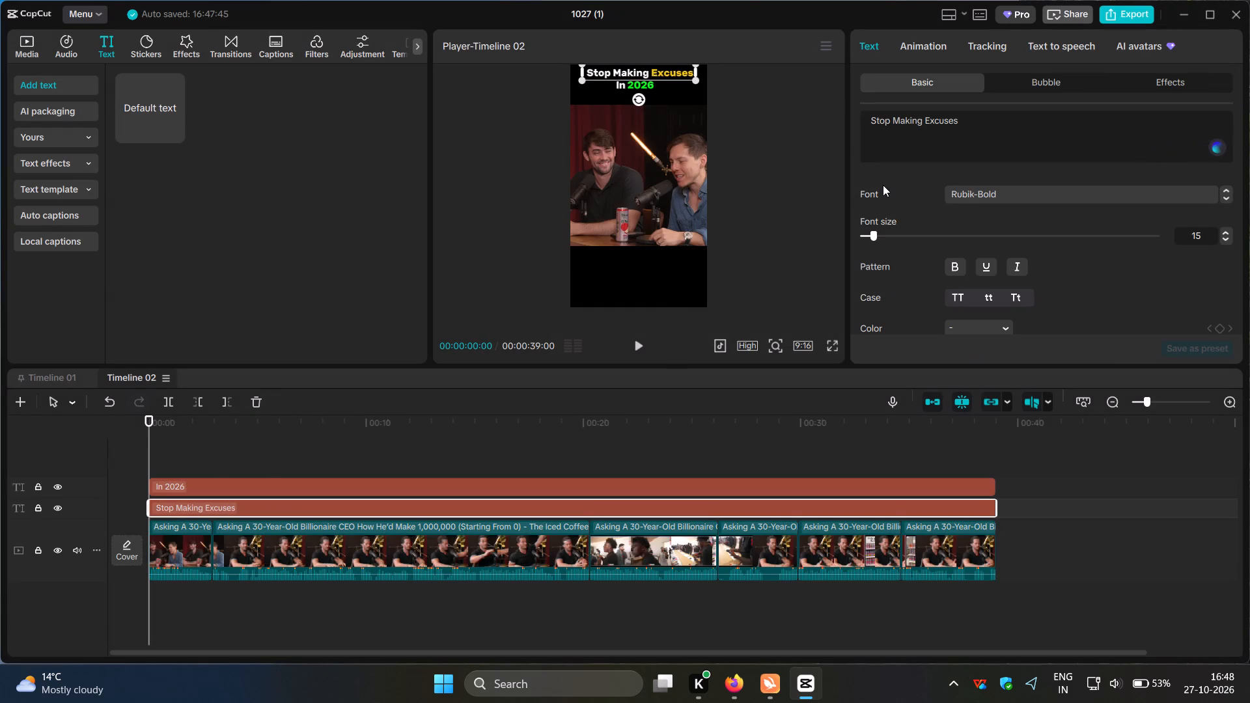
key(BackSpace)
text('')
scroll(891, 178, down, 3)
Add a space and a closing double quotation mark after "In 2026" in the upper text layer.
click(197, 488)
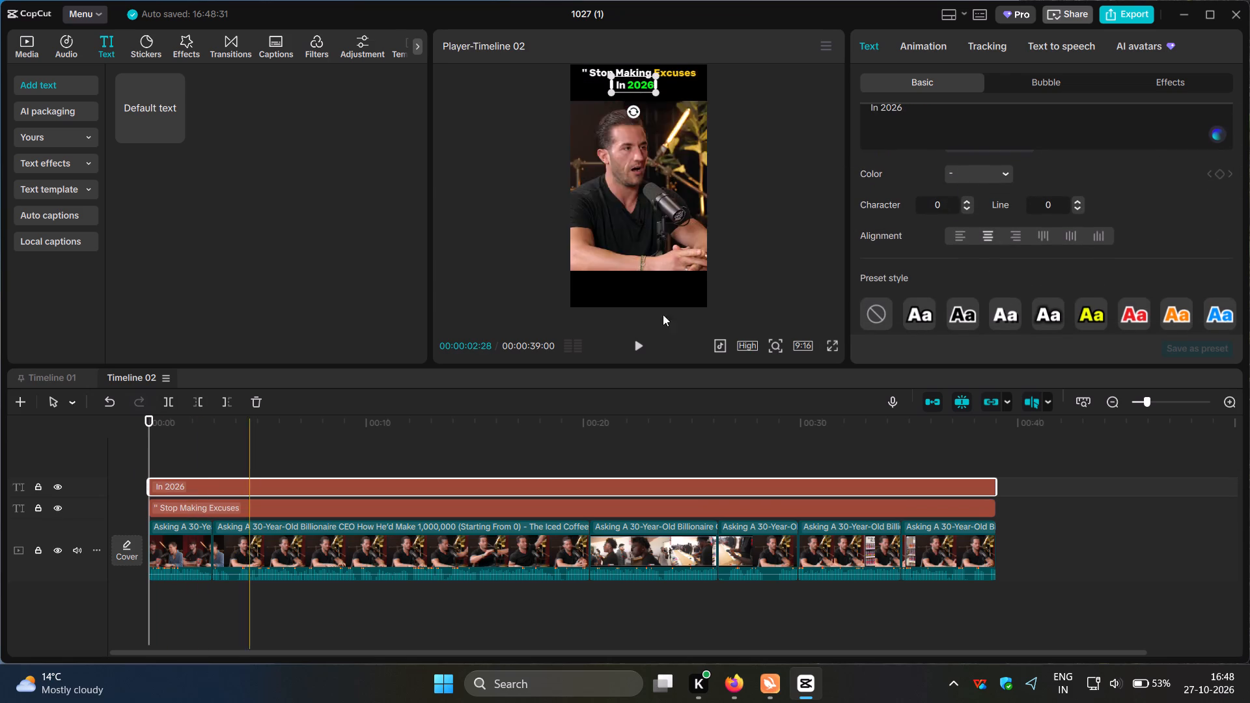
click(910, 109)
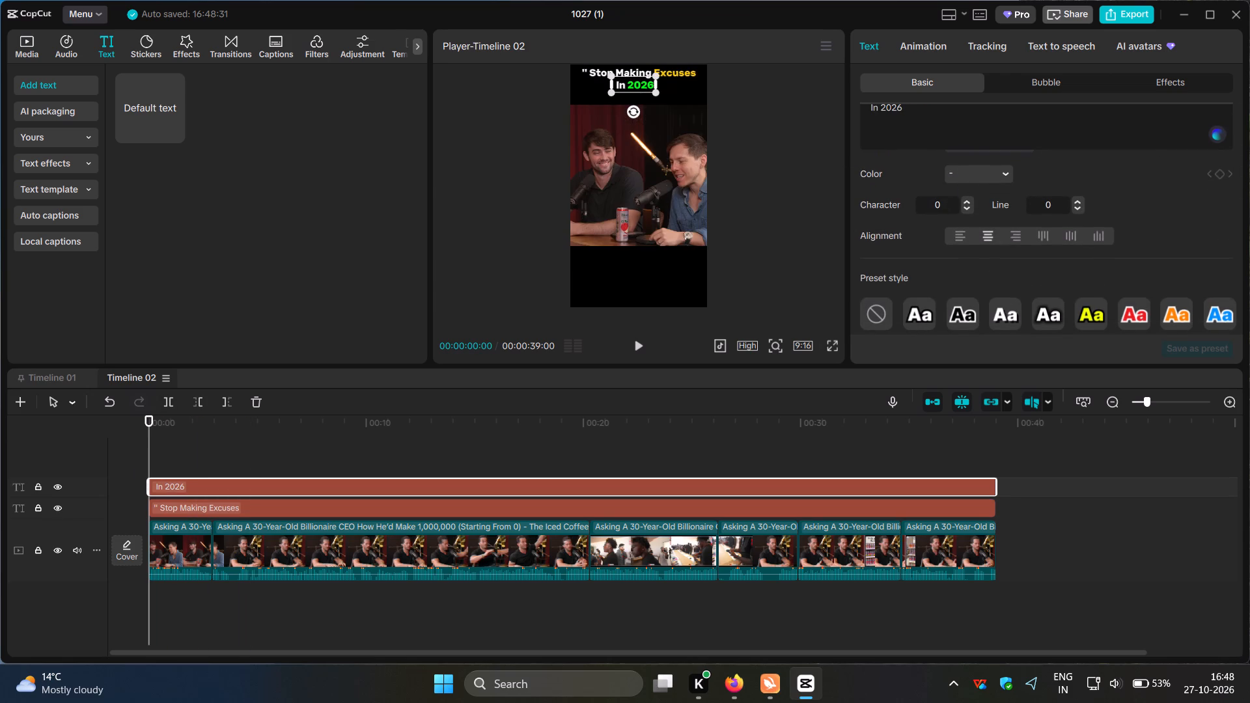
key(space)
text('')
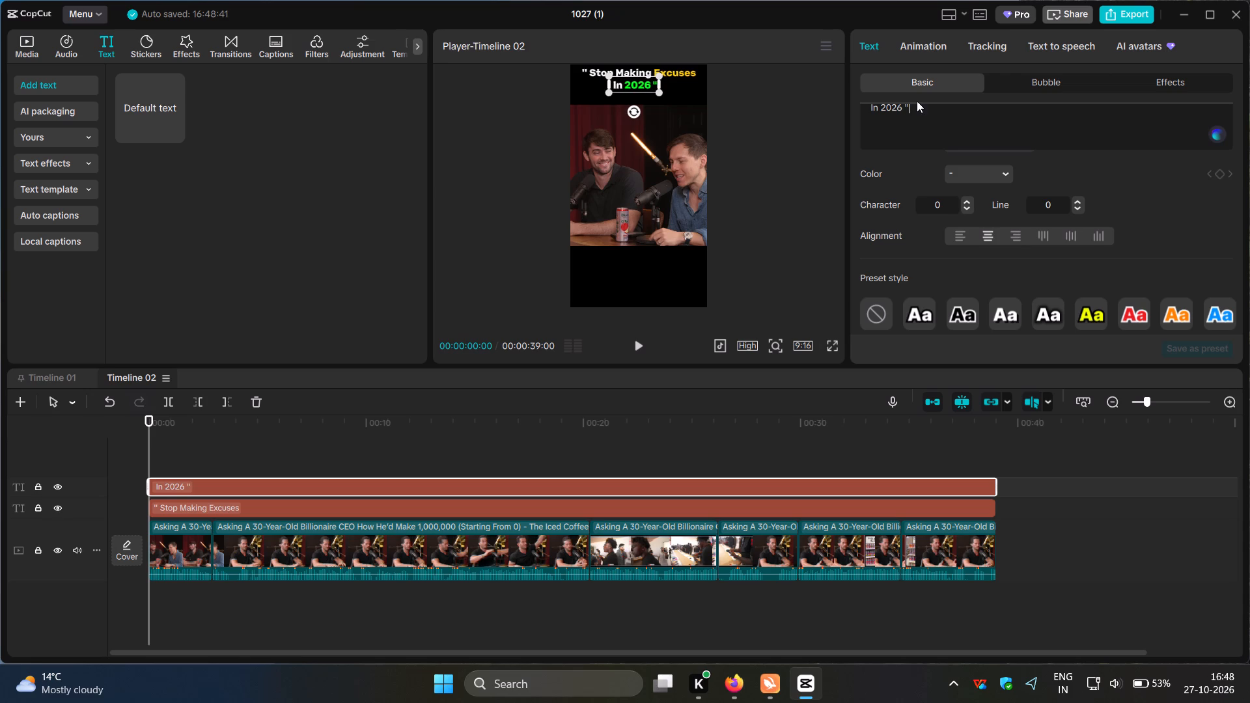
Recolour only the closing quotation mark after "In 2026" to near-white, hex F4F6F4.
click(909, 103)
drag(910, 107, 902, 107)
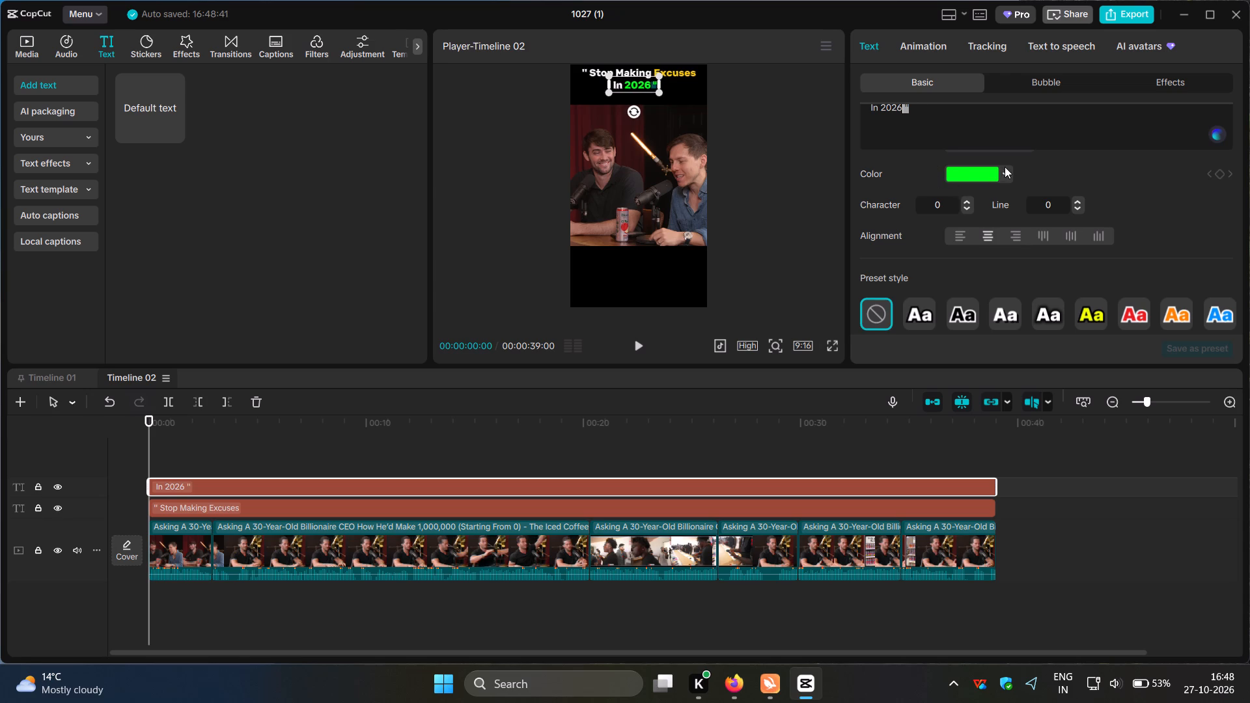
click(1005, 172)
click(909, 200)
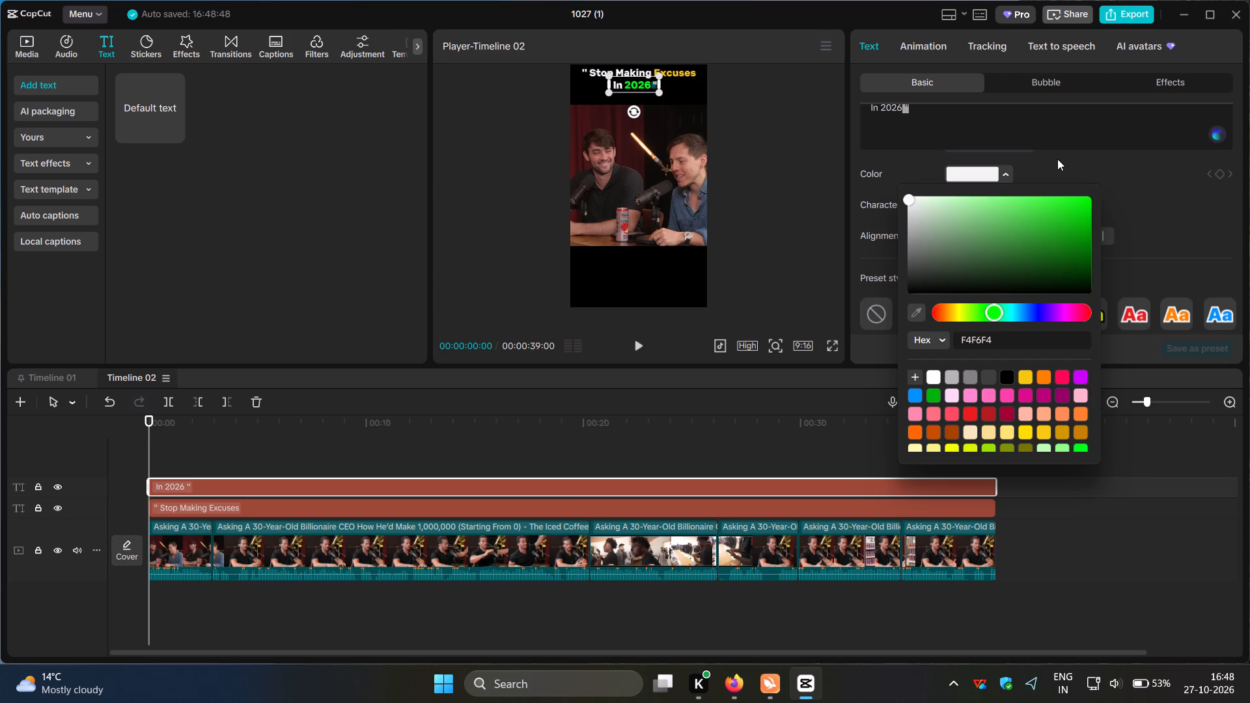
click(1057, 159)
click(956, 123)
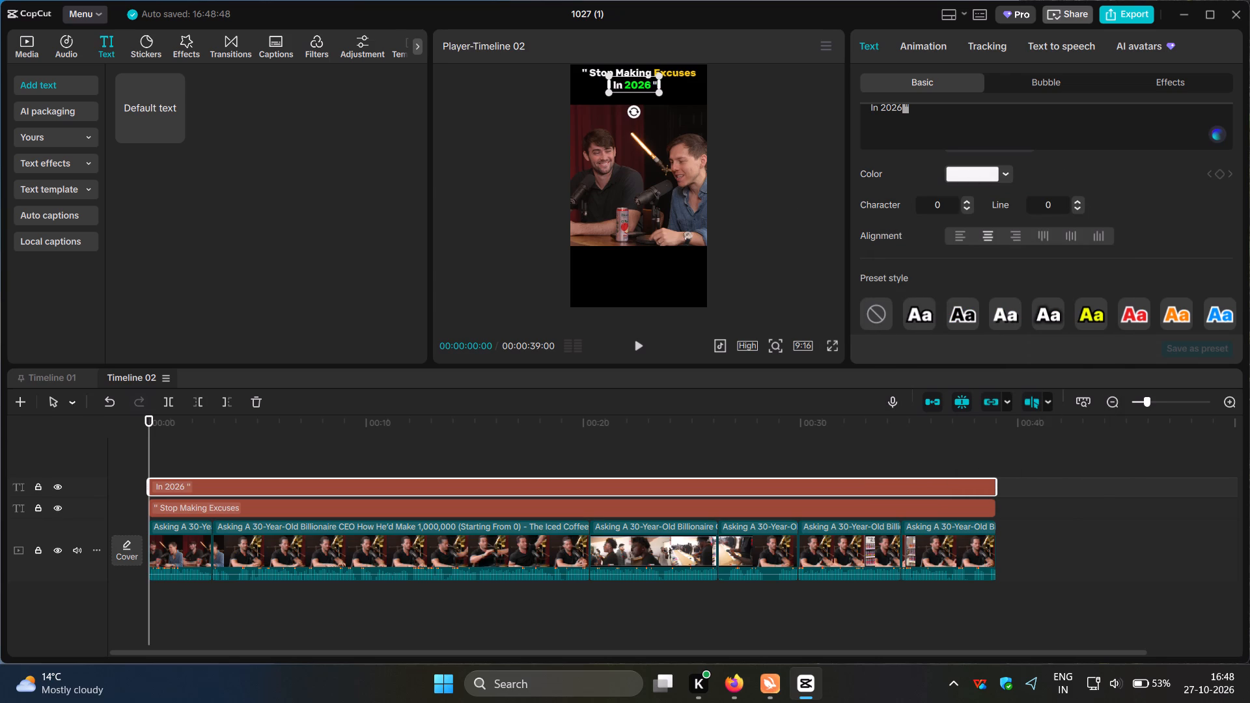
Check the quoted title over the footage by scrubbing through the full-screen preview.
click(837, 346)
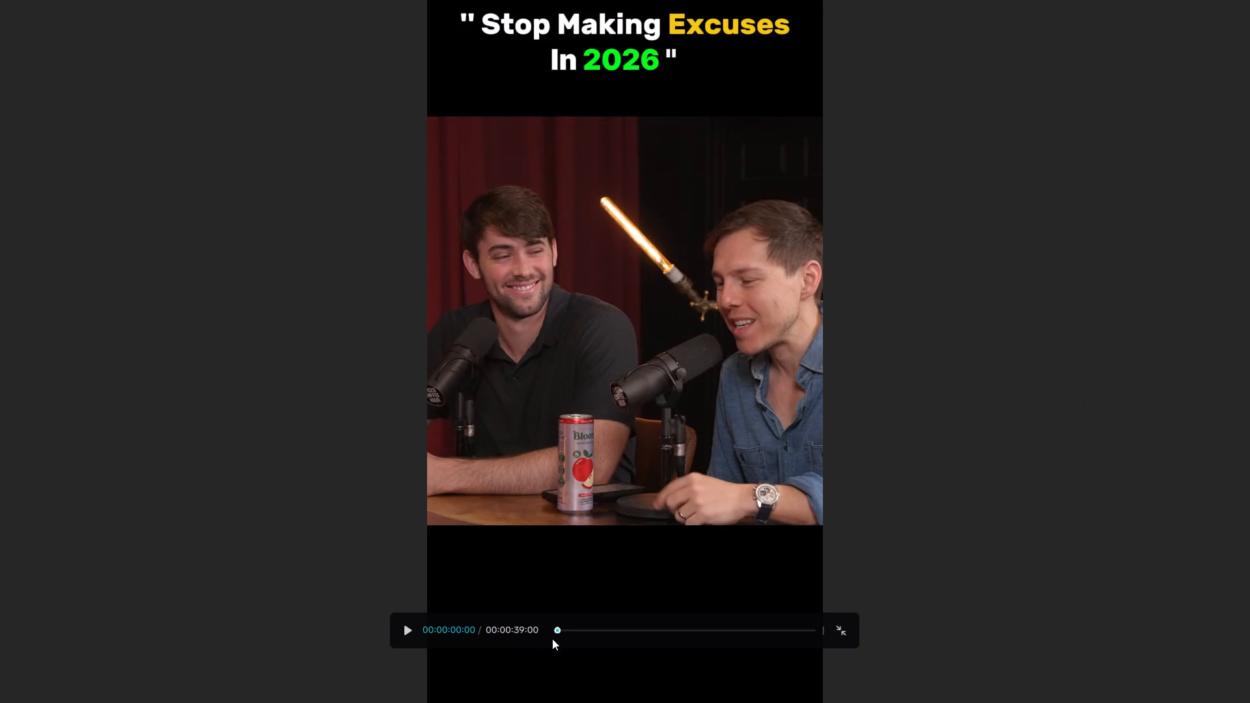
drag(560, 628, 742, 635)
click(843, 631)
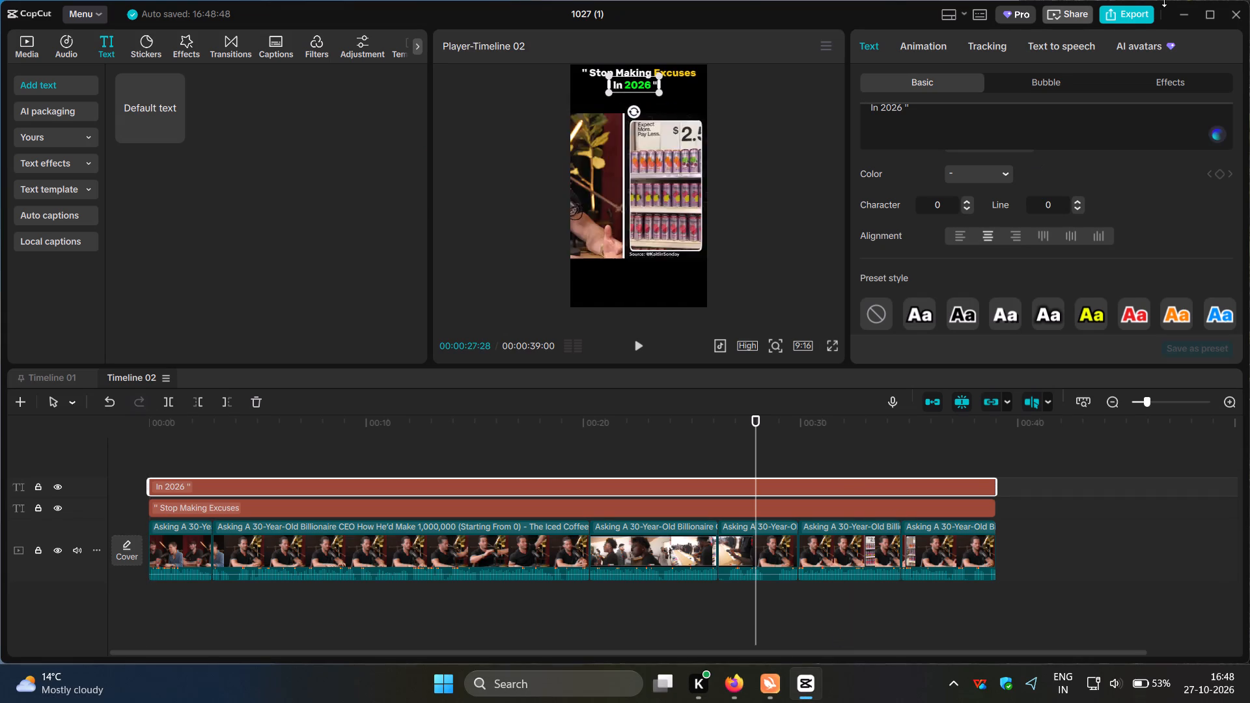
Export the Timeline 02 short with the frame rate set to 60fps.
click(1133, 21)
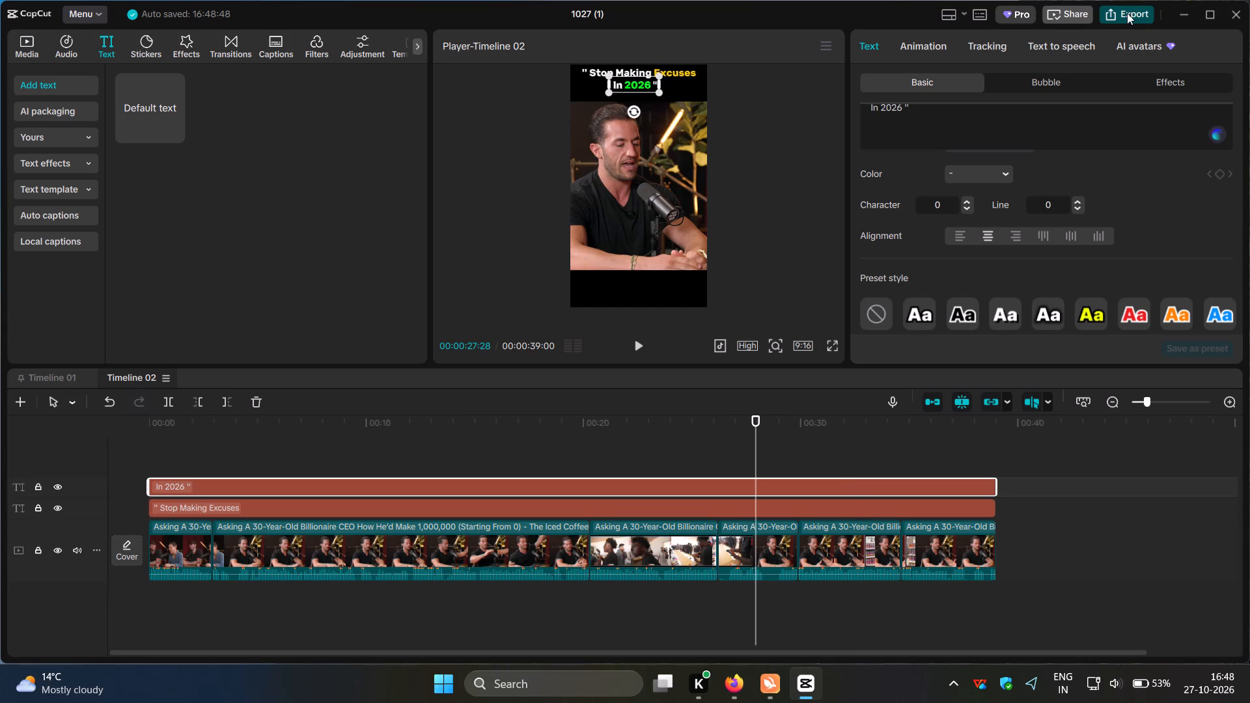
click(777, 408)
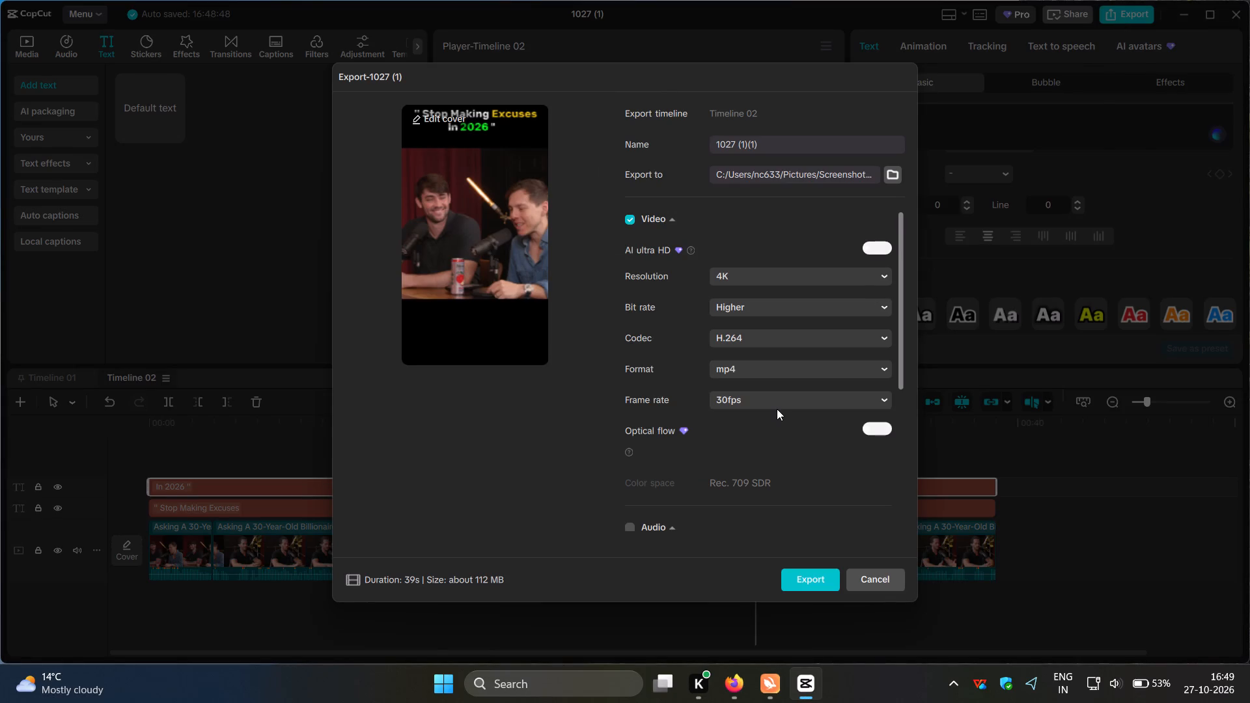
click(770, 583)
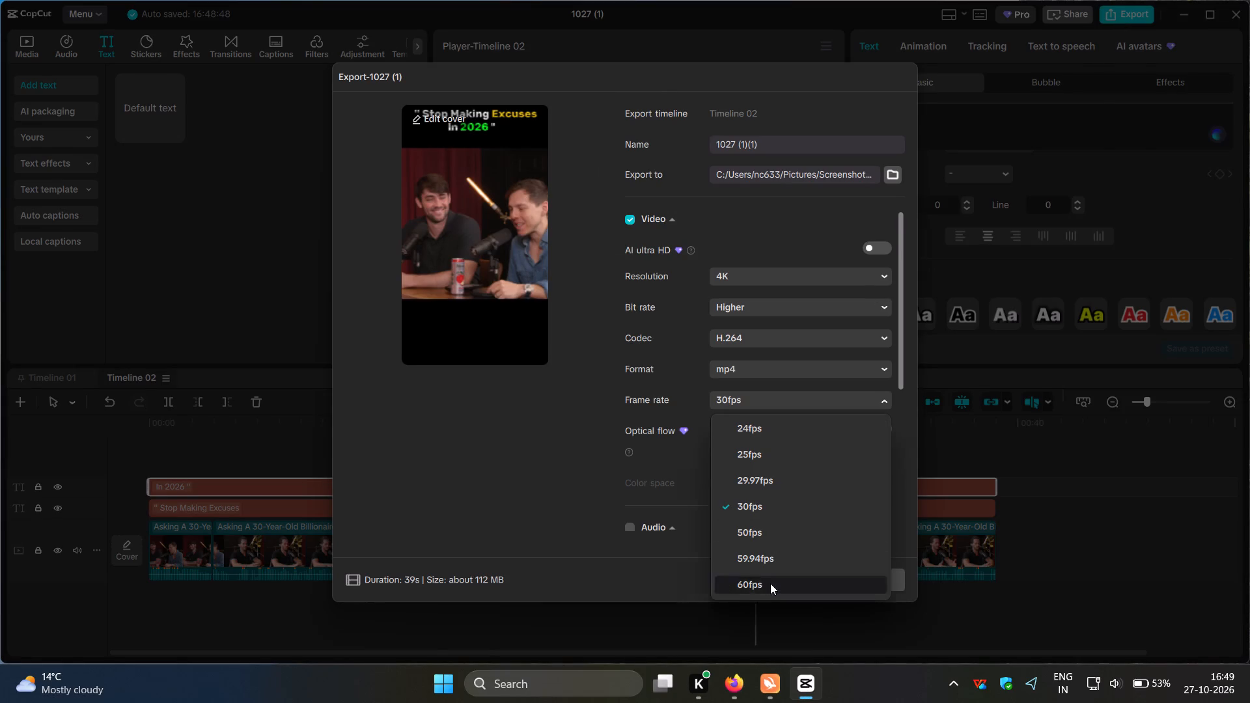
scroll(904, 389, down, 10)
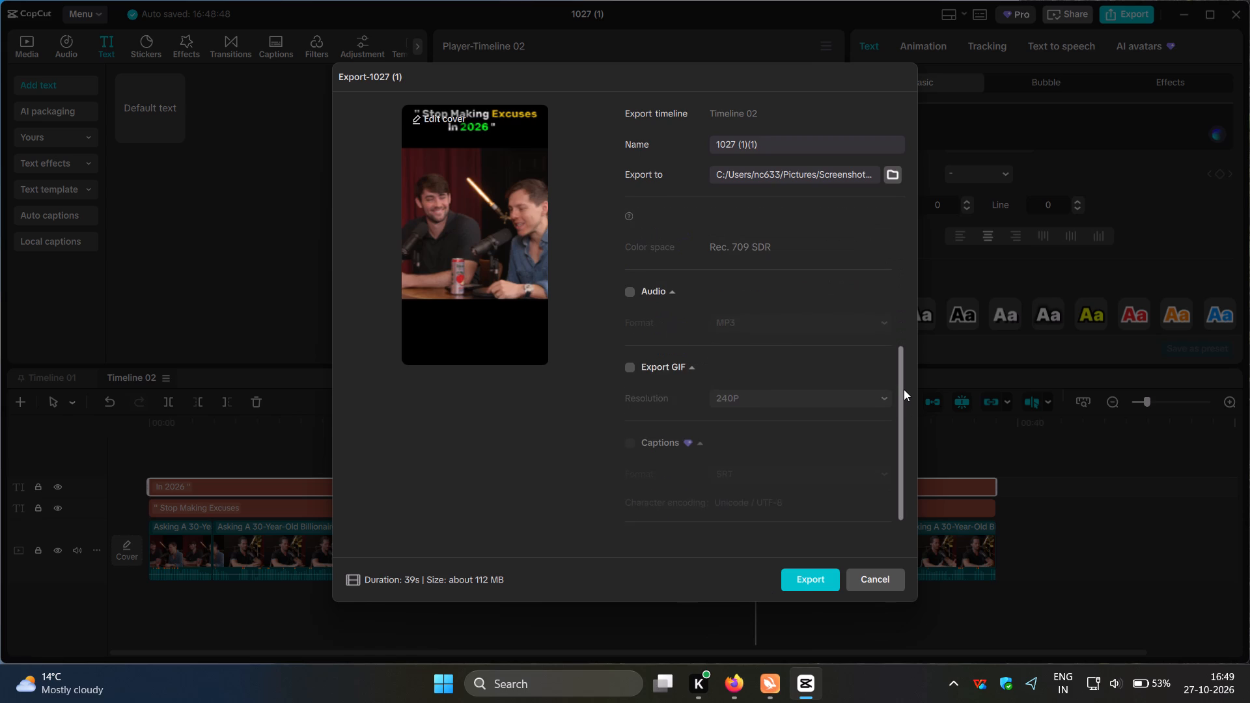
scroll(904, 389, down, 15)
click(810, 572)
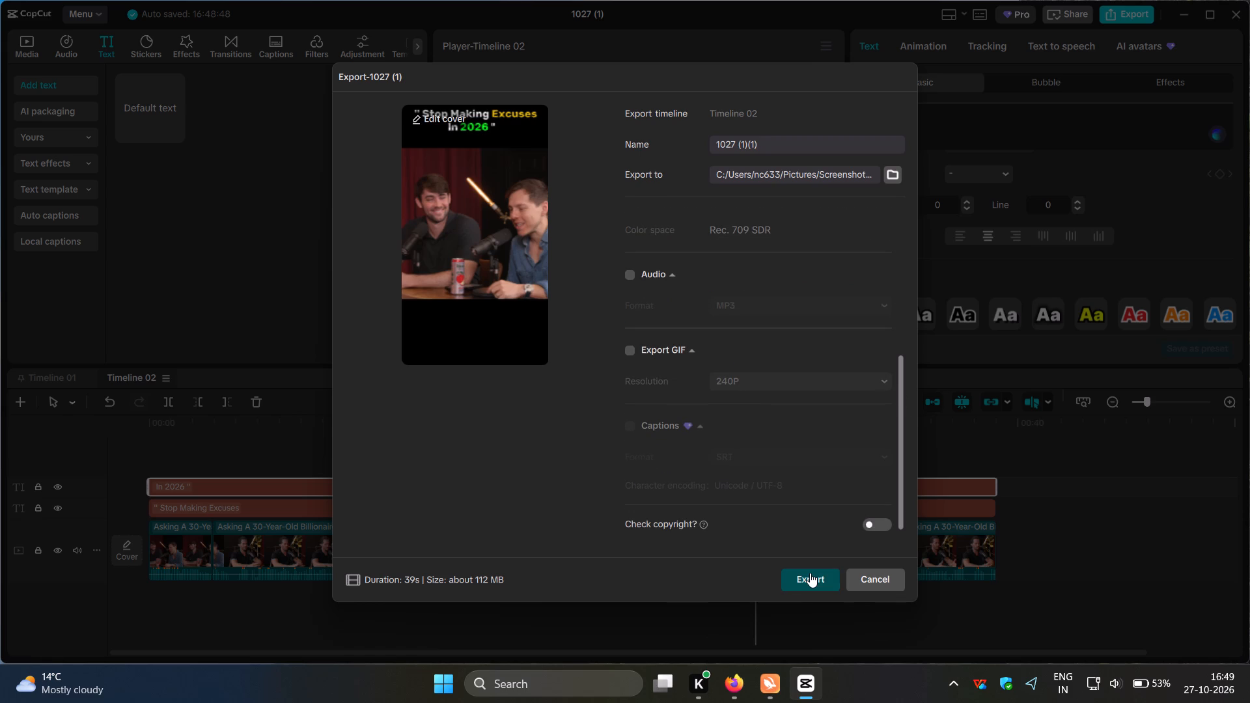
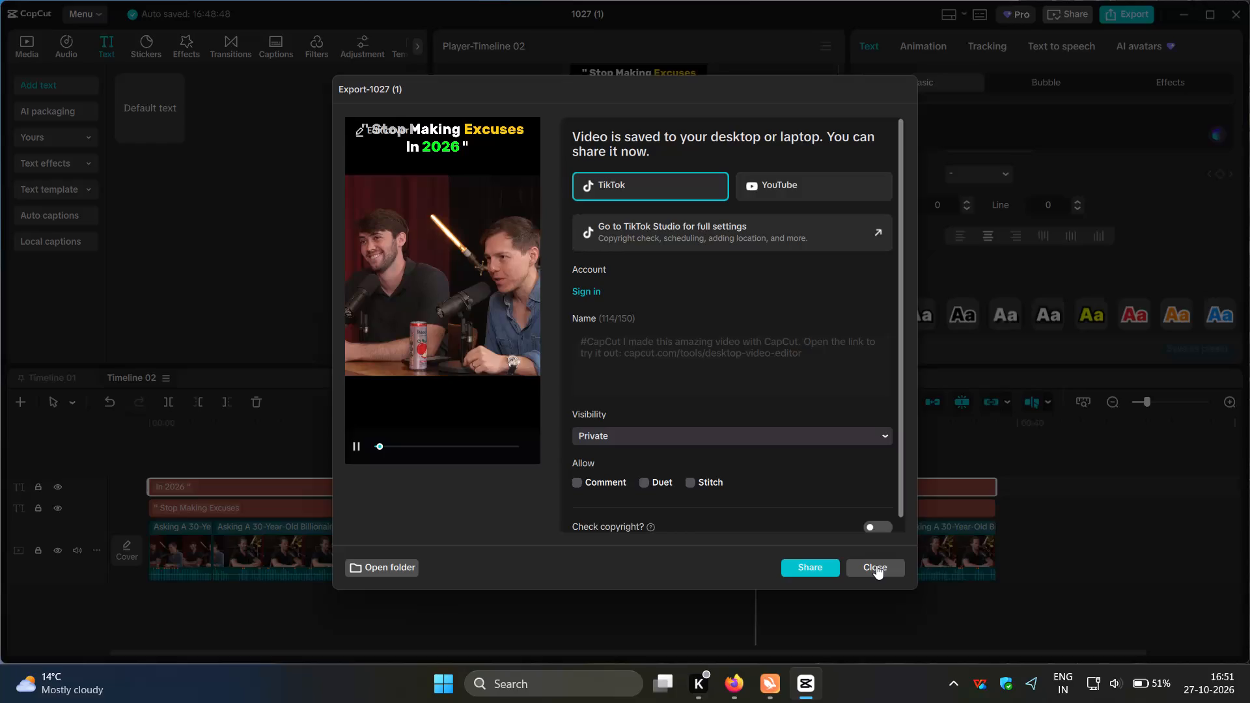
Close the finished export, create a new timeline and add the imported podcast video to it.
click(876, 565)
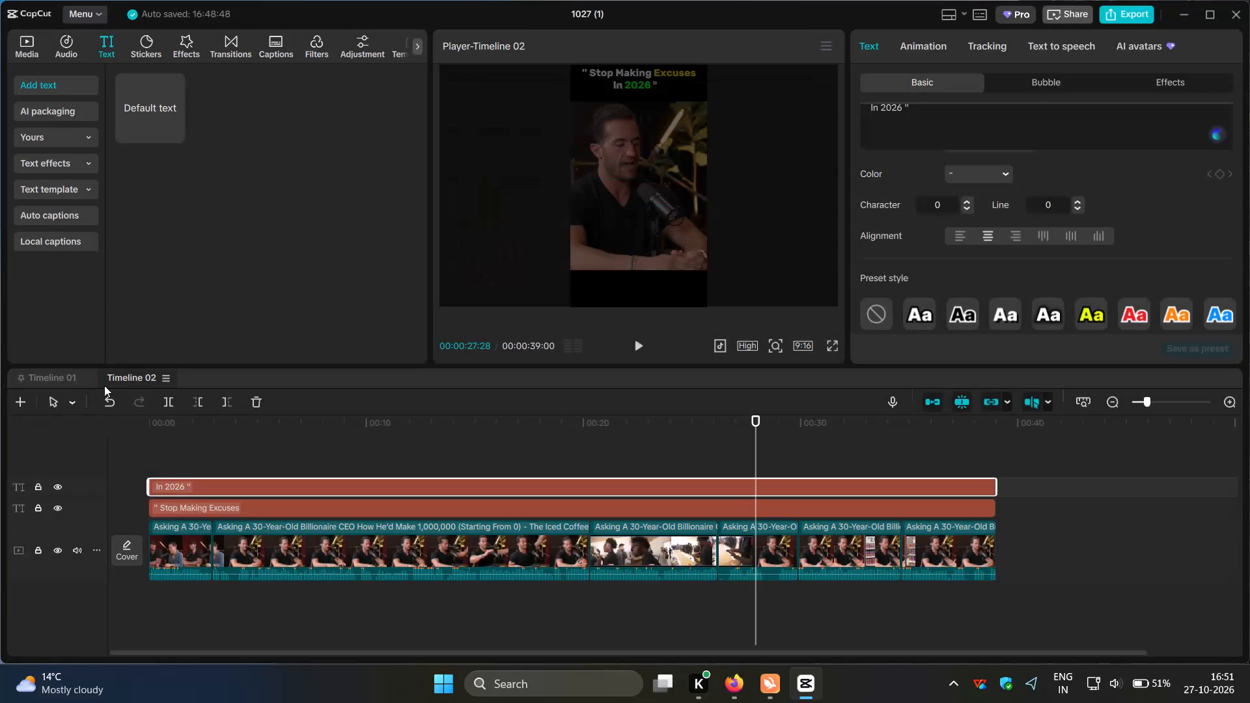
click(20, 402)
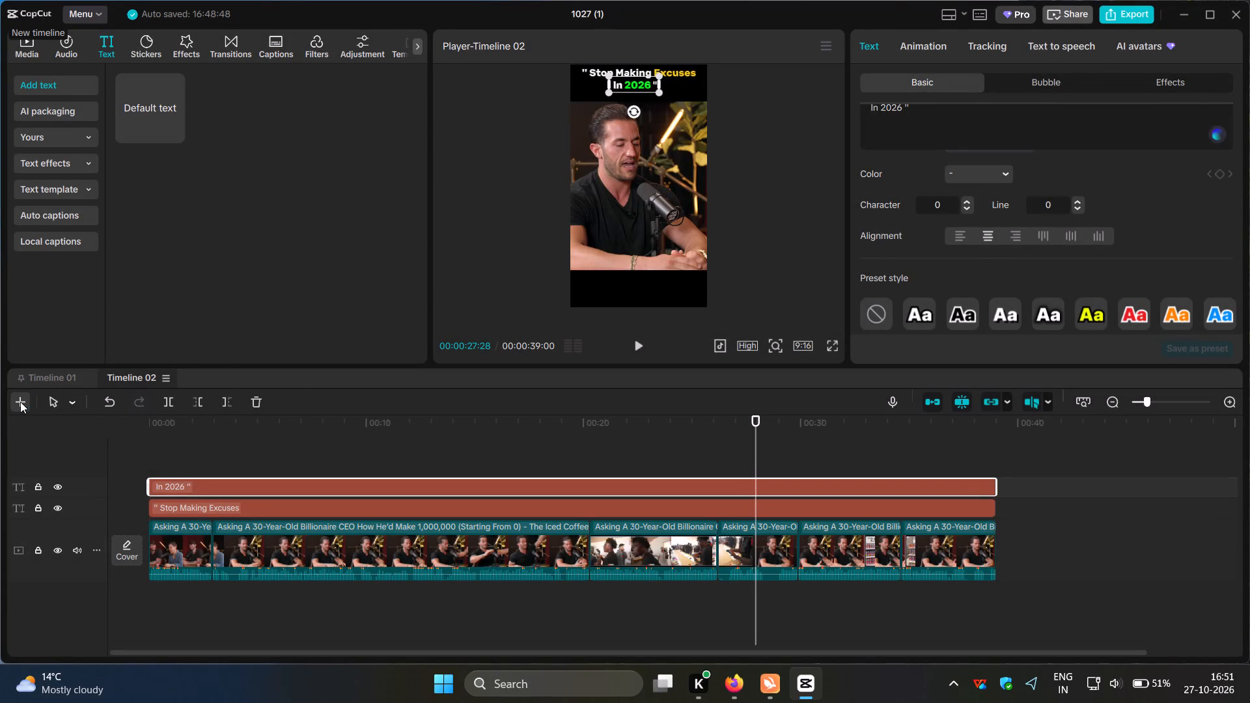
click(27, 46)
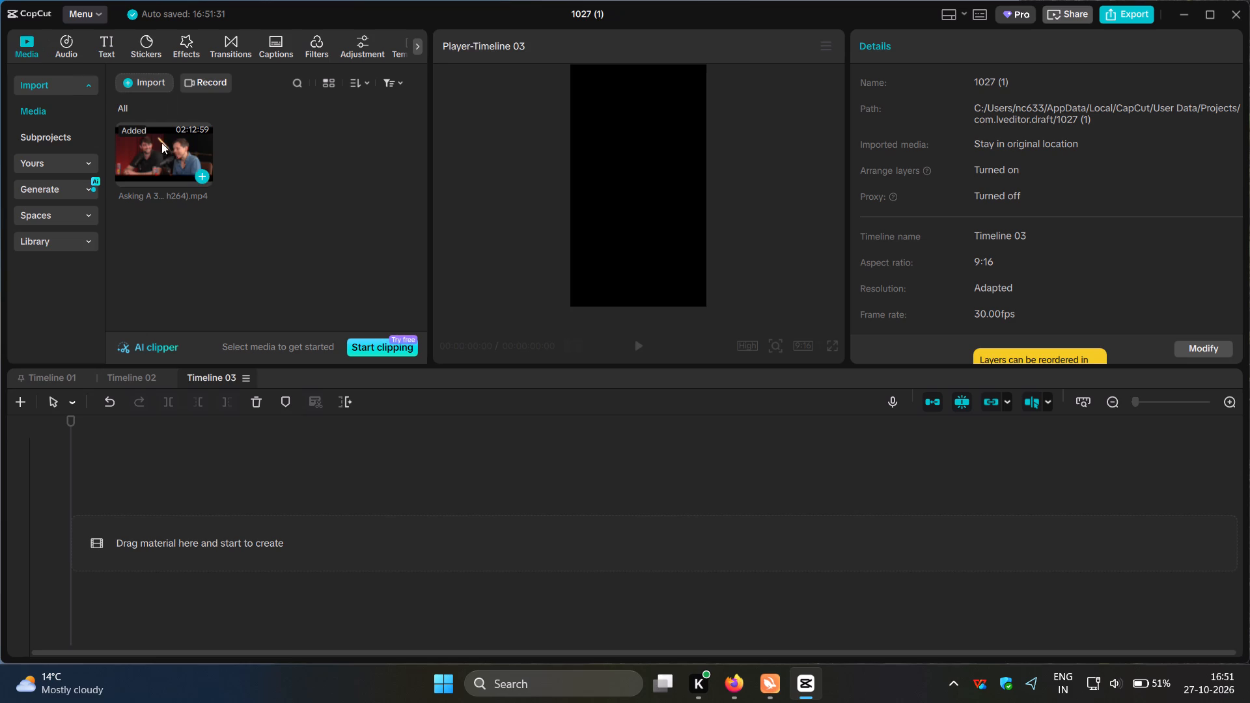
click(204, 177)
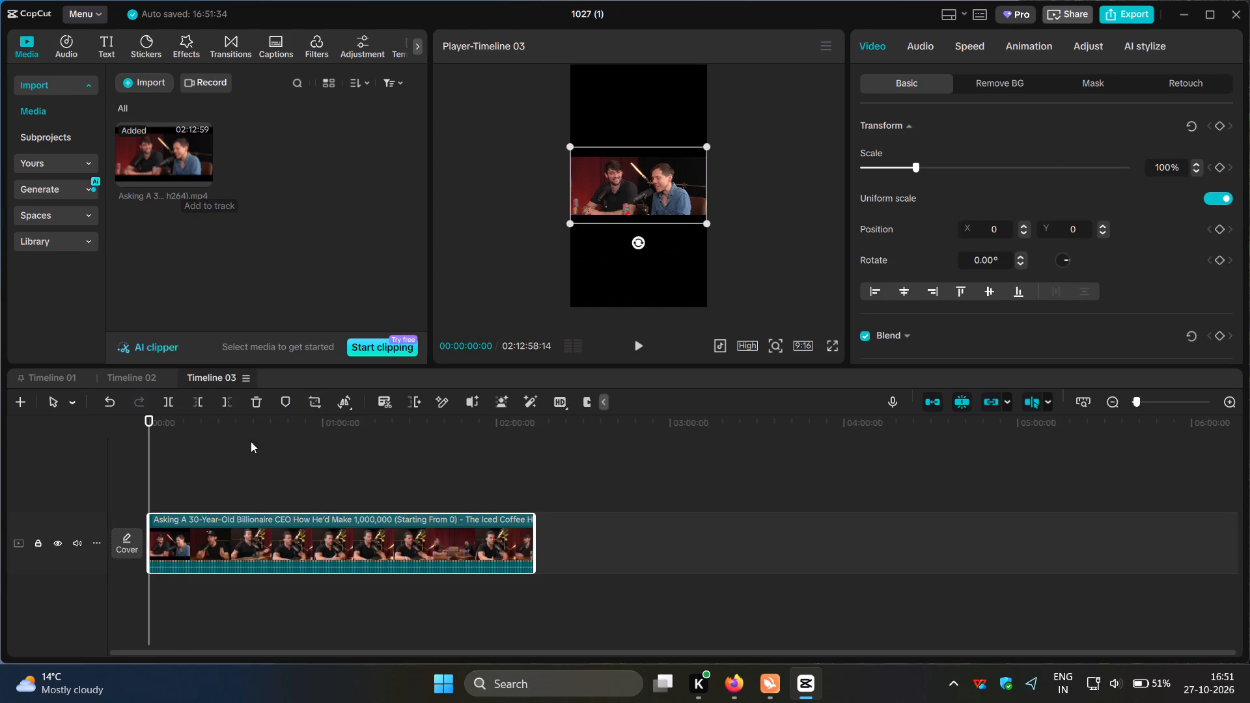
Split the podcast clip at 00:05:20:10 and delete everything after the cut.
click(165, 466)
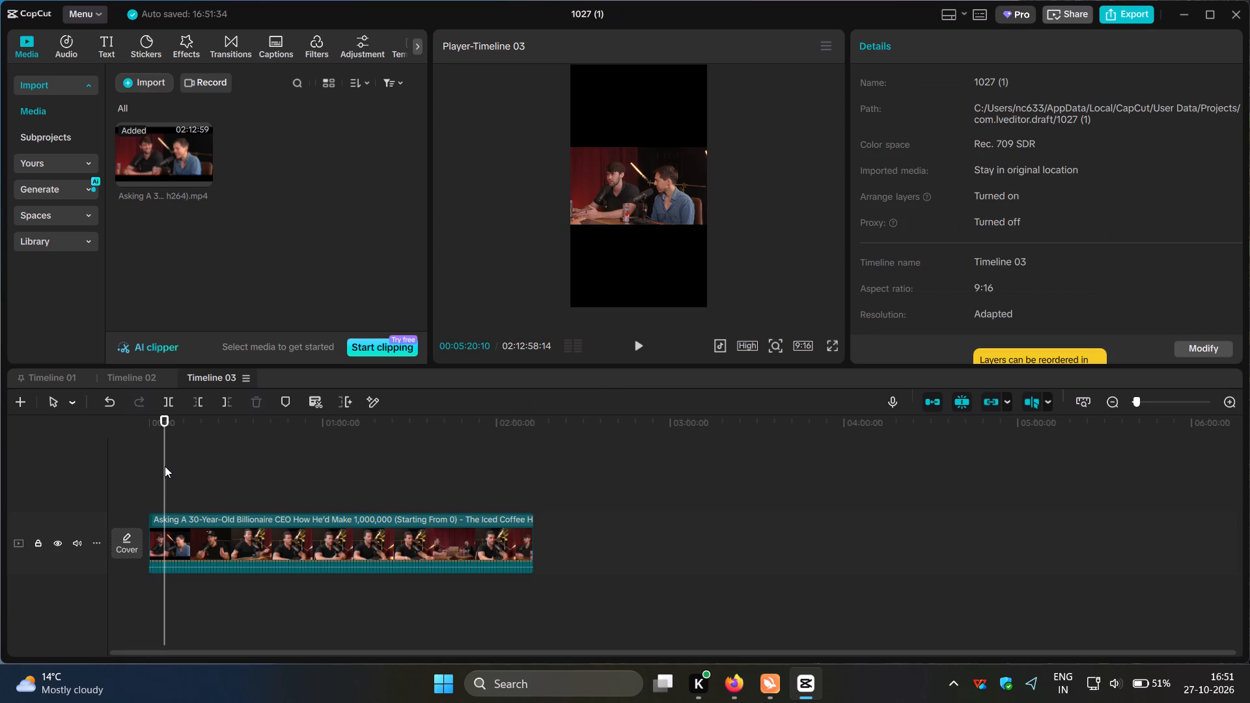
click(173, 400)
click(220, 557)
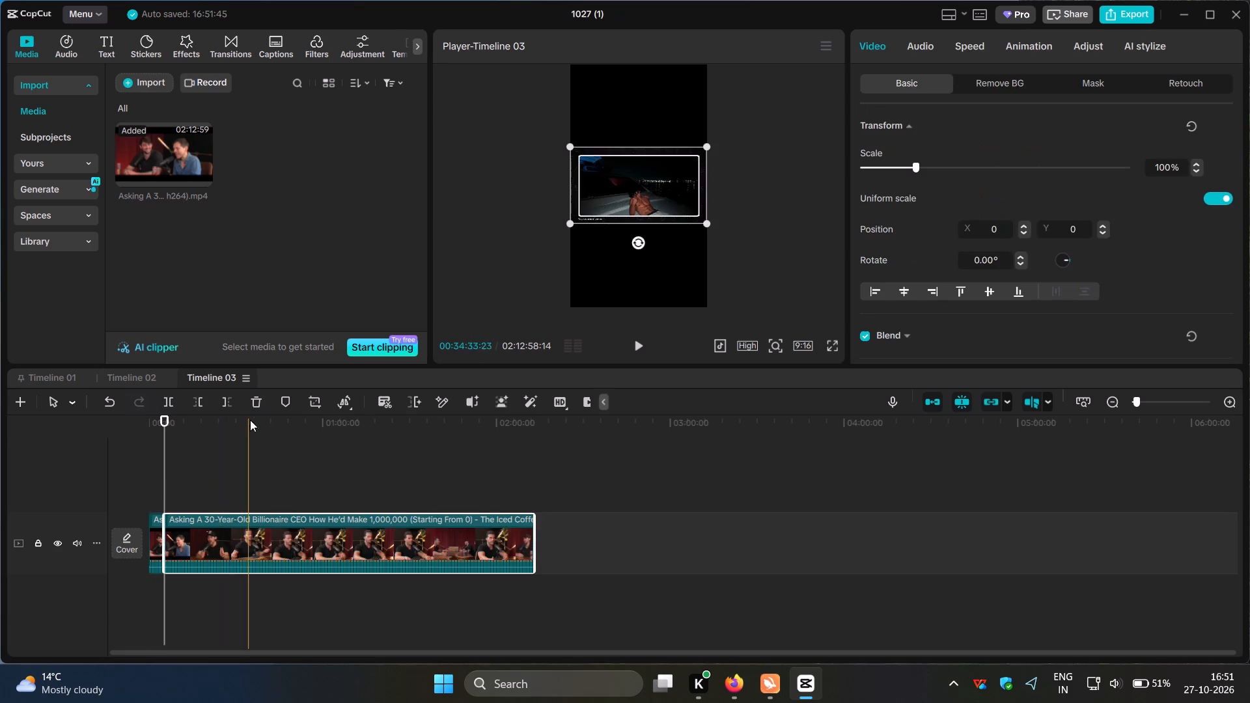
click(253, 407)
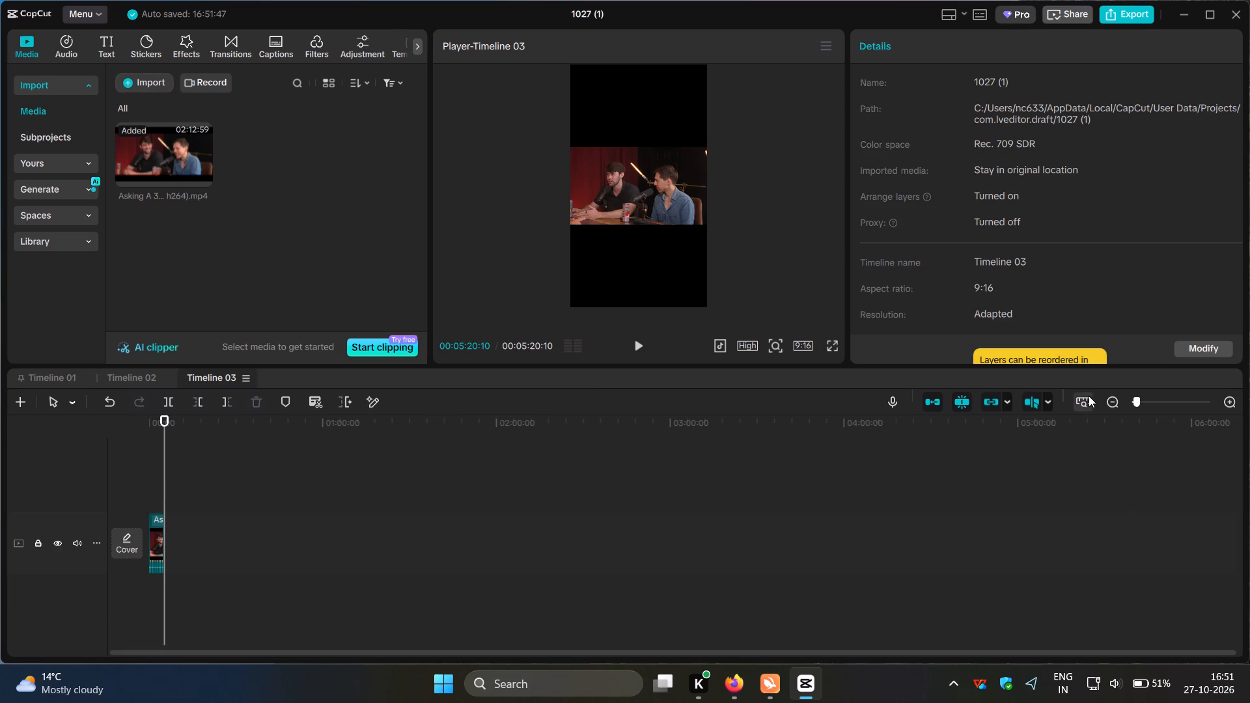
Scrub through the remaining footage, split the clip at 00:02:26:01 and delete the part after the cut.
click(1089, 395)
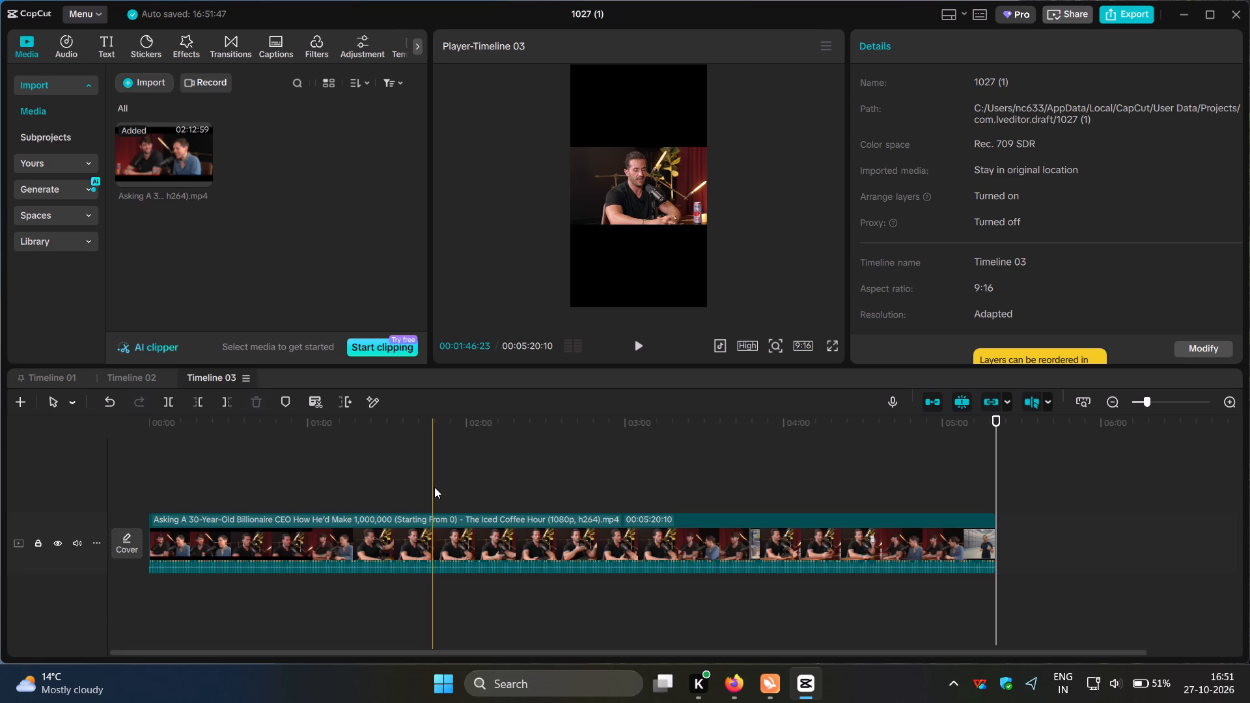
click(434, 487)
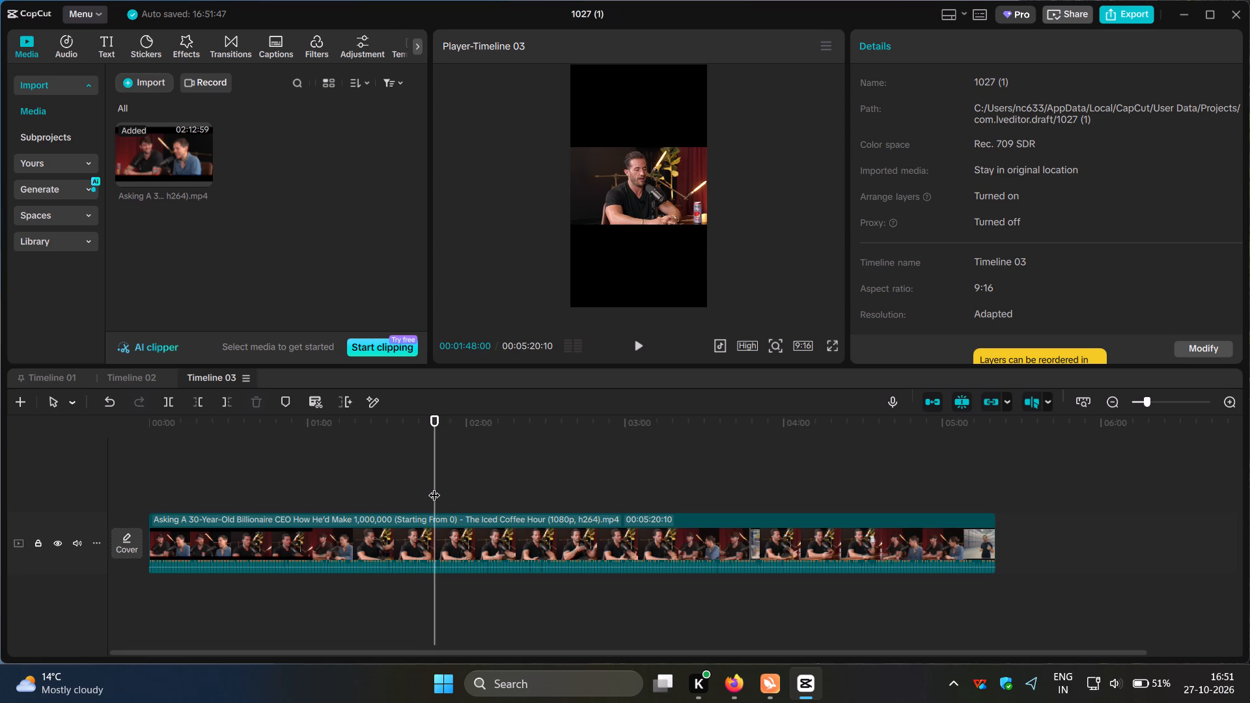
drag(434, 487, 428, 487)
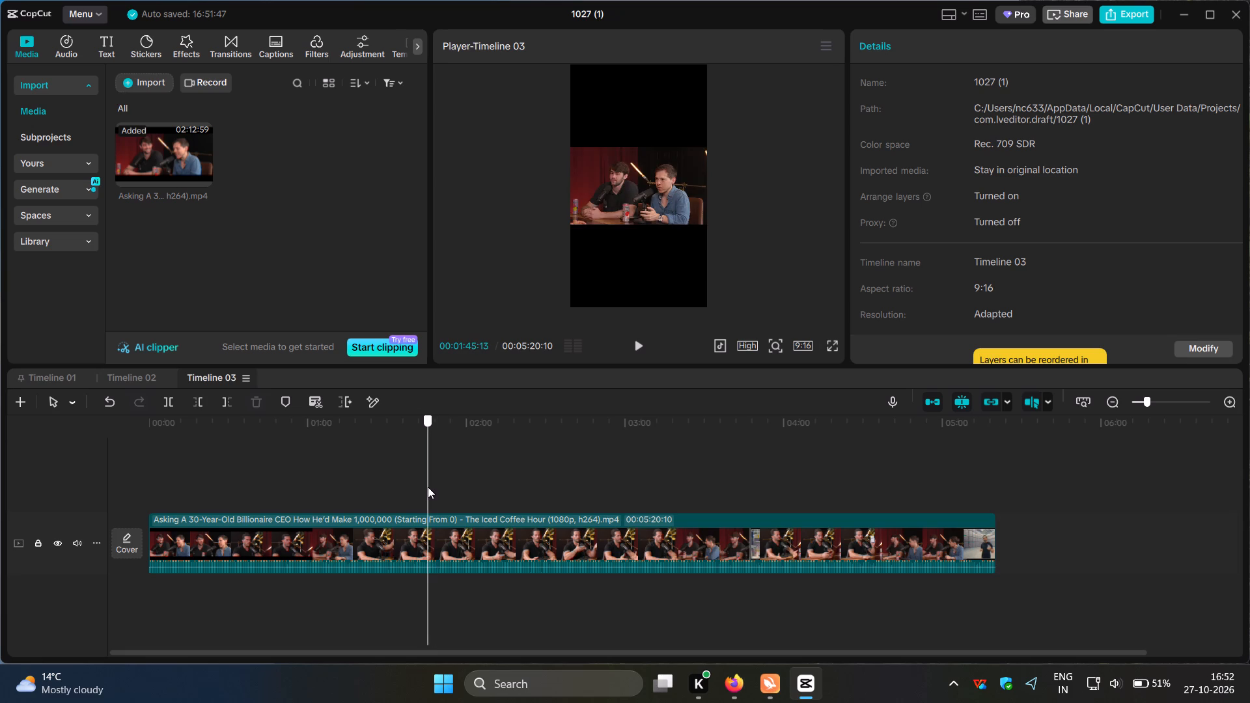
drag(428, 487, 491, 495)
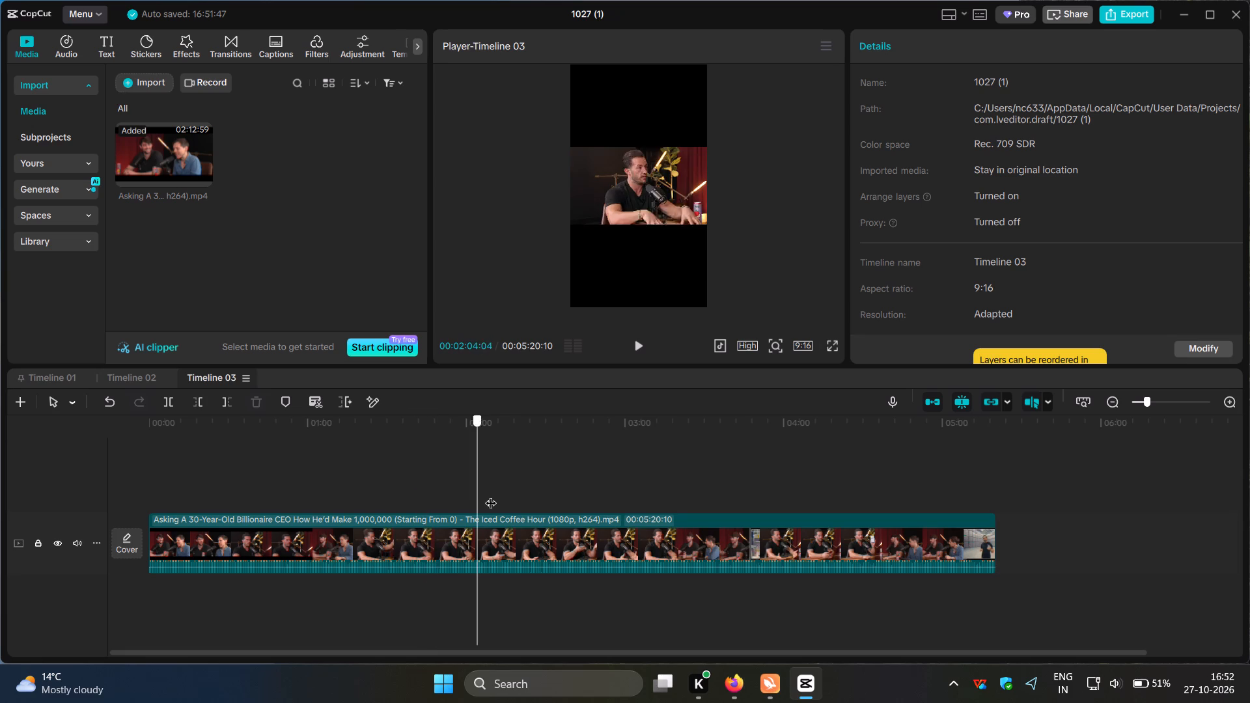
drag(491, 495, 535, 493)
click(170, 401)
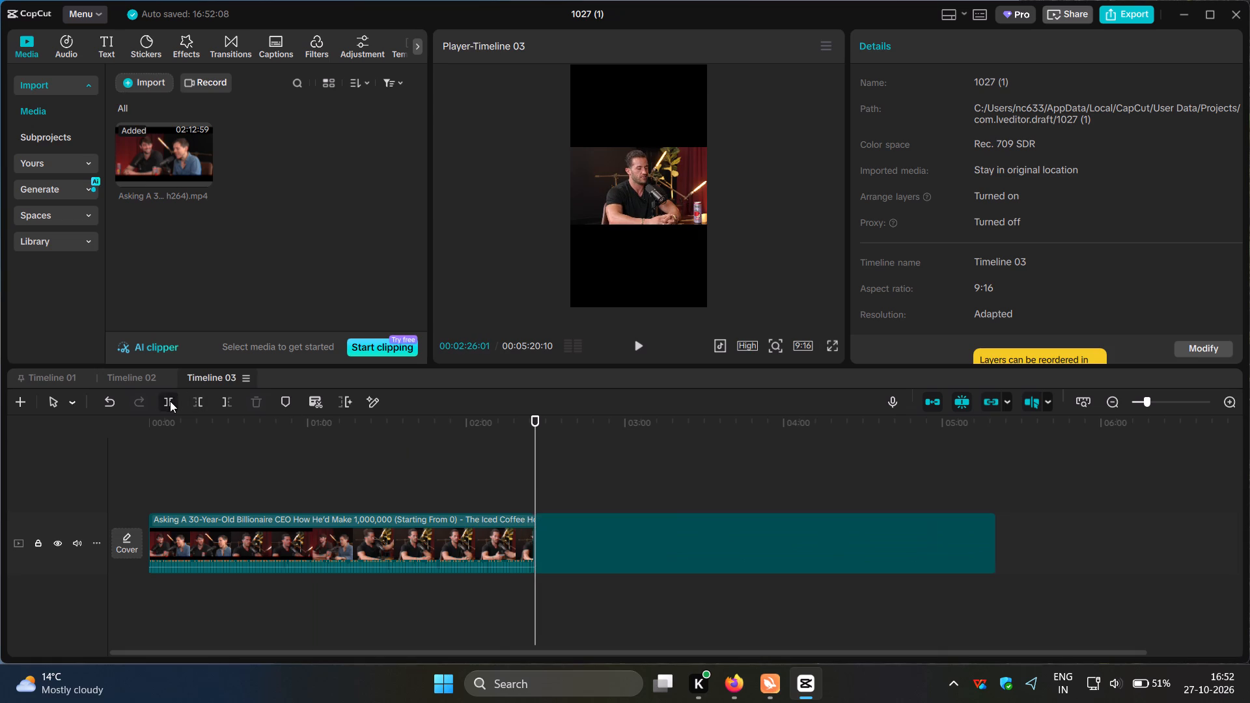
click(775, 534)
click(261, 401)
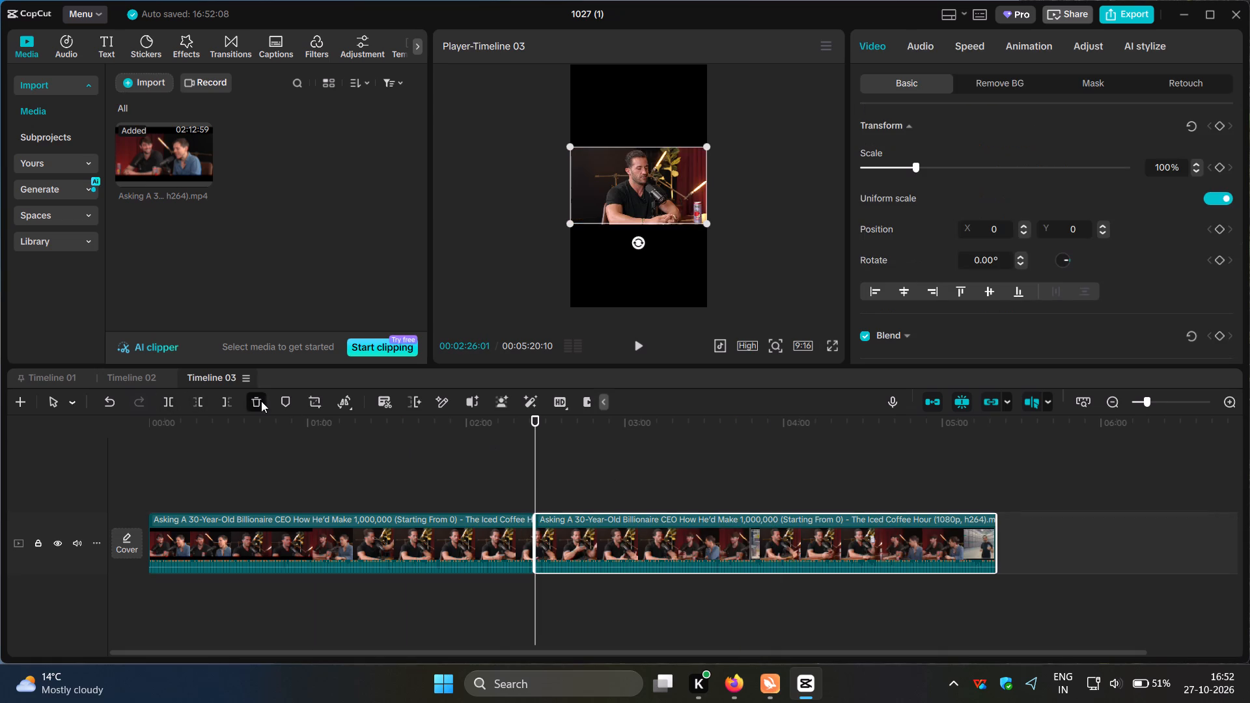
Find the wanted section of the clip and split it at 00:01:47:01 and 00:02:24:02.
click(1074, 398)
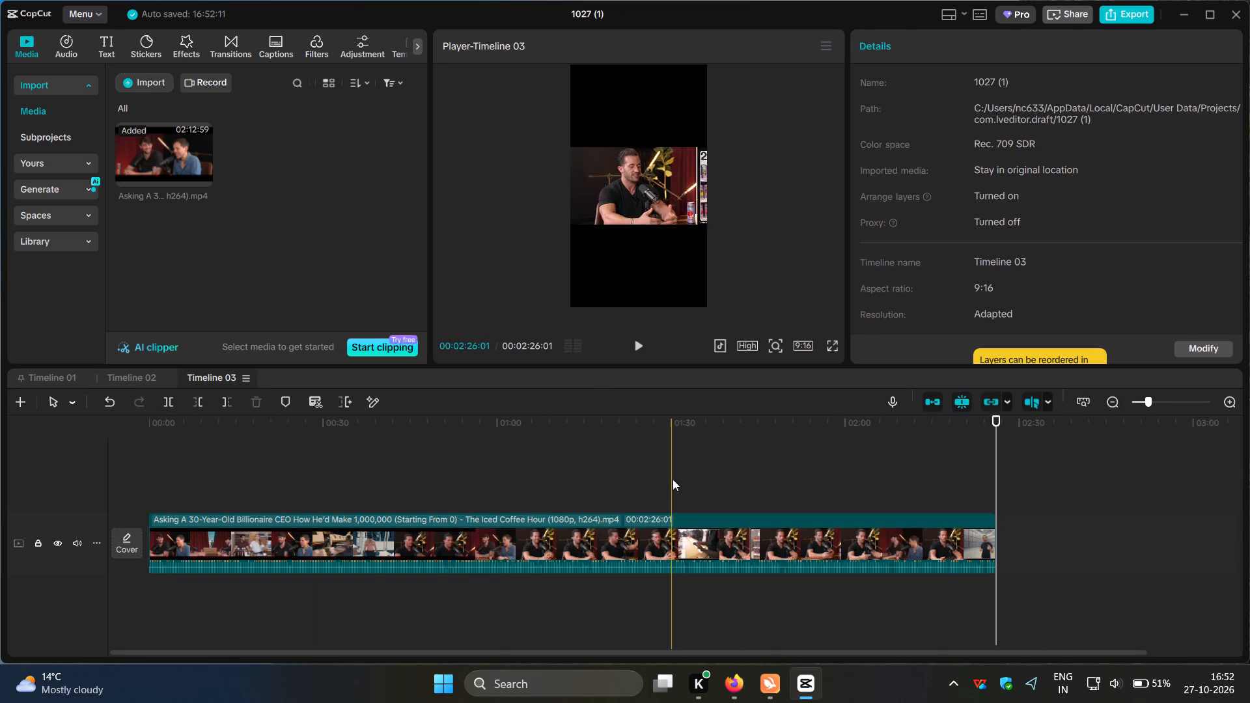
click(673, 479)
drag(672, 478, 533, 488)
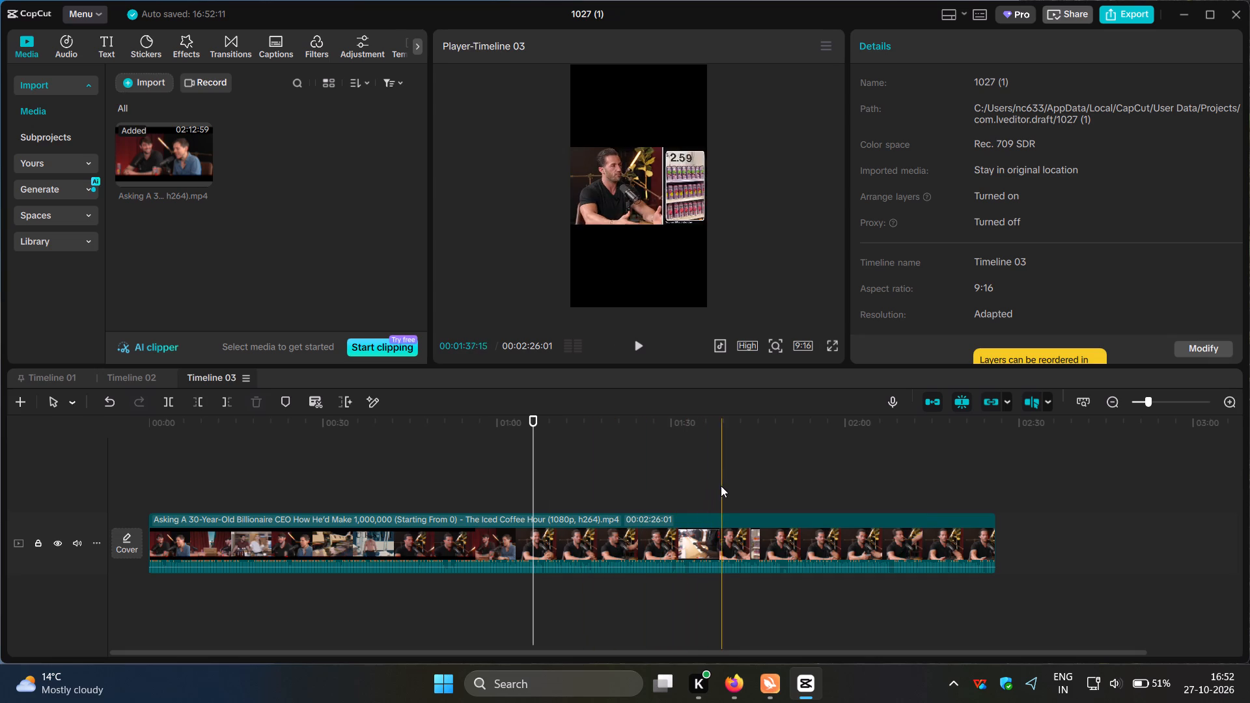
click(770, 473)
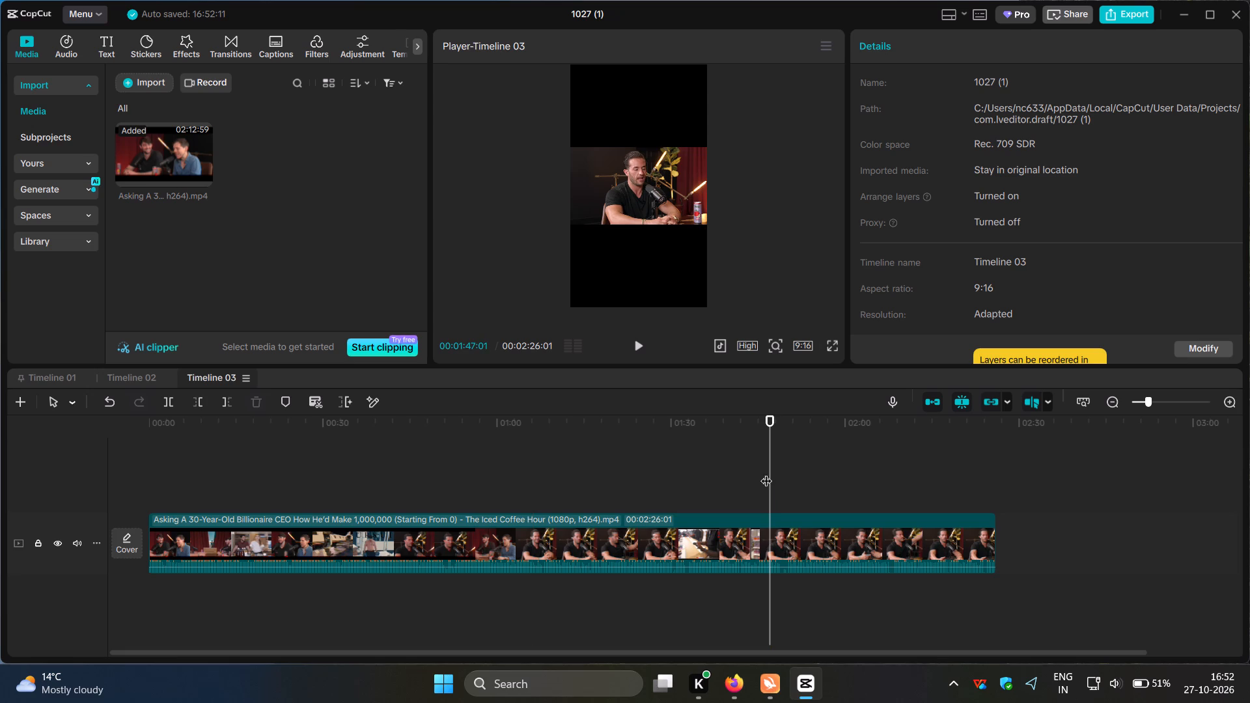
click(172, 402)
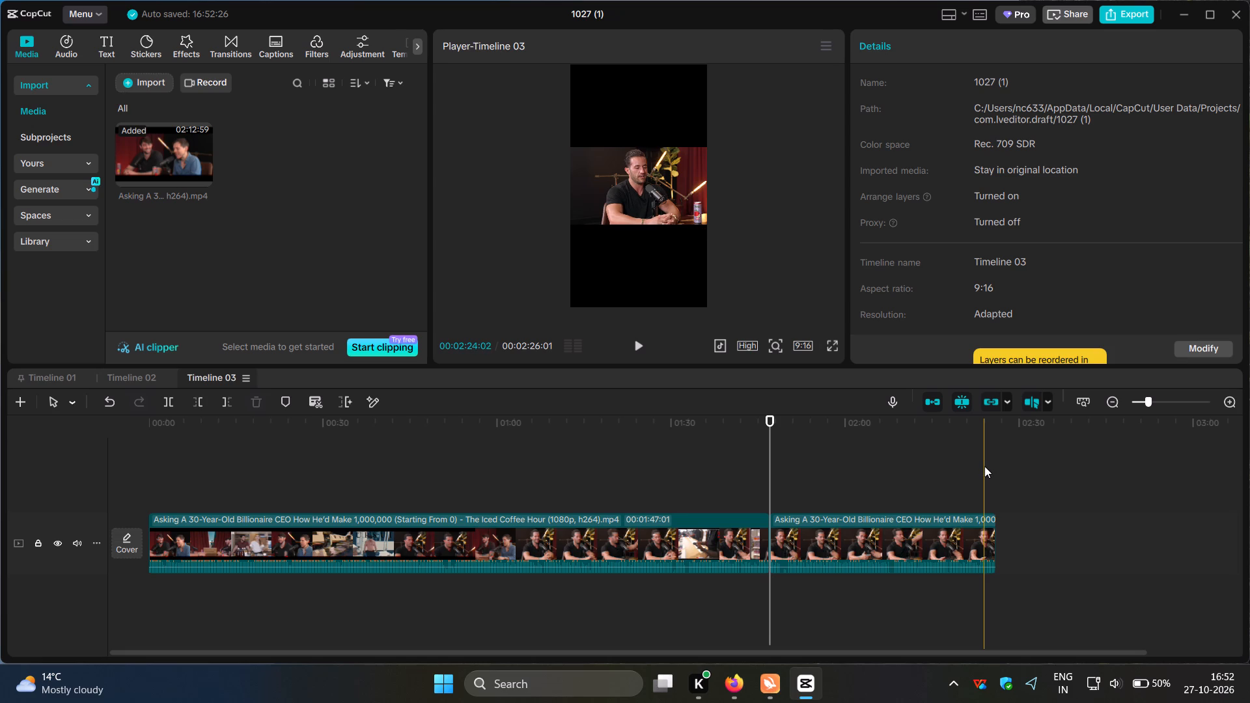
click(984, 466)
click(168, 402)
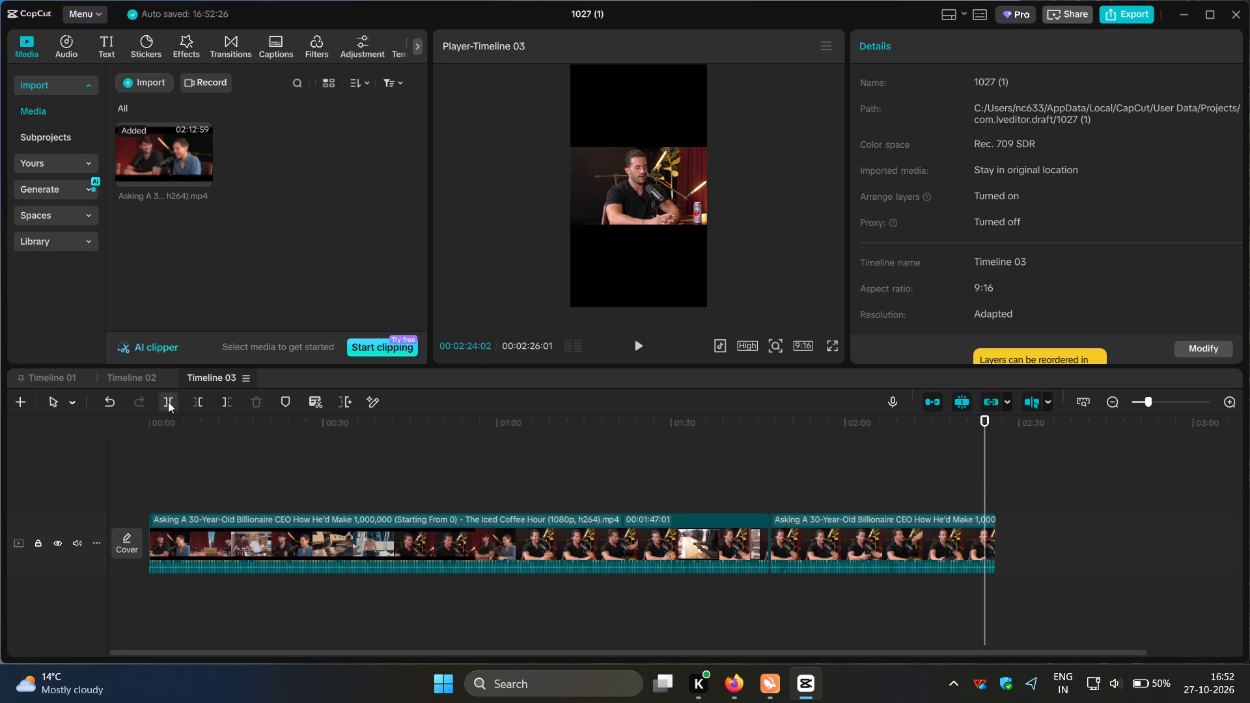
Delete the long opening segment and the short leftover end segment, keeping only the middle section.
click(302, 526)
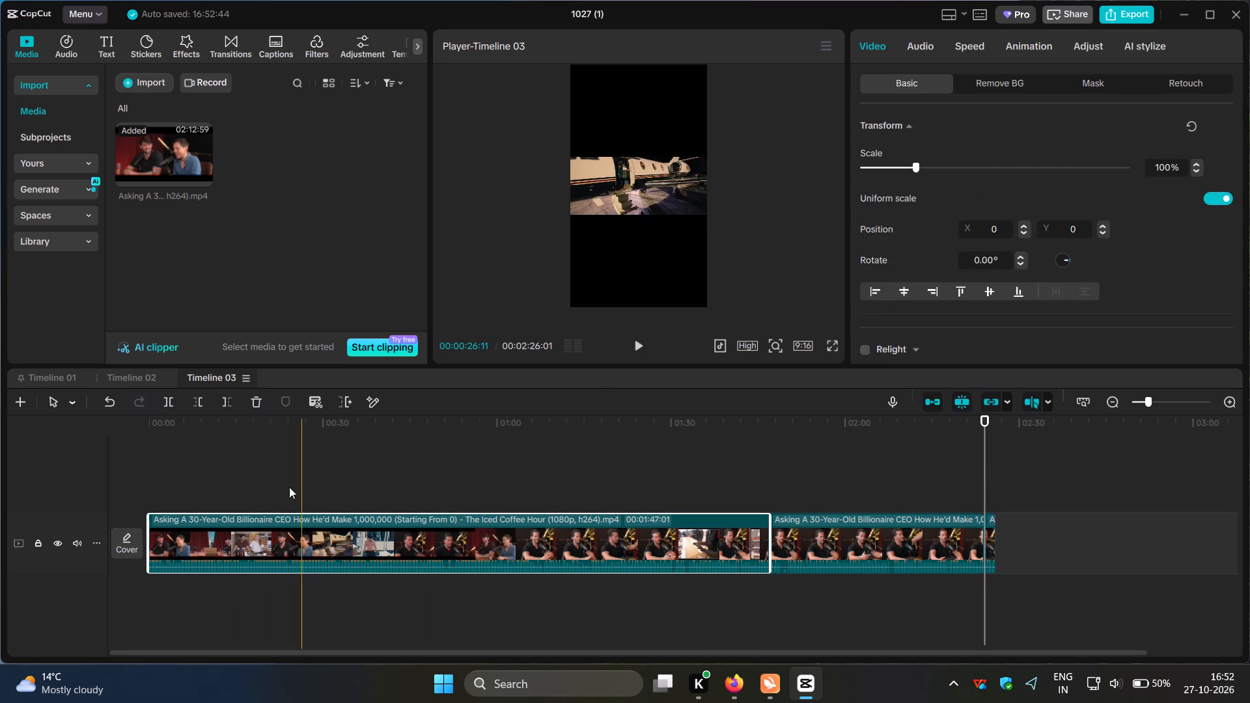
click(256, 398)
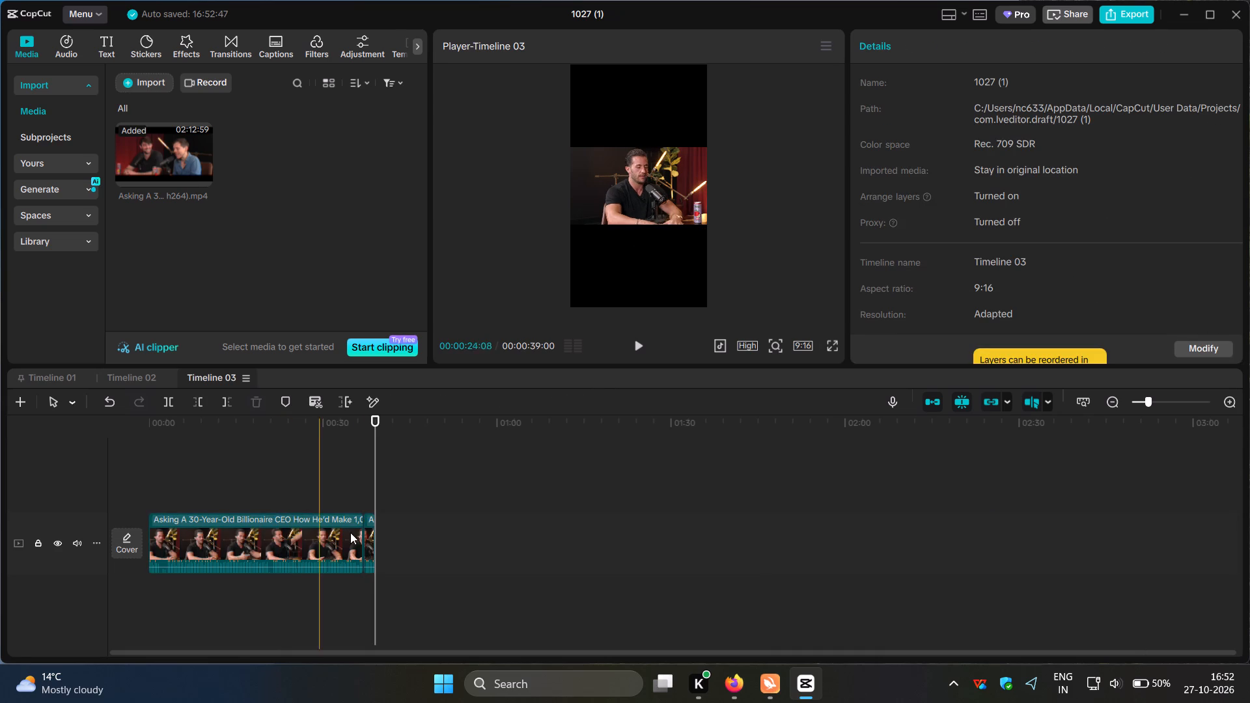
click(374, 540)
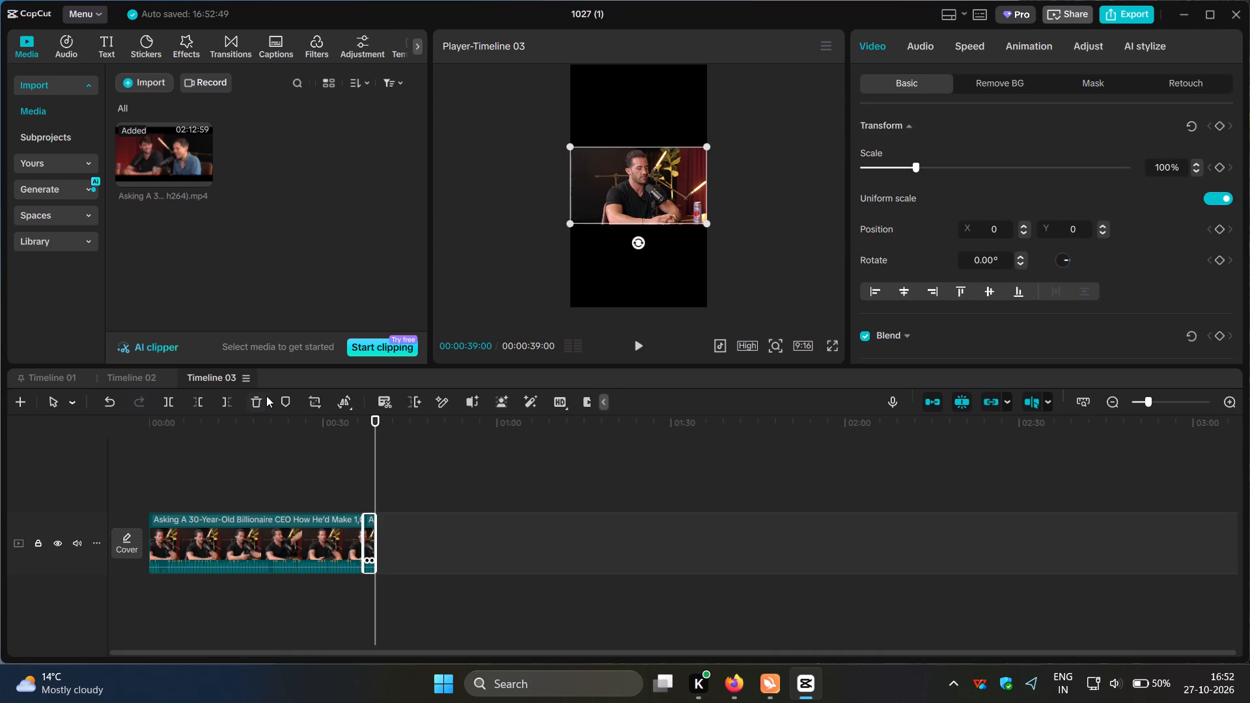
click(266, 396)
click(259, 396)
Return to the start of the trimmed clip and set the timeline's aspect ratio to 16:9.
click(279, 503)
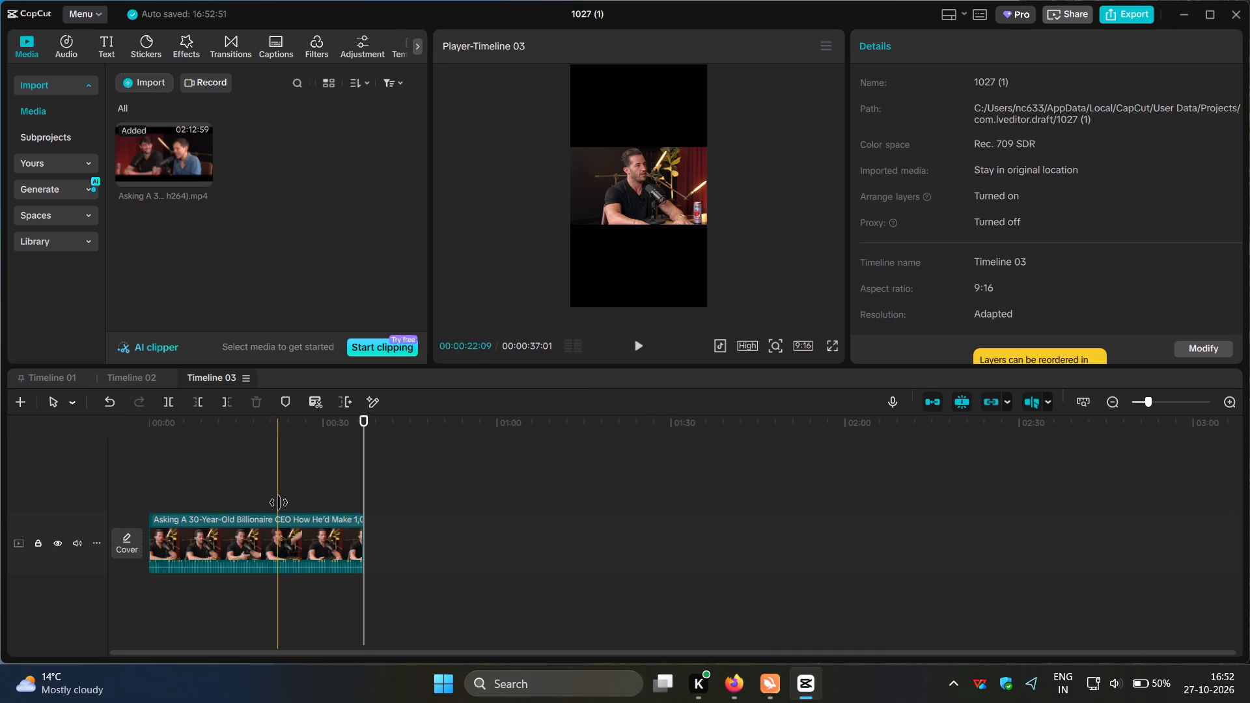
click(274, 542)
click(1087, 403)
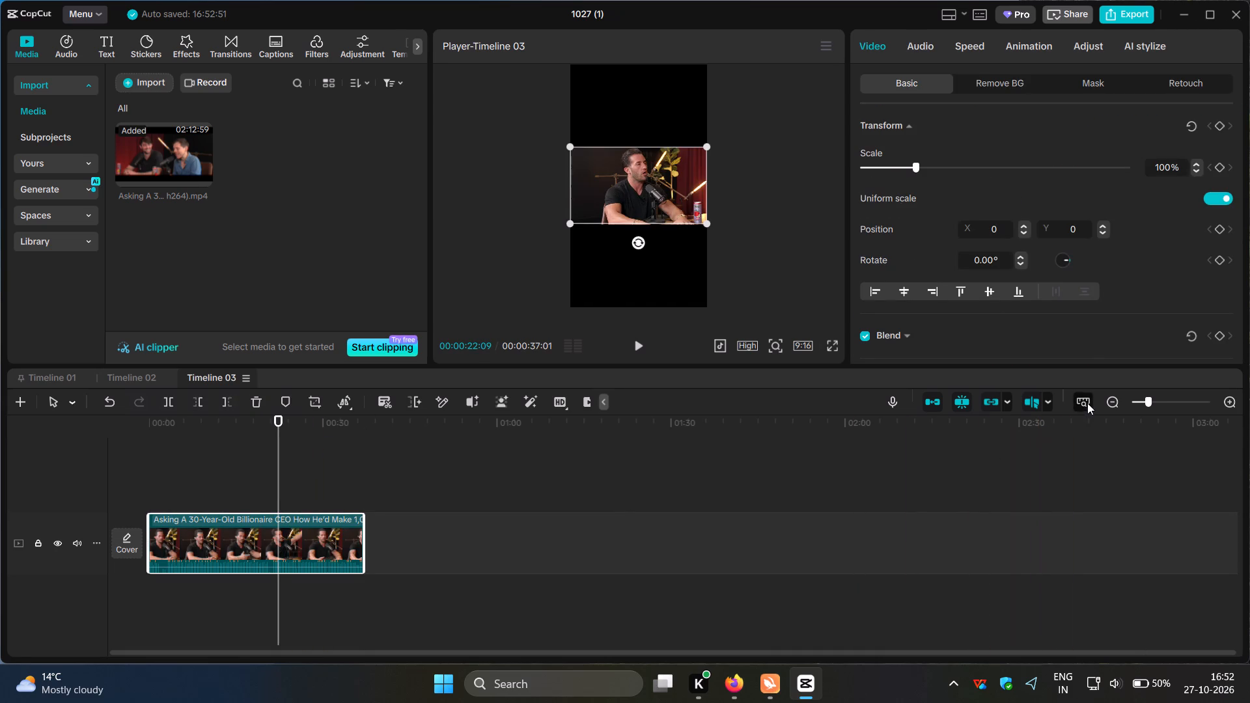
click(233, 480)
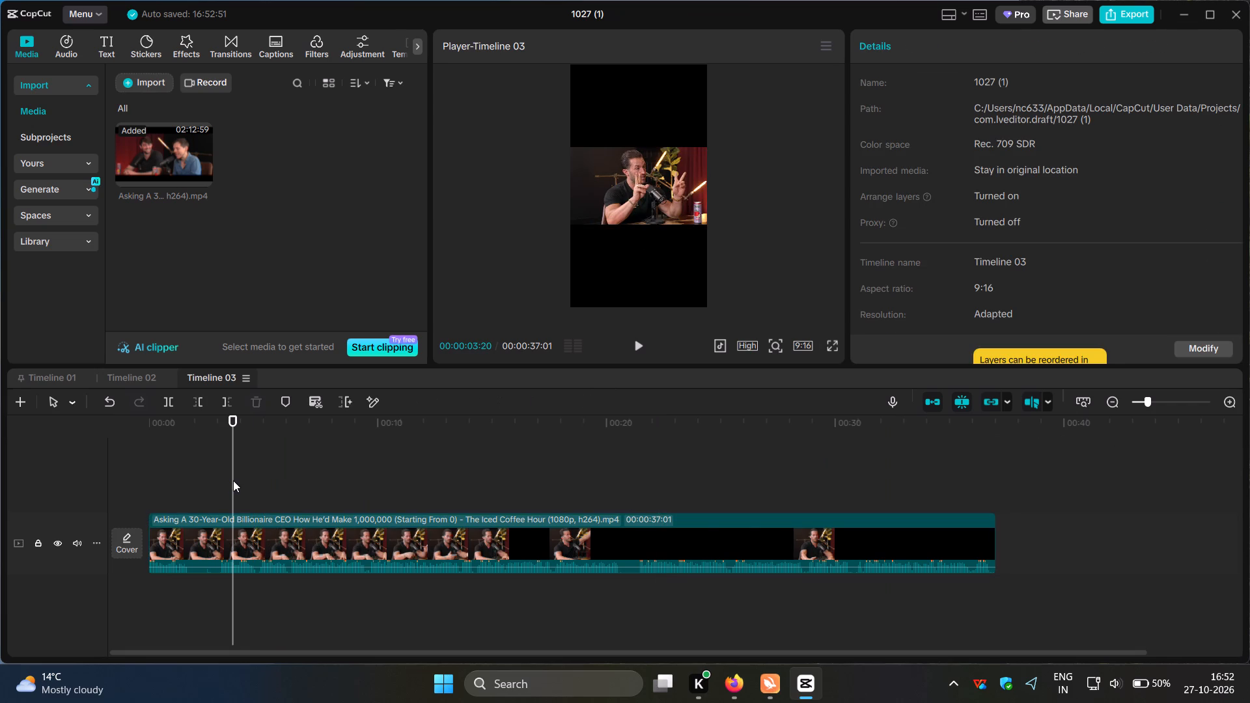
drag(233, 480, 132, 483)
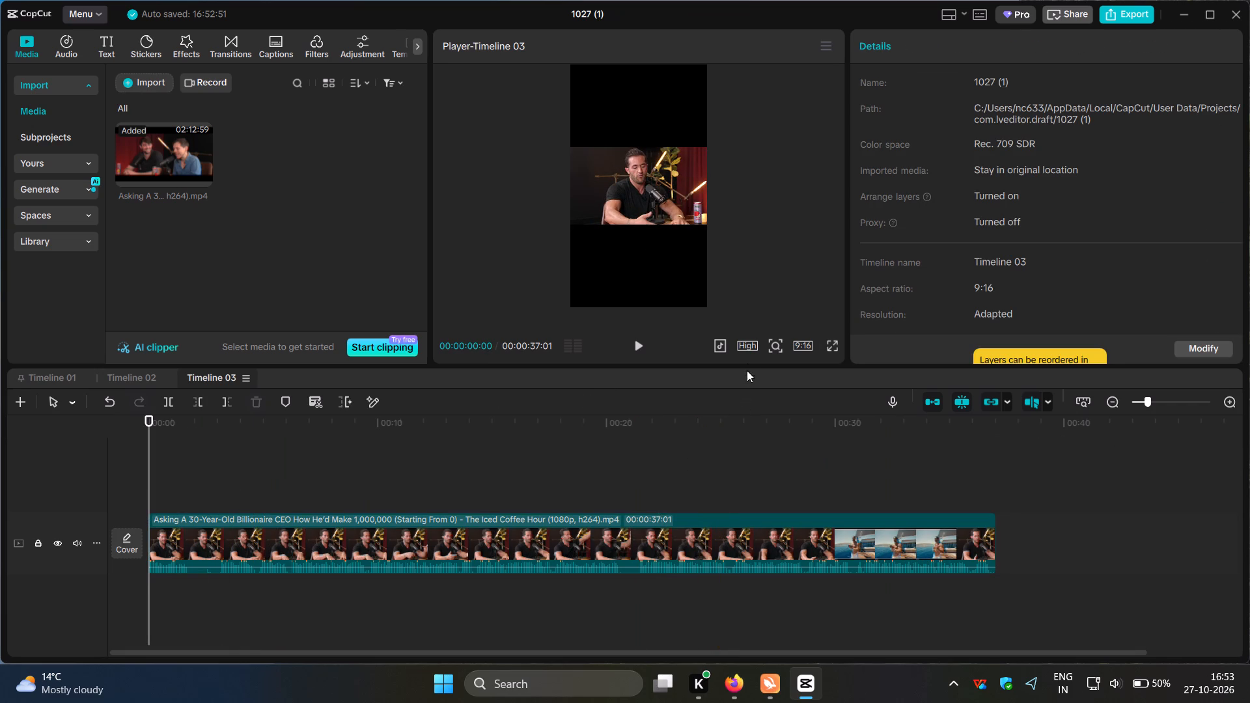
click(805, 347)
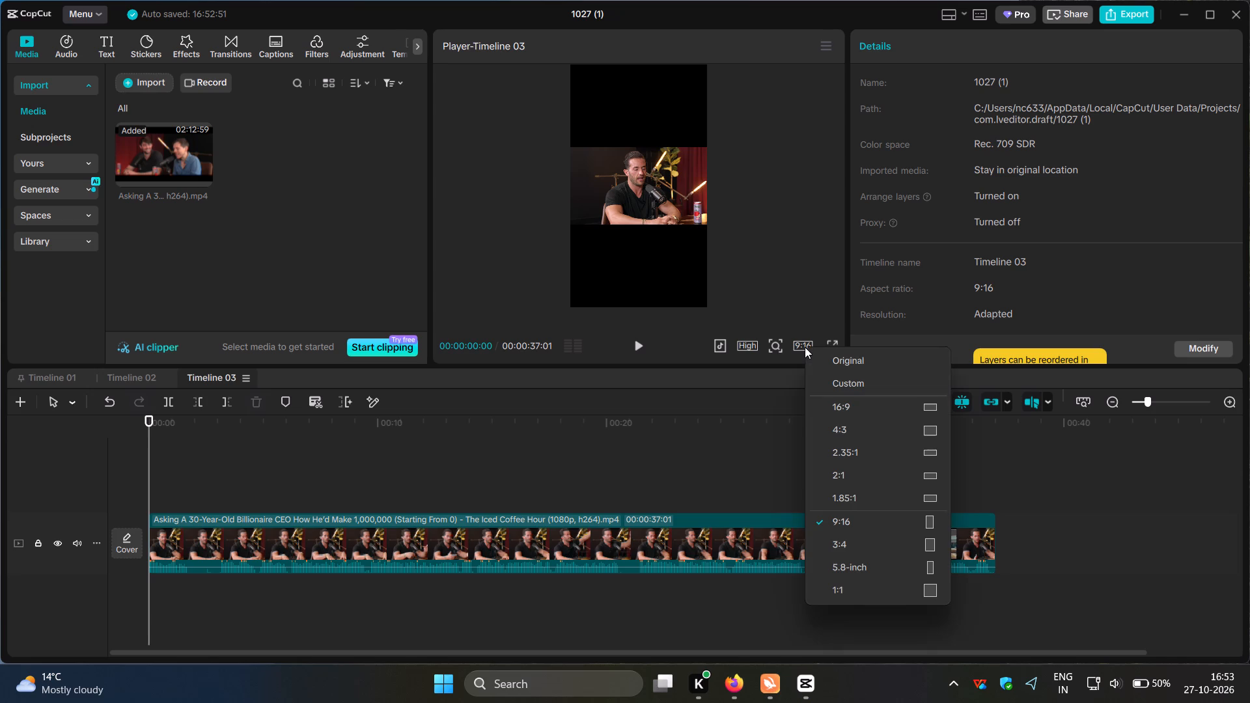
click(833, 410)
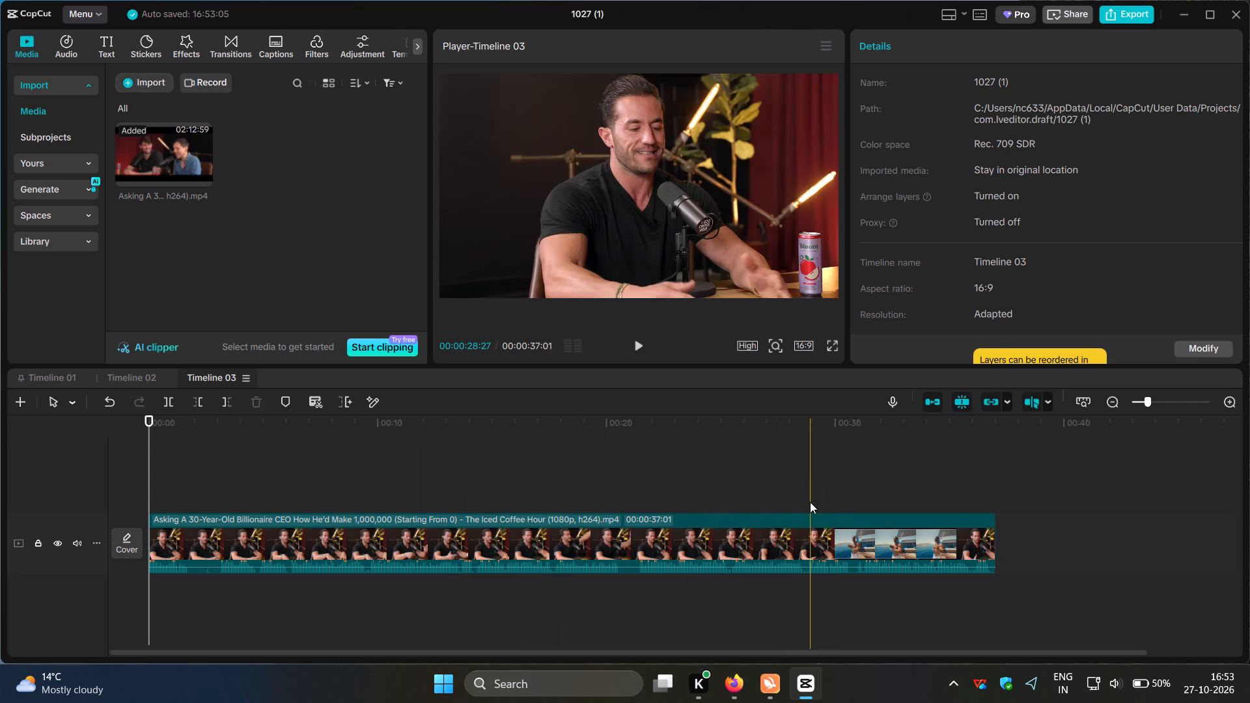
Split the trimmed clip at 00:00:29:00 and at 00:00:34:10, around the yacht footage.
click(812, 502)
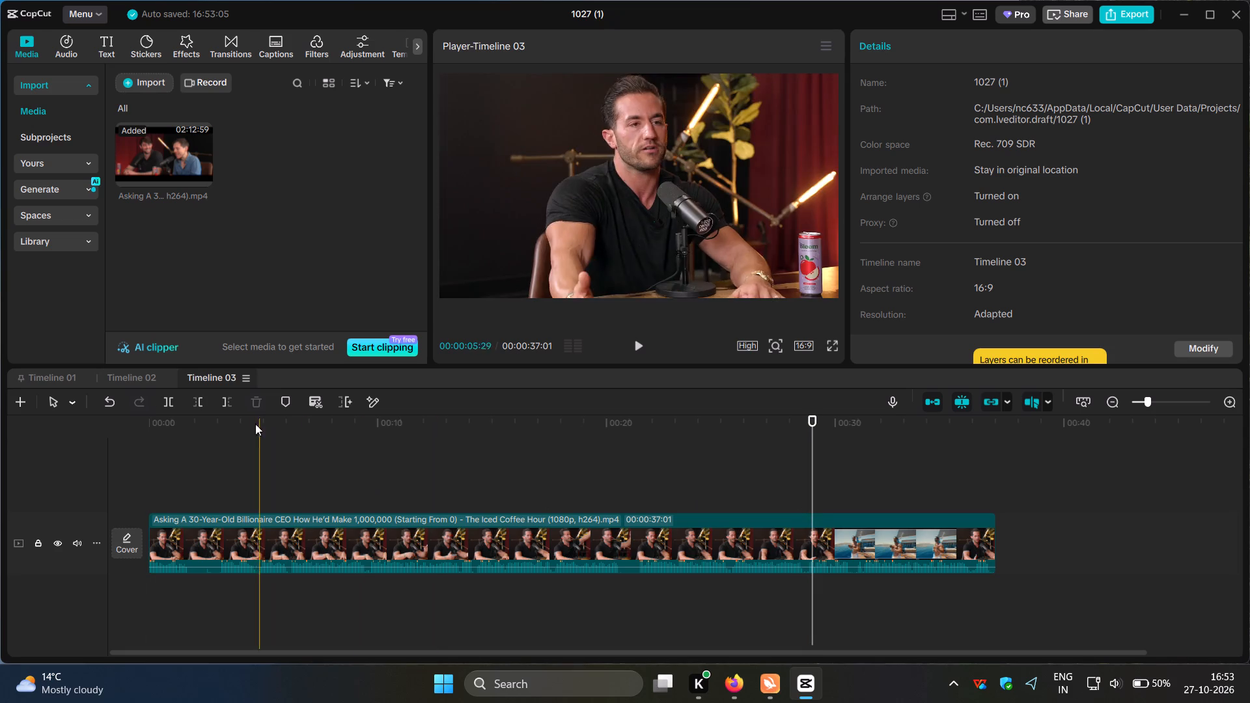
click(168, 402)
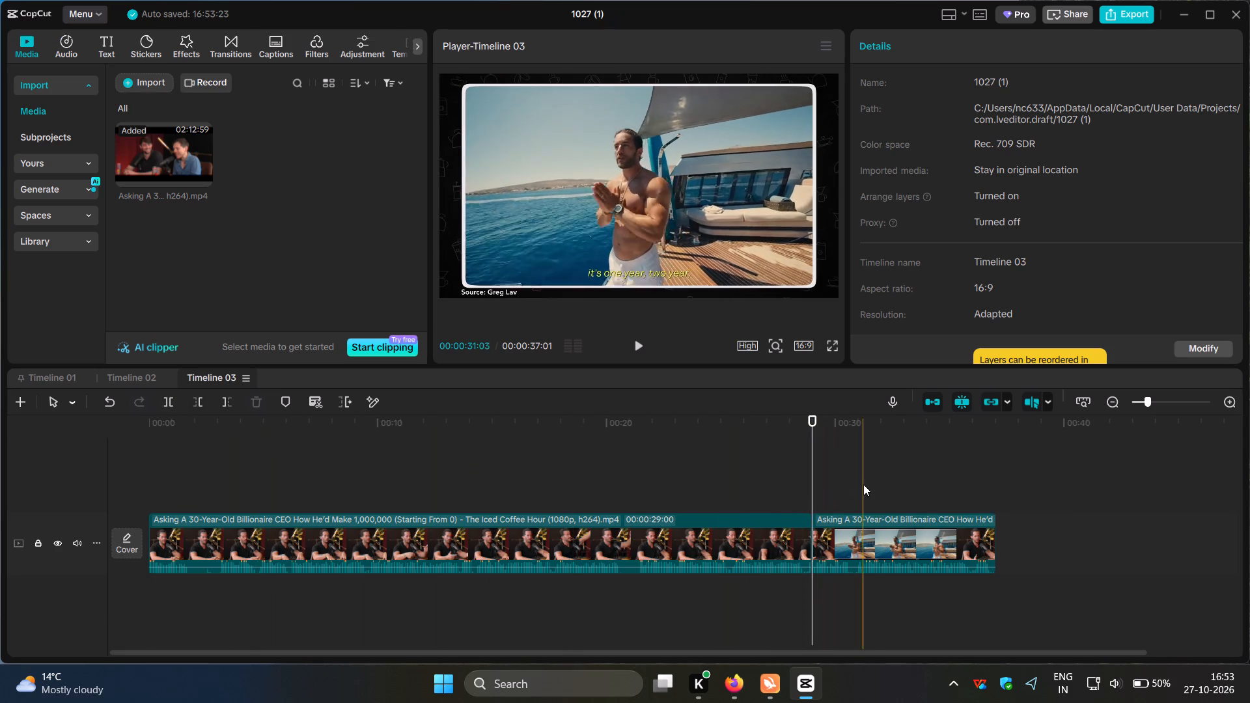
click(934, 482)
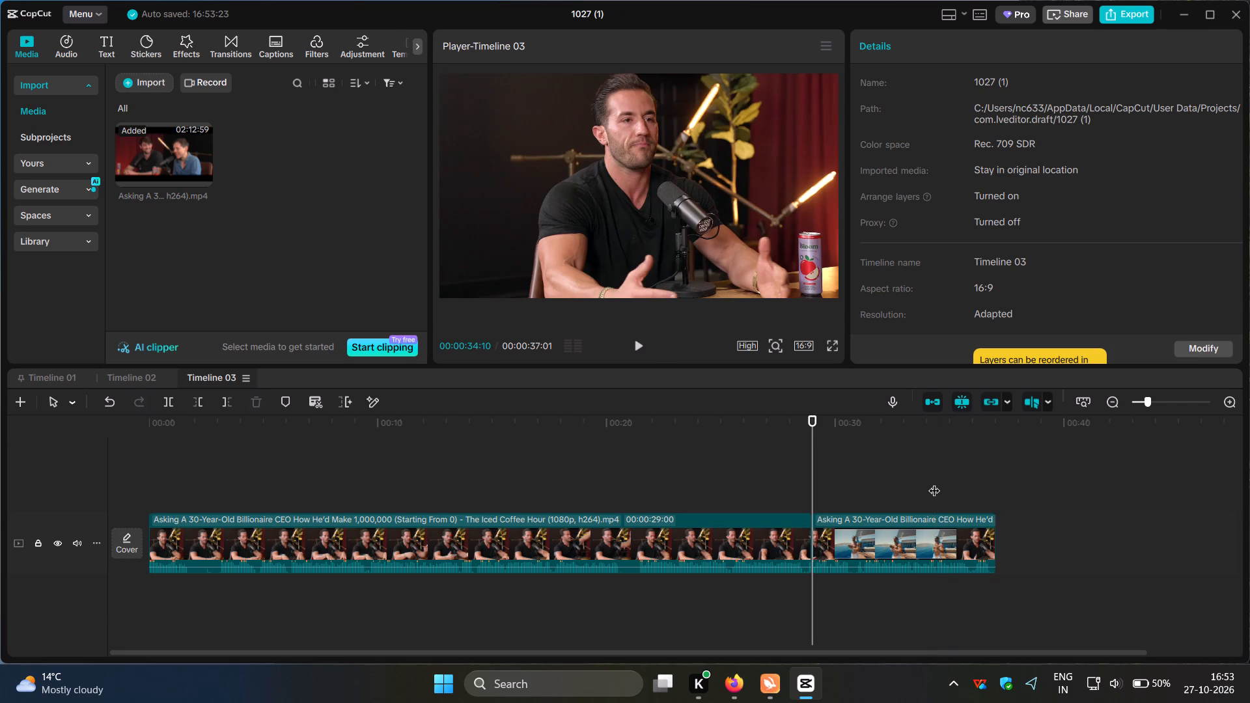
click(166, 397)
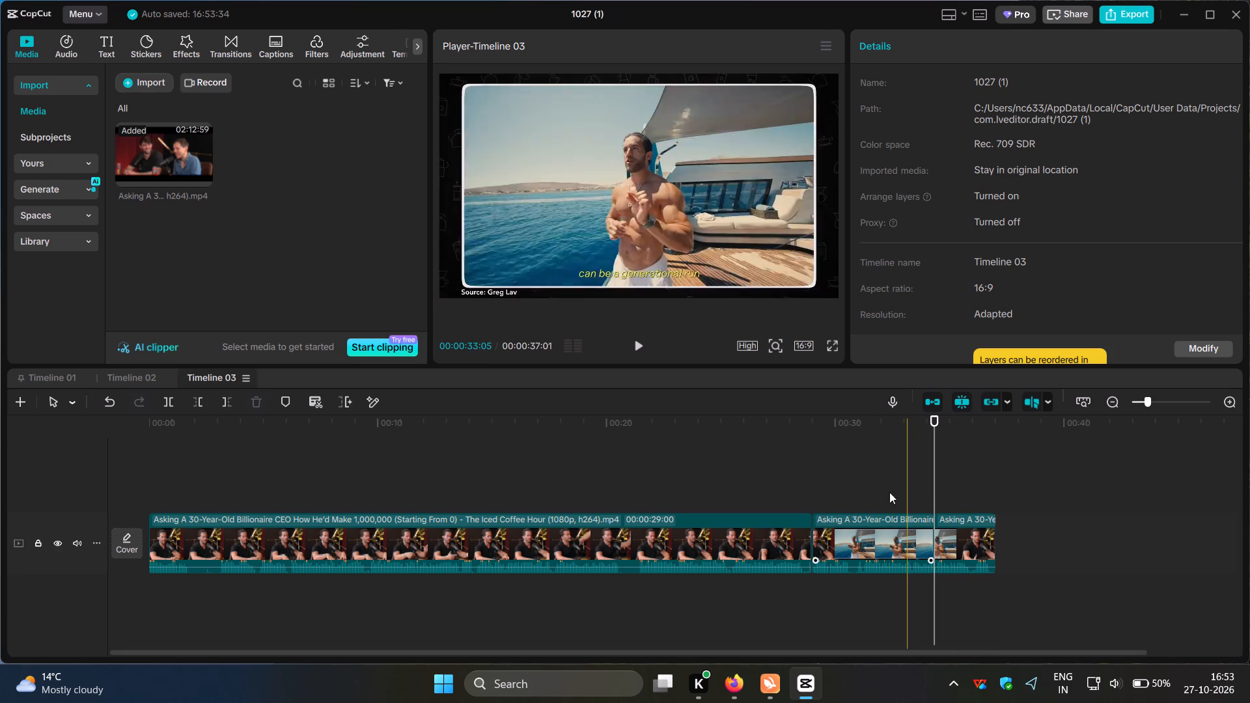
Set the timeline's aspect ratio to 9:16.
click(809, 346)
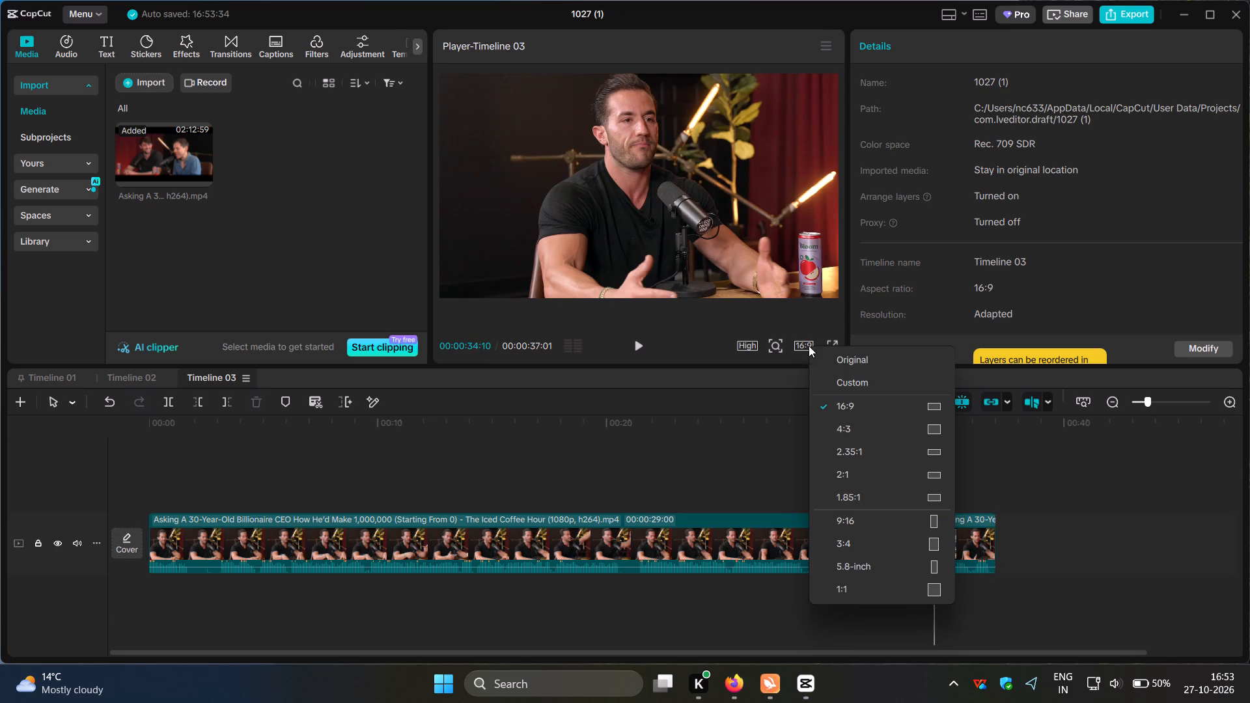
click(891, 529)
Scale the first talking-head segment up to about 216% and shift it slightly left to X about -84.
click(514, 464)
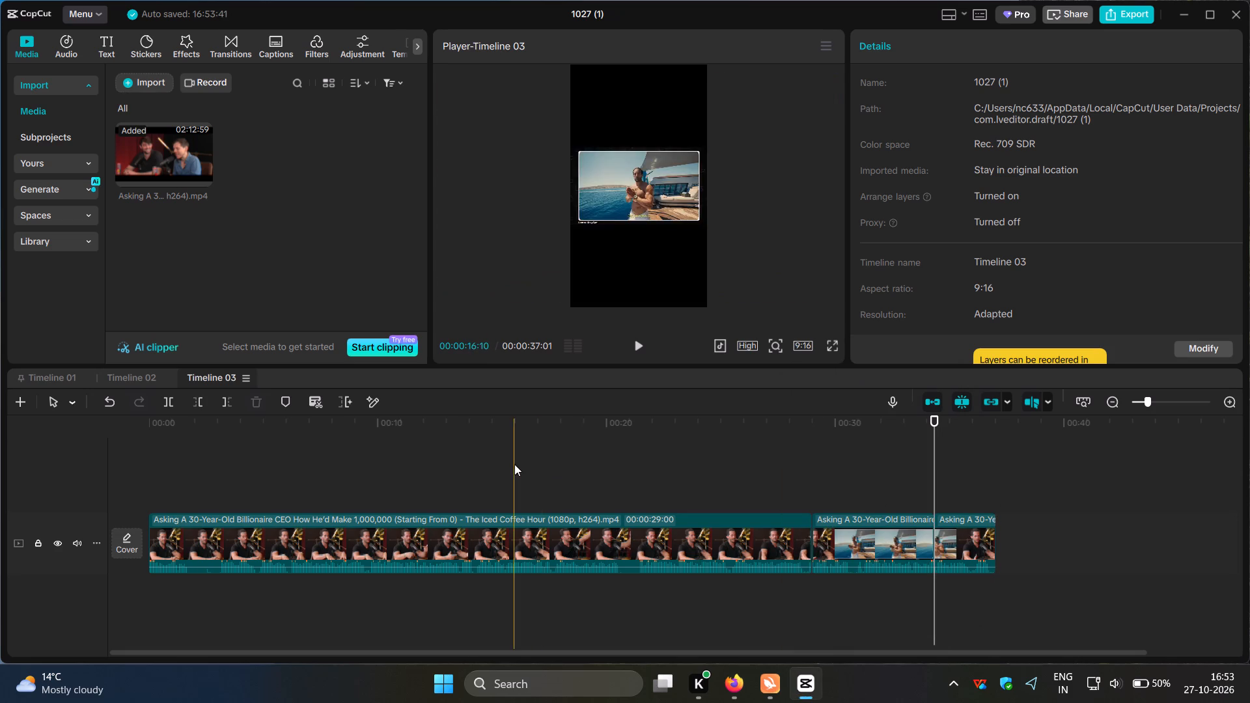
click(529, 544)
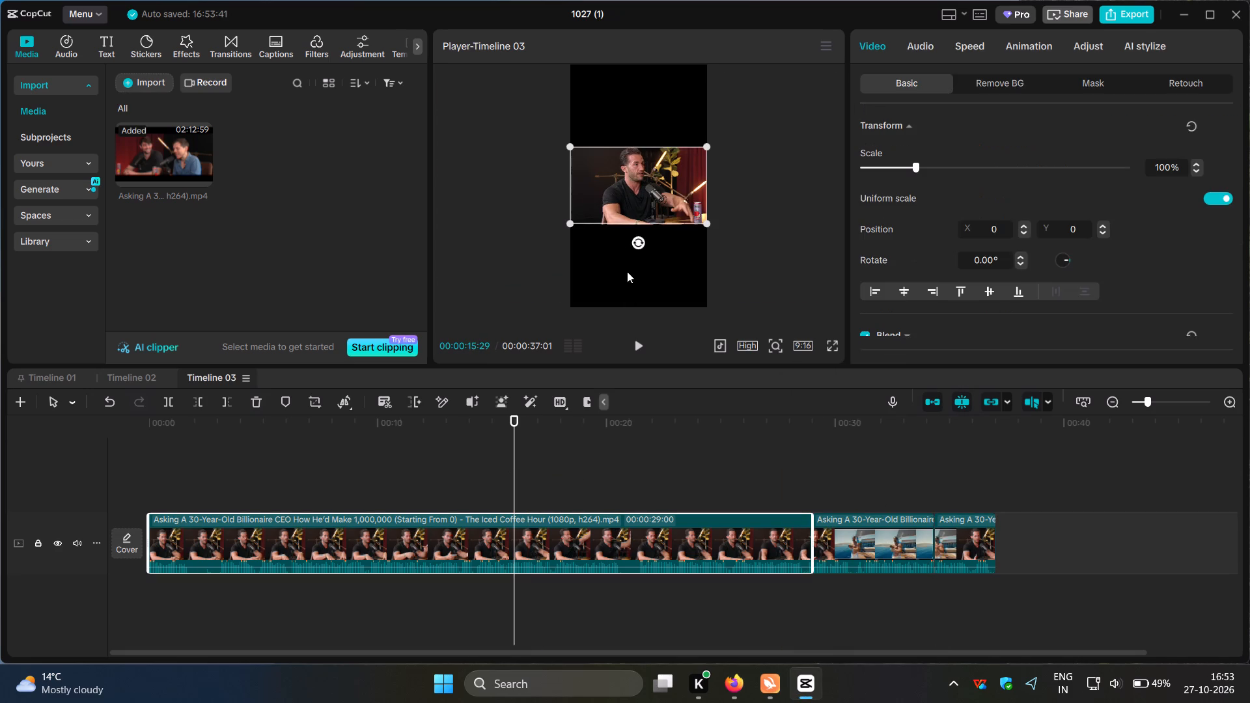
drag(567, 223, 492, 296)
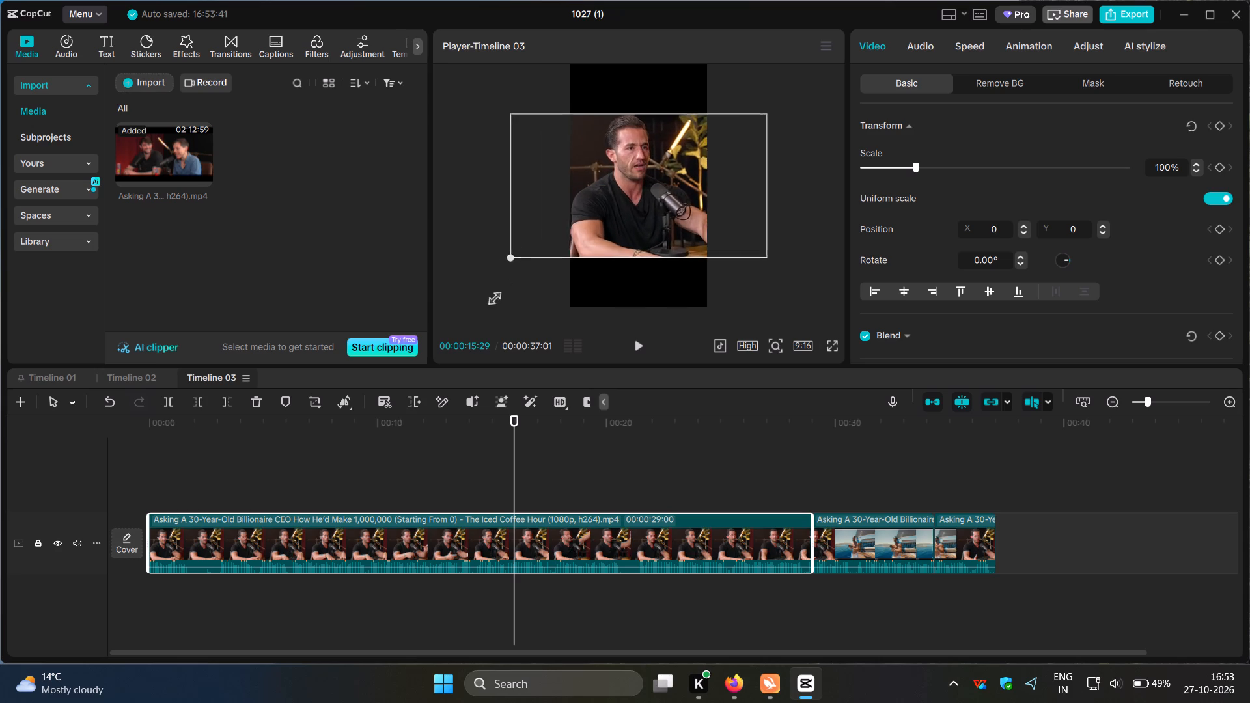
drag(492, 296, 470, 320)
click(641, 243)
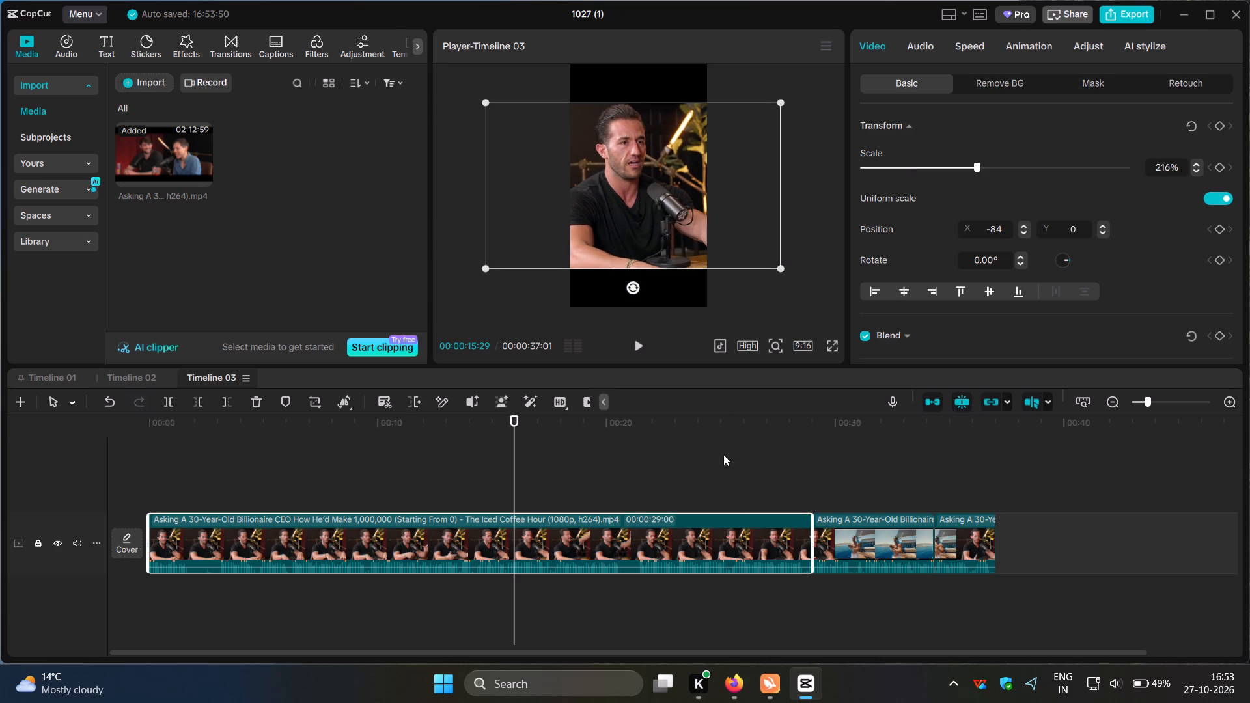
Scale the yacht segment up to about 192% and move it upward in the frame to X 0, Y about 360.
click(860, 495)
click(865, 535)
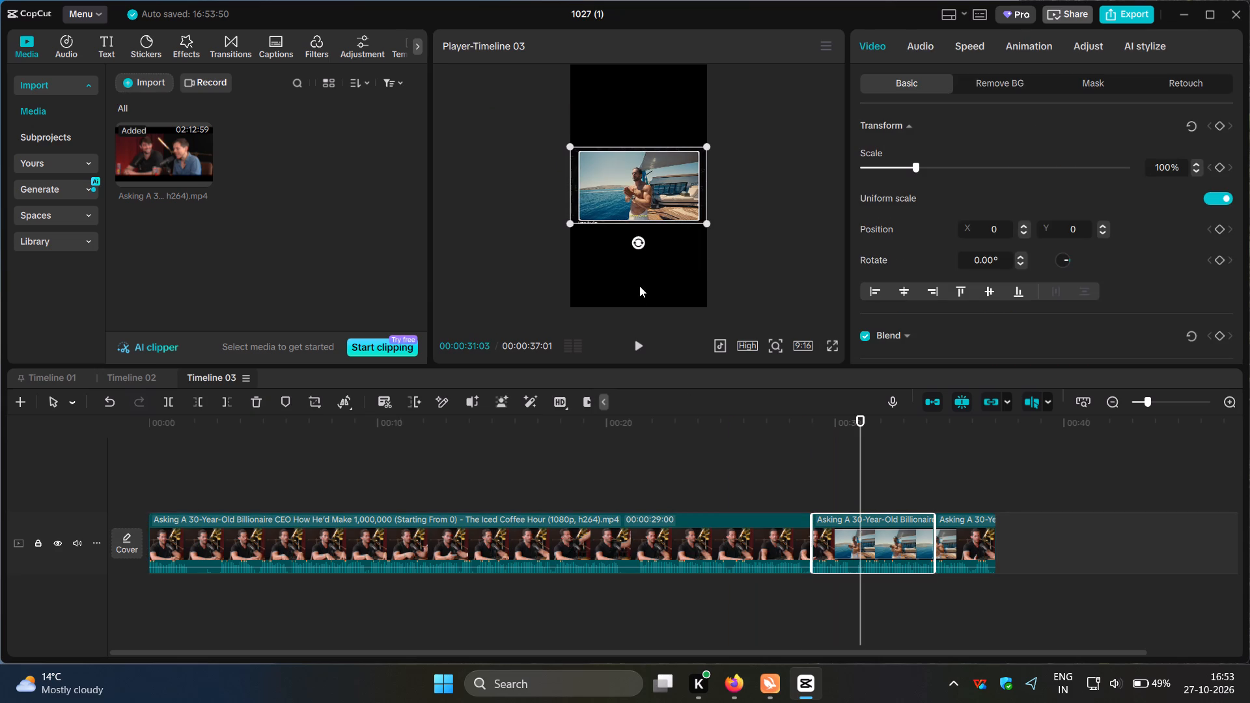
drag(564, 224, 482, 300)
drag(631, 236, 641, 229)
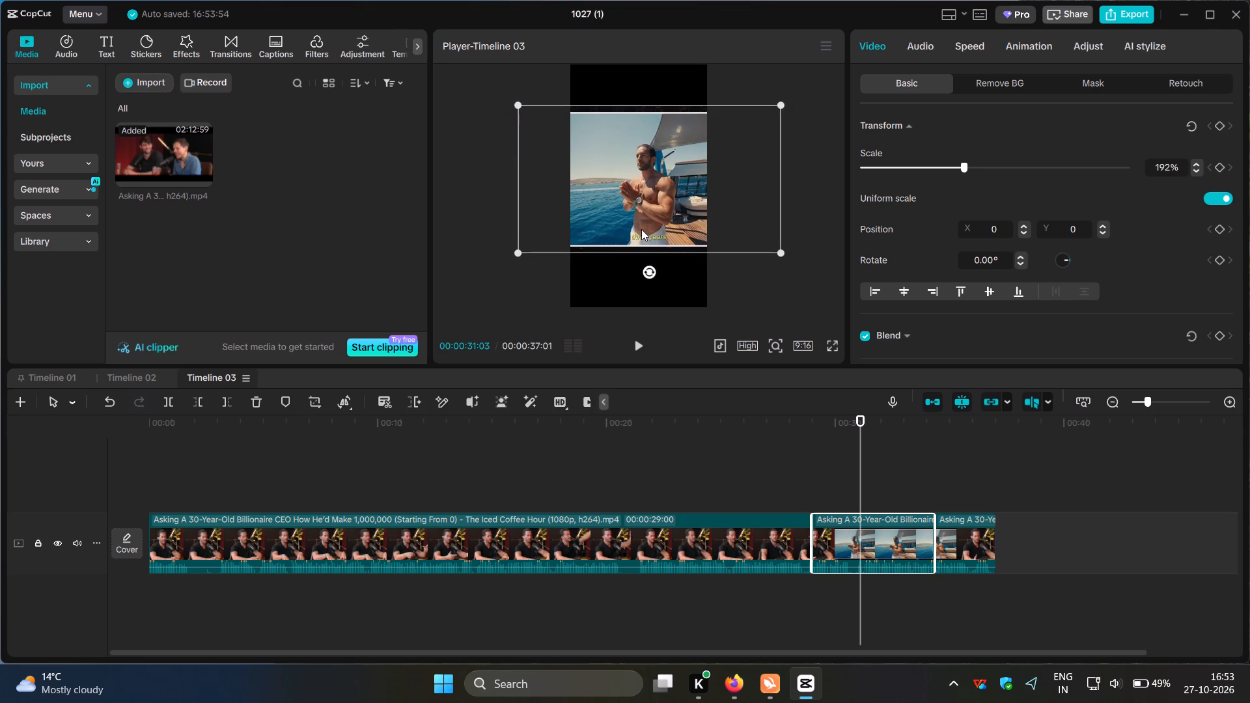
drag(641, 229, 639, 229)
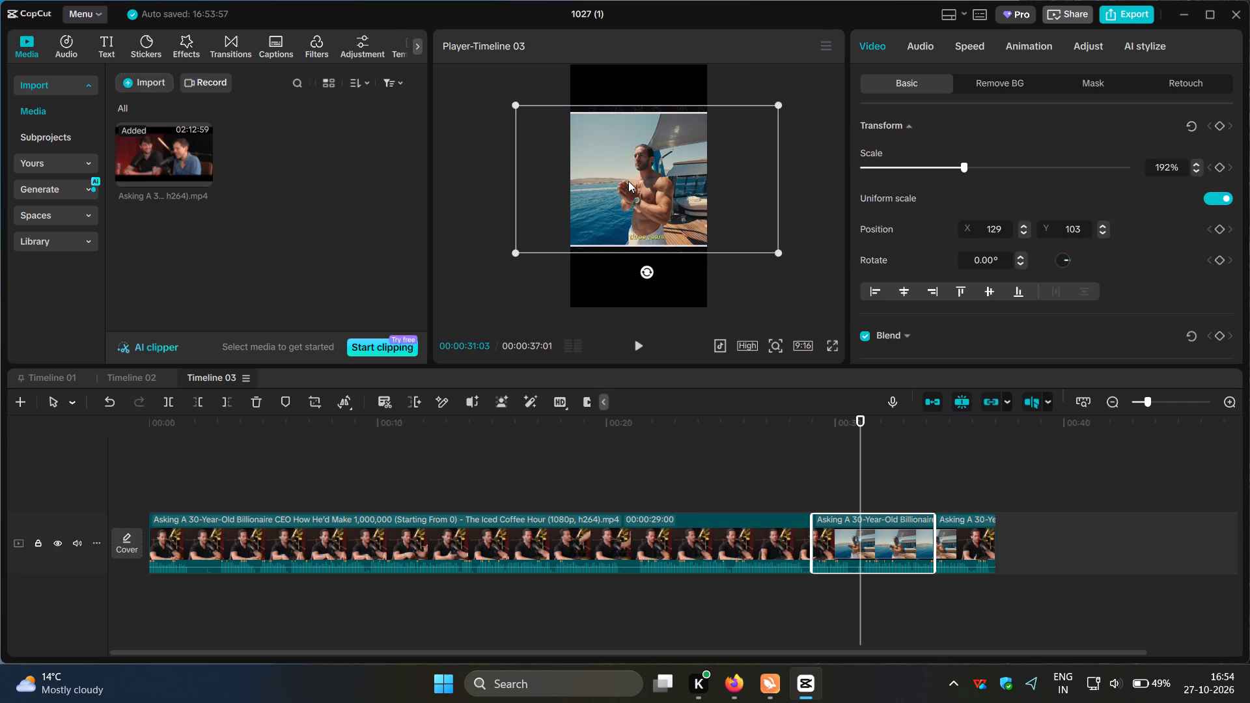
drag(628, 181, 622, 165)
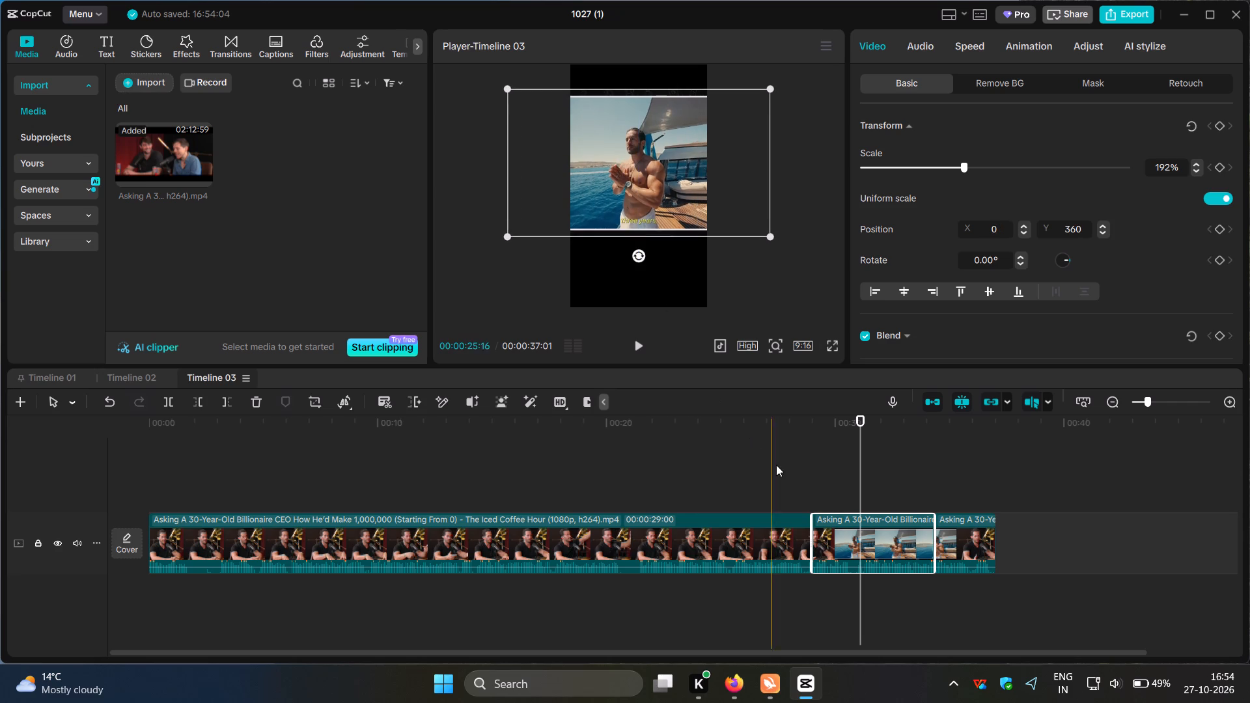
Scale the last talking-head segment up to about 219%, keeping it centred in the frame.
click(805, 479)
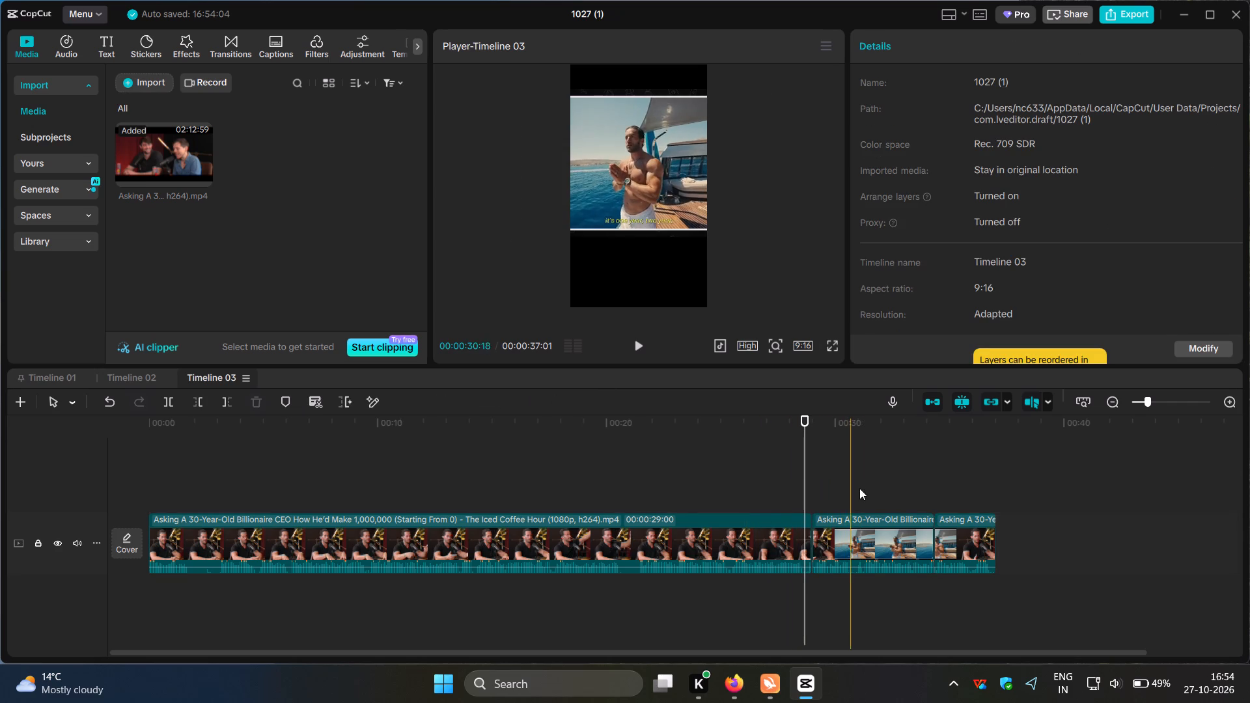
click(951, 495)
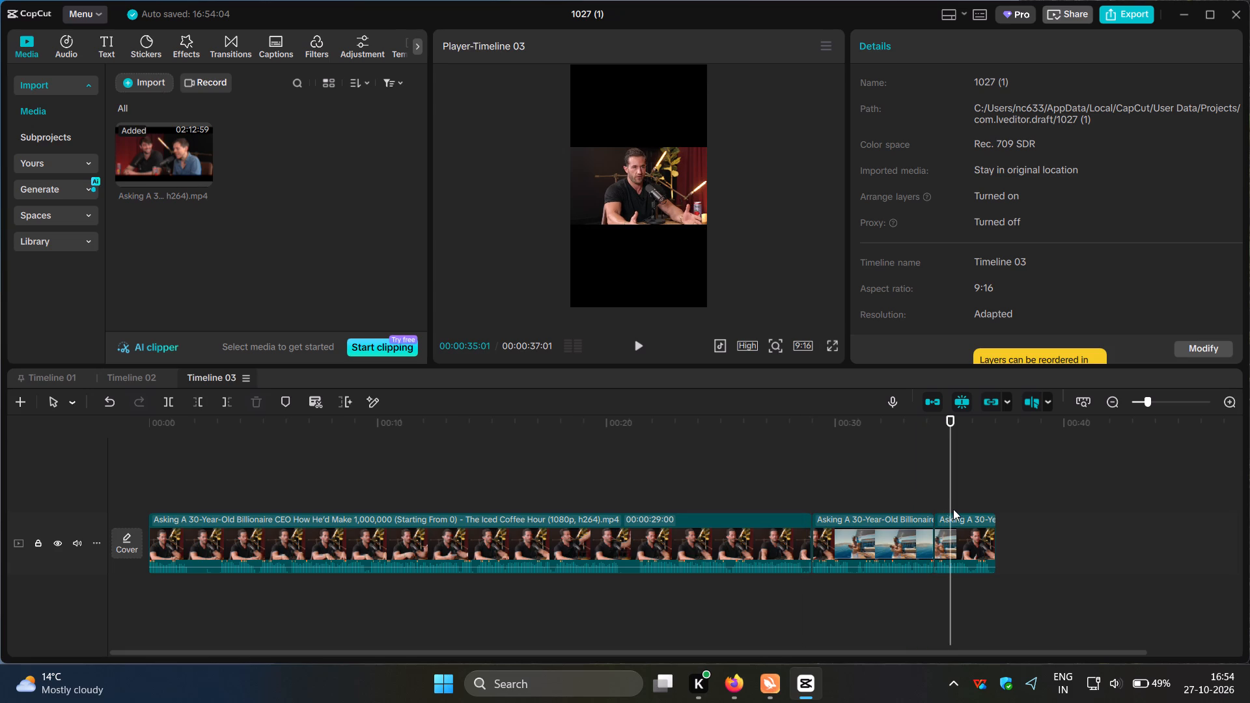
click(953, 510)
click(956, 520)
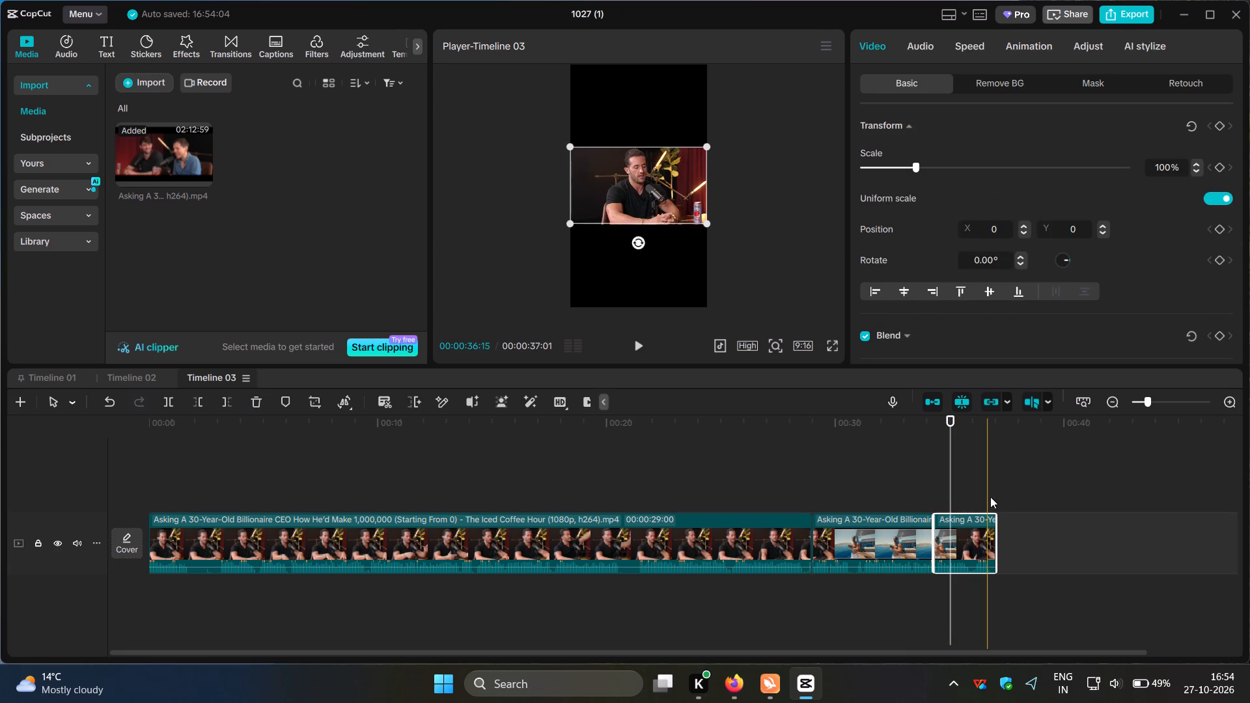
drag(568, 222, 521, 278)
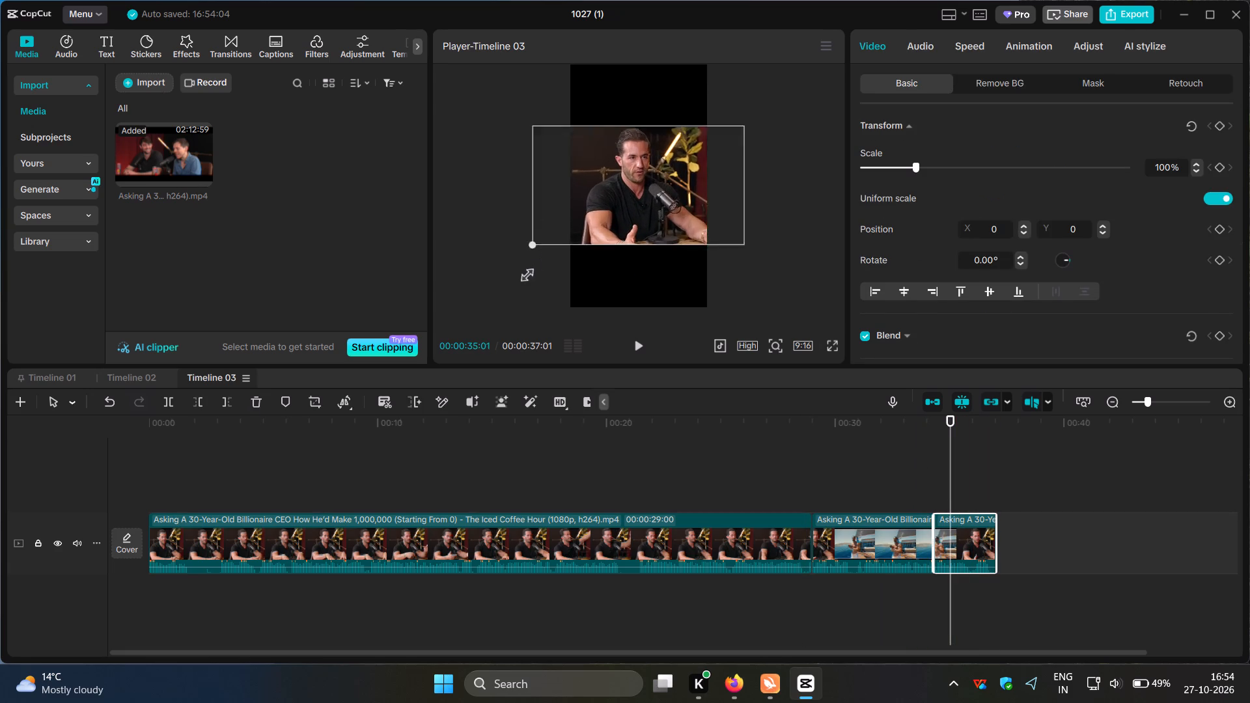
drag(521, 278, 475, 326)
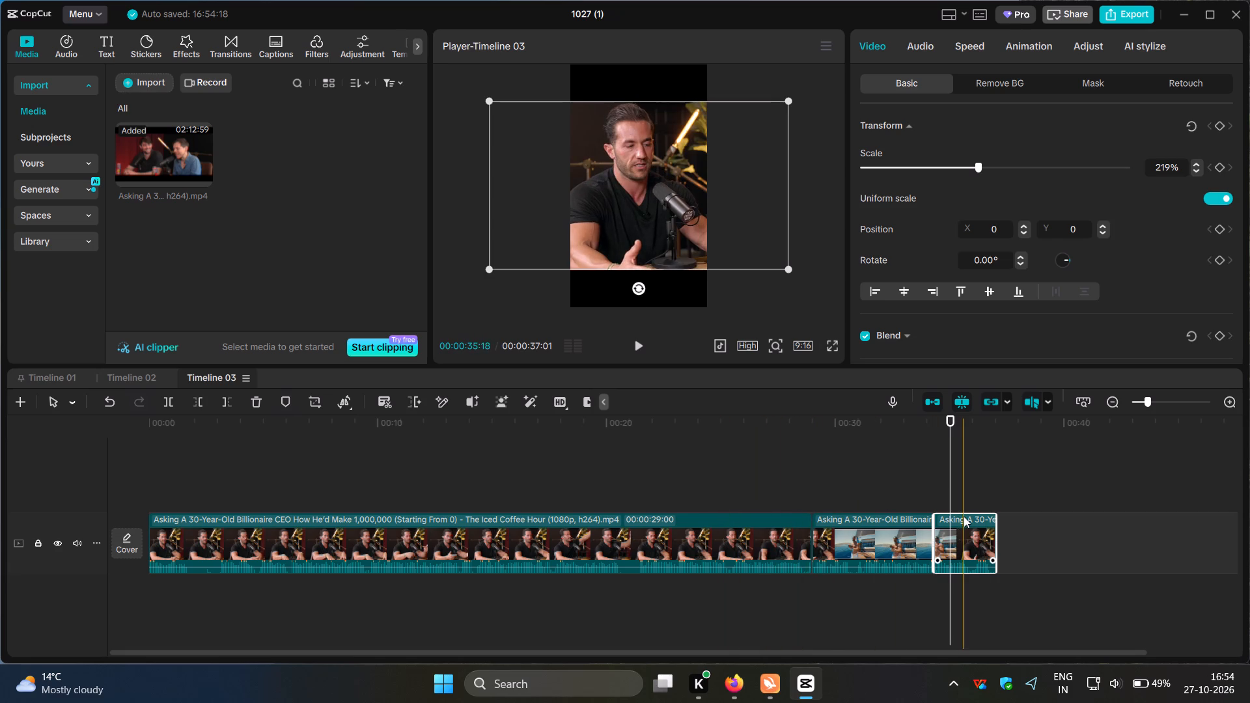
Add a default text layer at the start of the timeline and extend it to the end of the video.
click(776, 487)
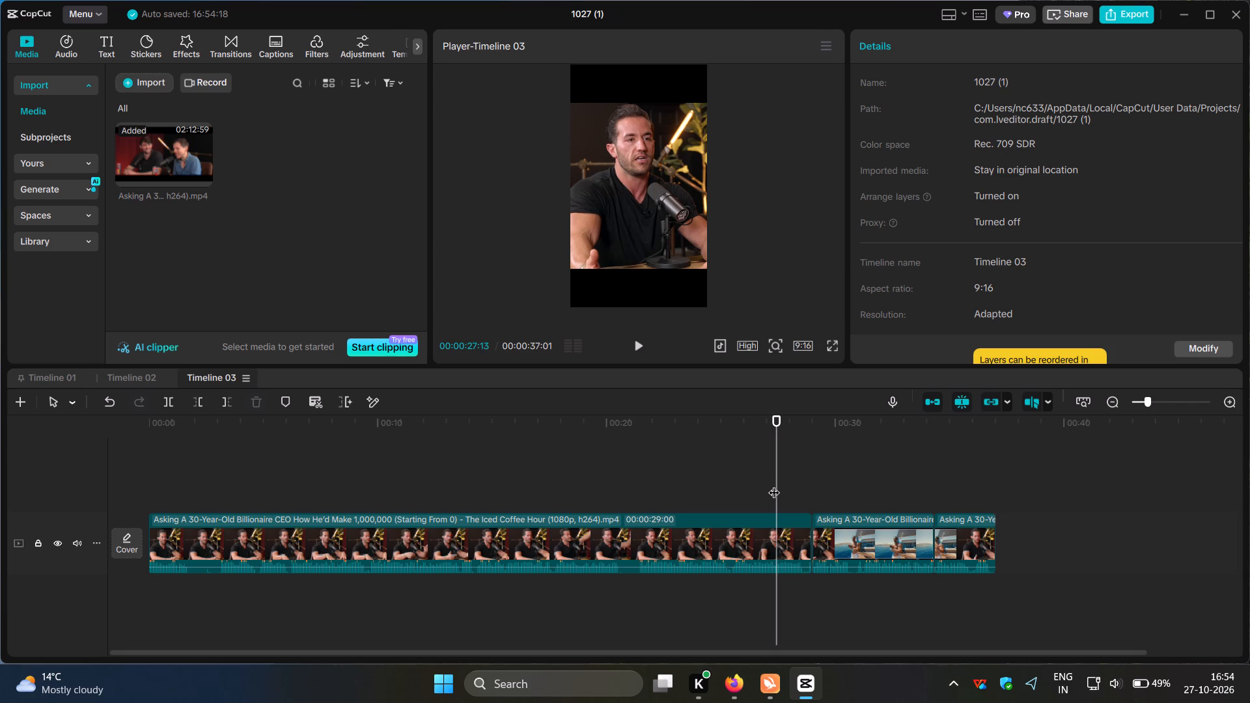
drag(774, 484, 124, 510)
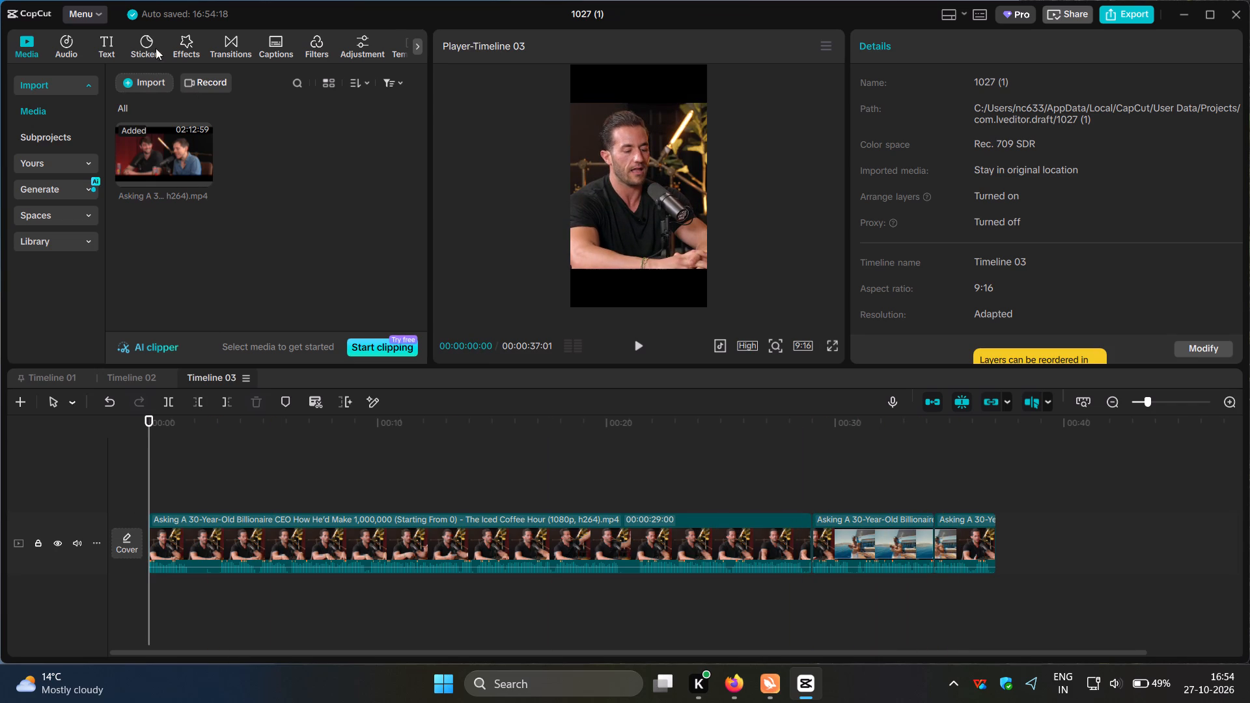
click(104, 44)
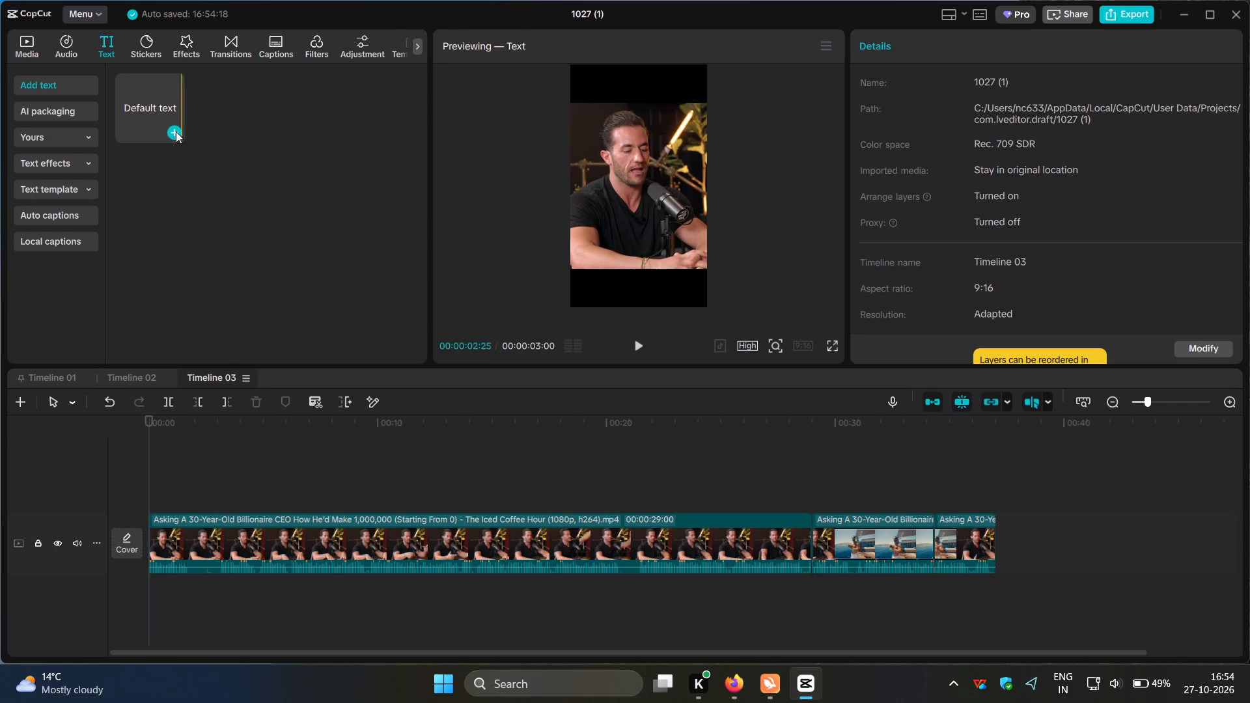
click(176, 131)
drag(215, 495, 281, 500)
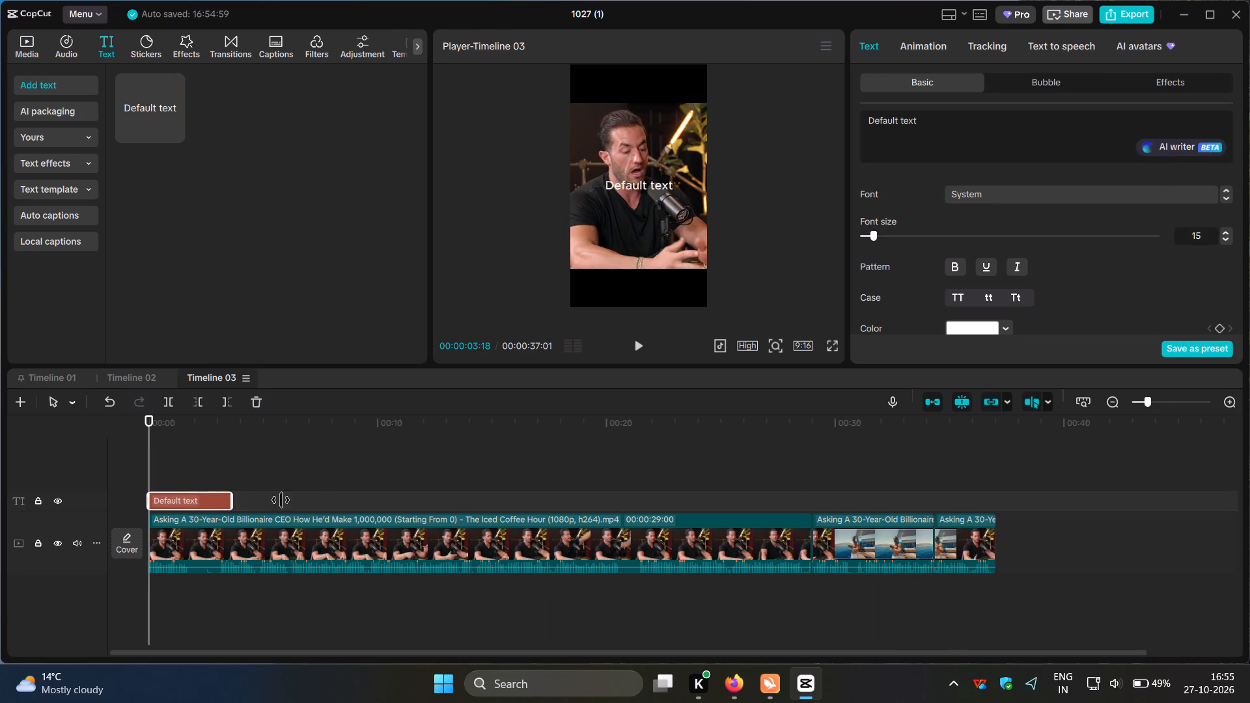
drag(281, 500, 997, 505)
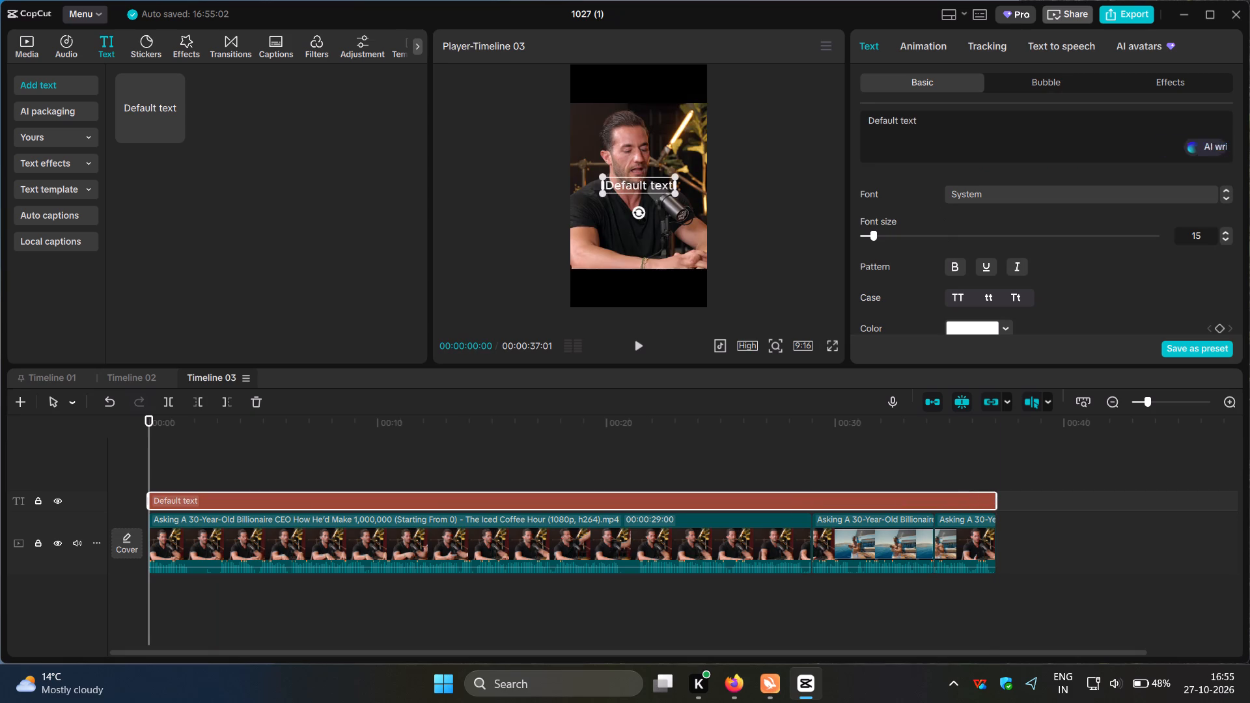
Replace the placeholder text with ''the biggest lie, including the opening quotation mark, and apply title case.
drag(936, 127, 859, 120)
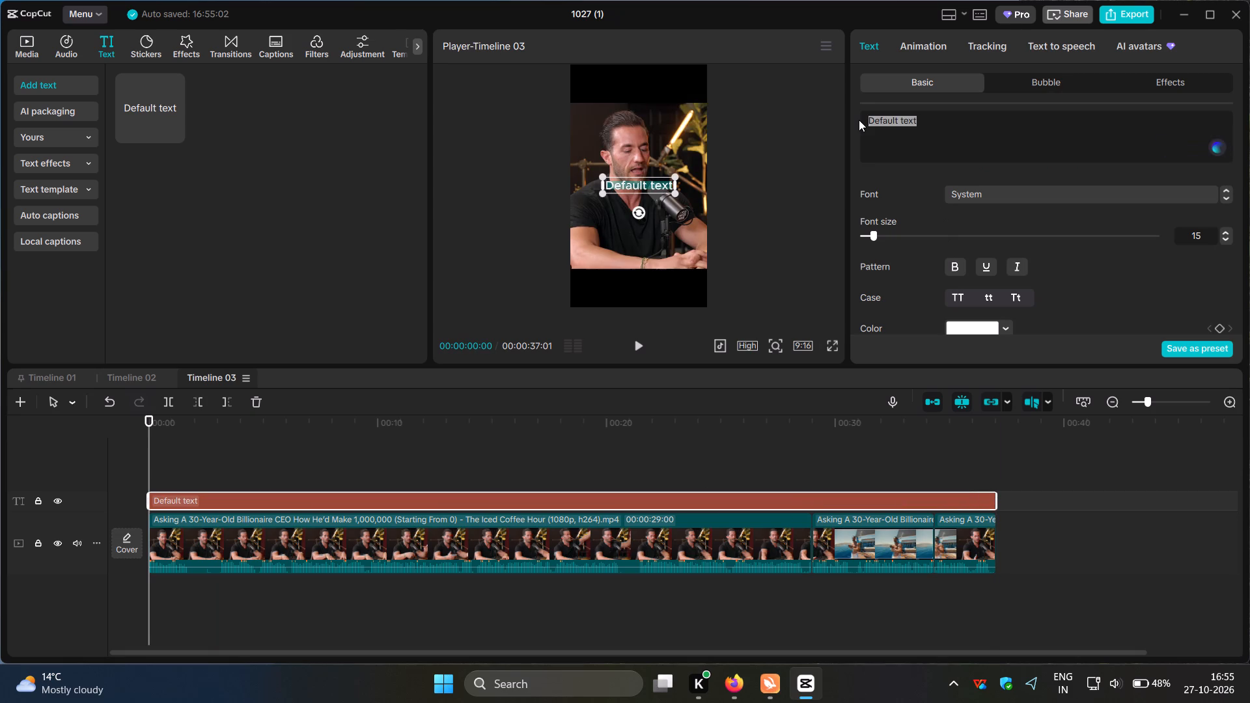
key(space)
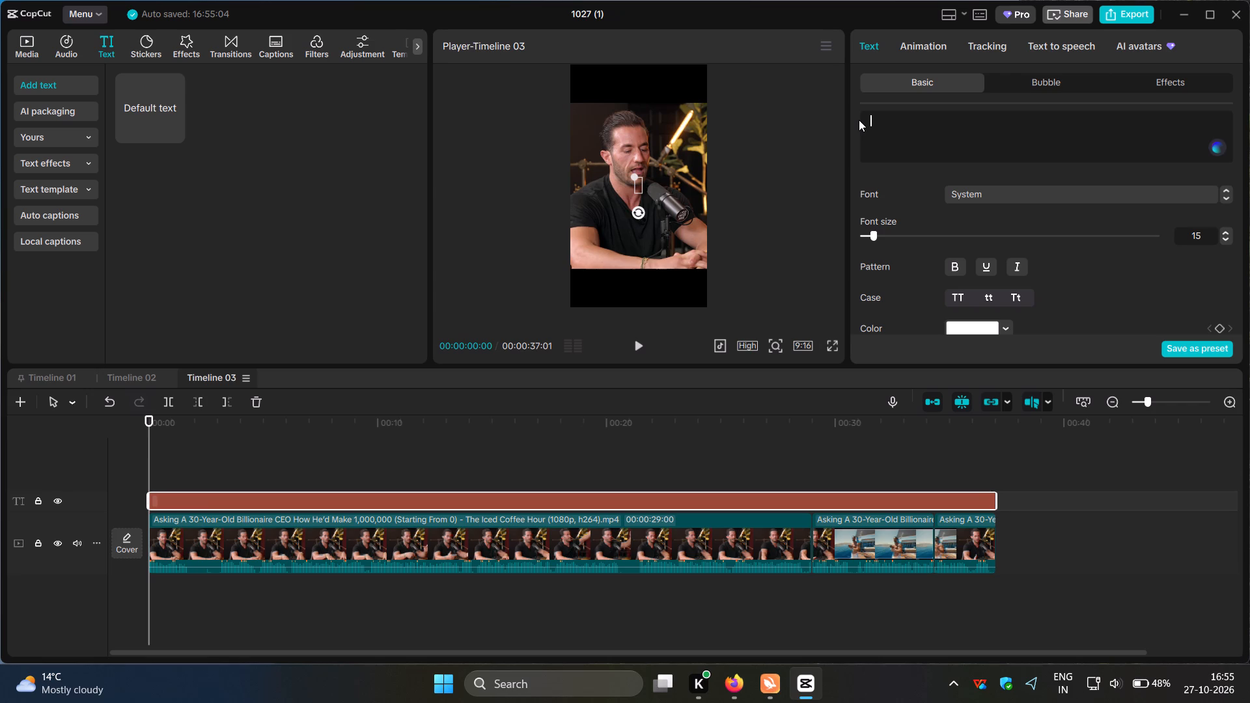
key(t)
key(BackSpace)
text('')
text(the biggest)
key(space)
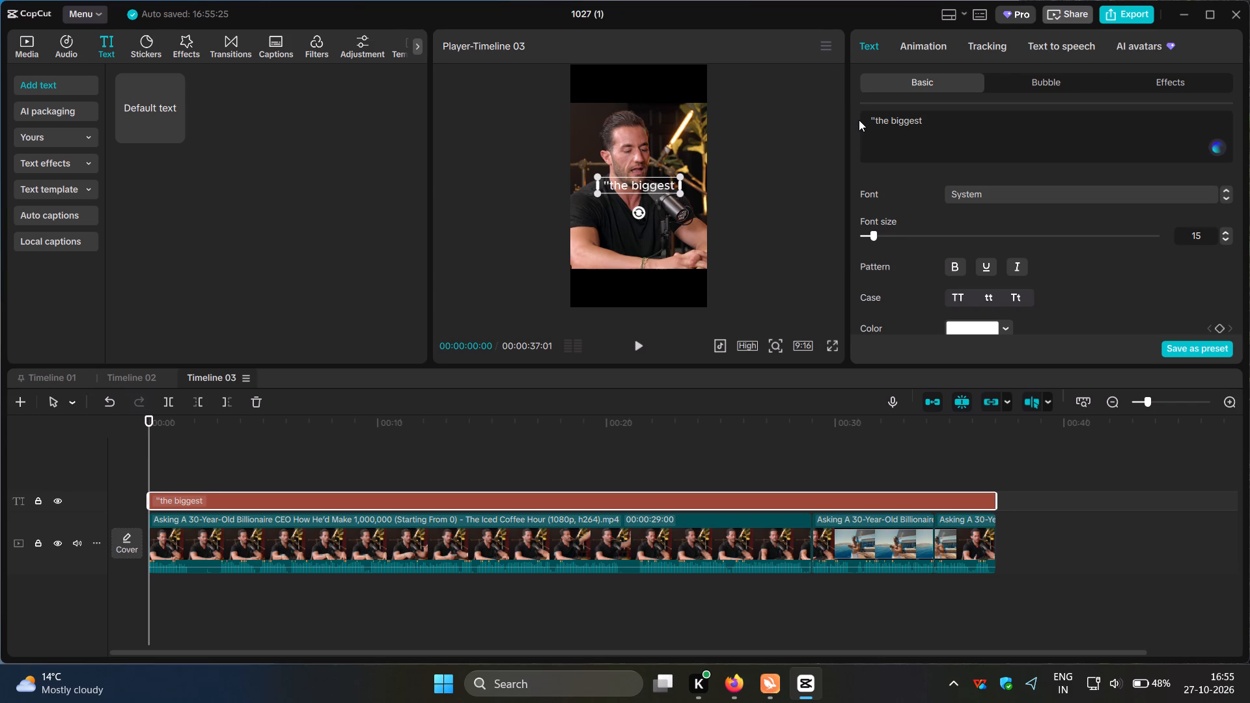
text(lie)
key(space)
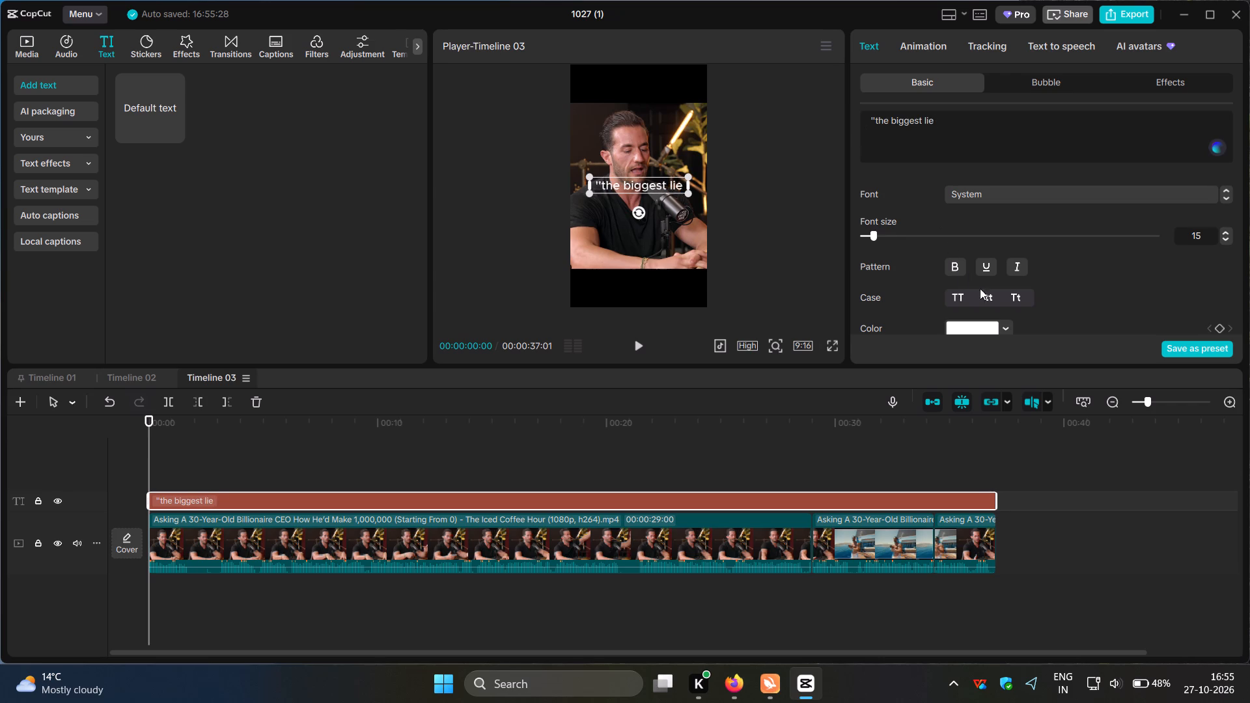
click(1016, 297)
Move the title, horizontally centred, into the black band above the video and set its font to Inter-Blk.
drag(620, 184, 619, 74)
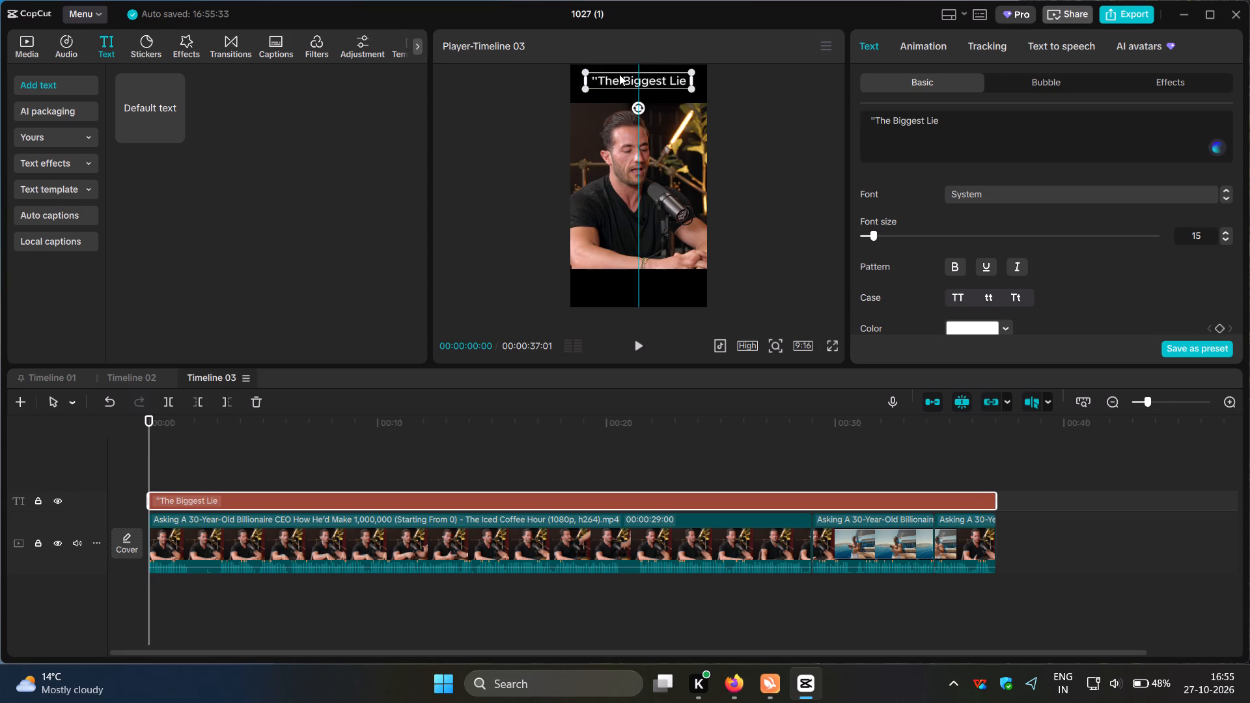
drag(619, 74, 619, 76)
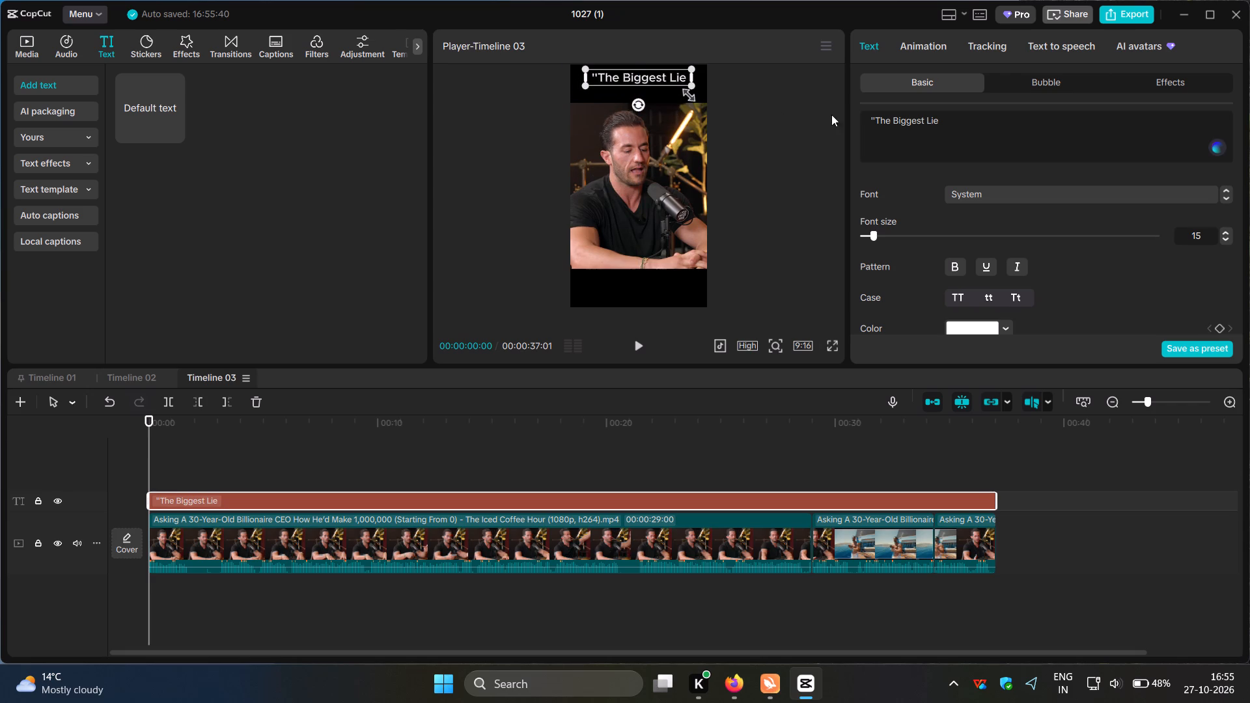
click(1225, 199)
click(1225, 199)
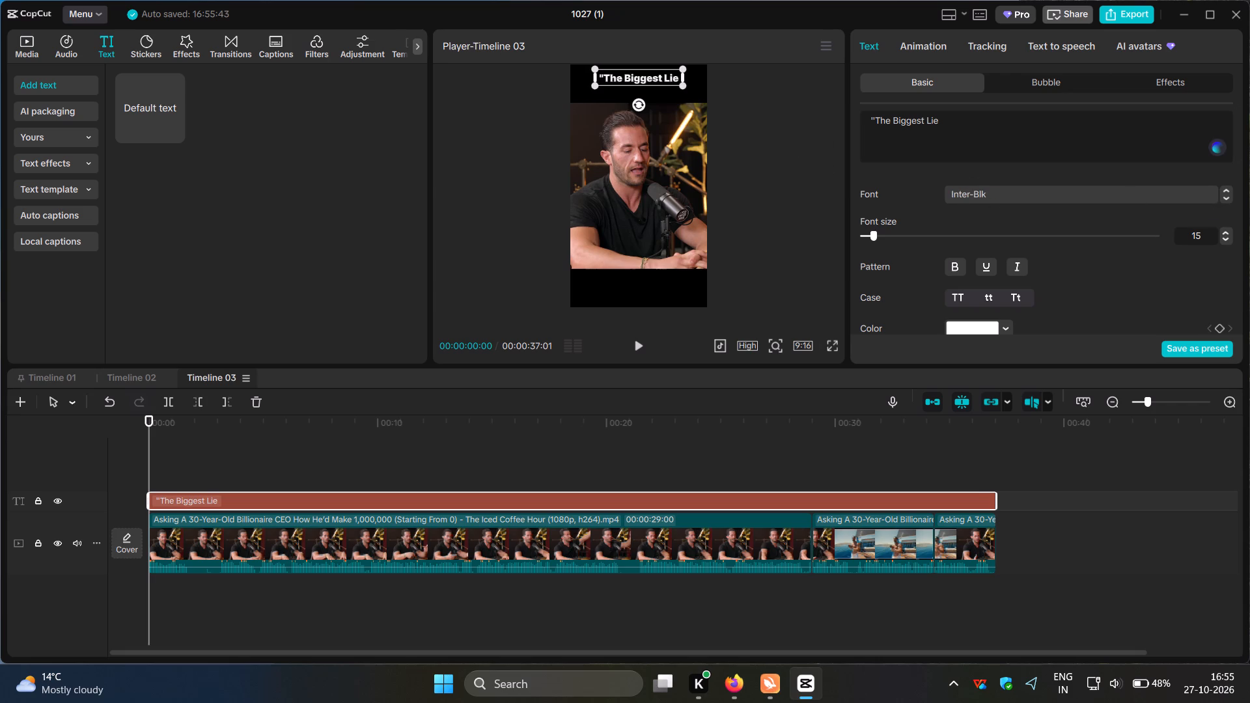
Colour only the word "Lie" in the title golden yellow.
drag(941, 120, 928, 120)
scroll(1133, 249, down, 1)
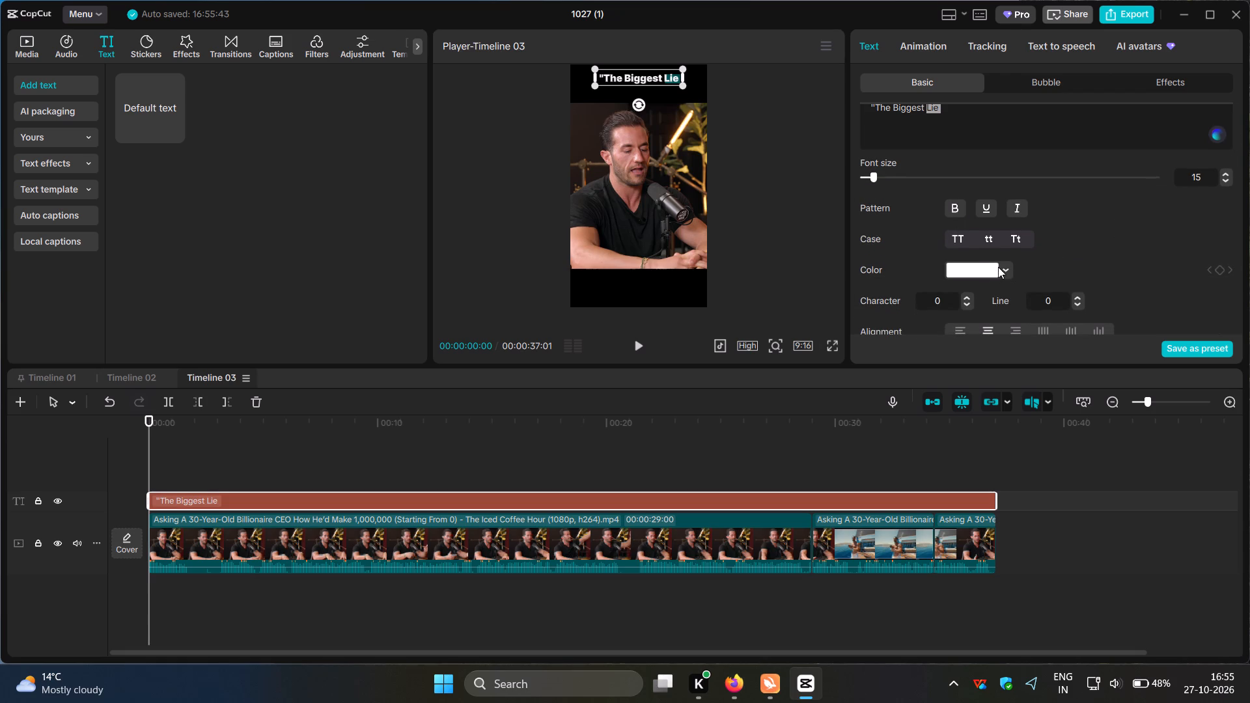
click(1006, 266)
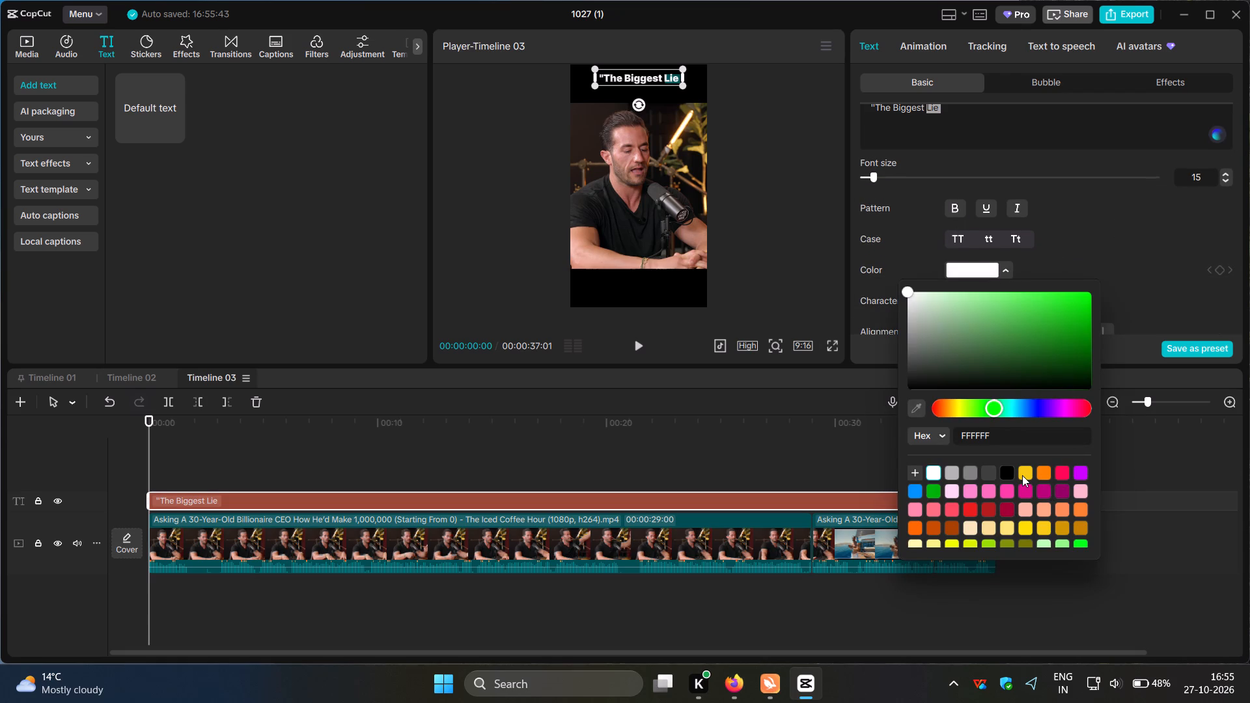
click(1022, 475)
click(1106, 247)
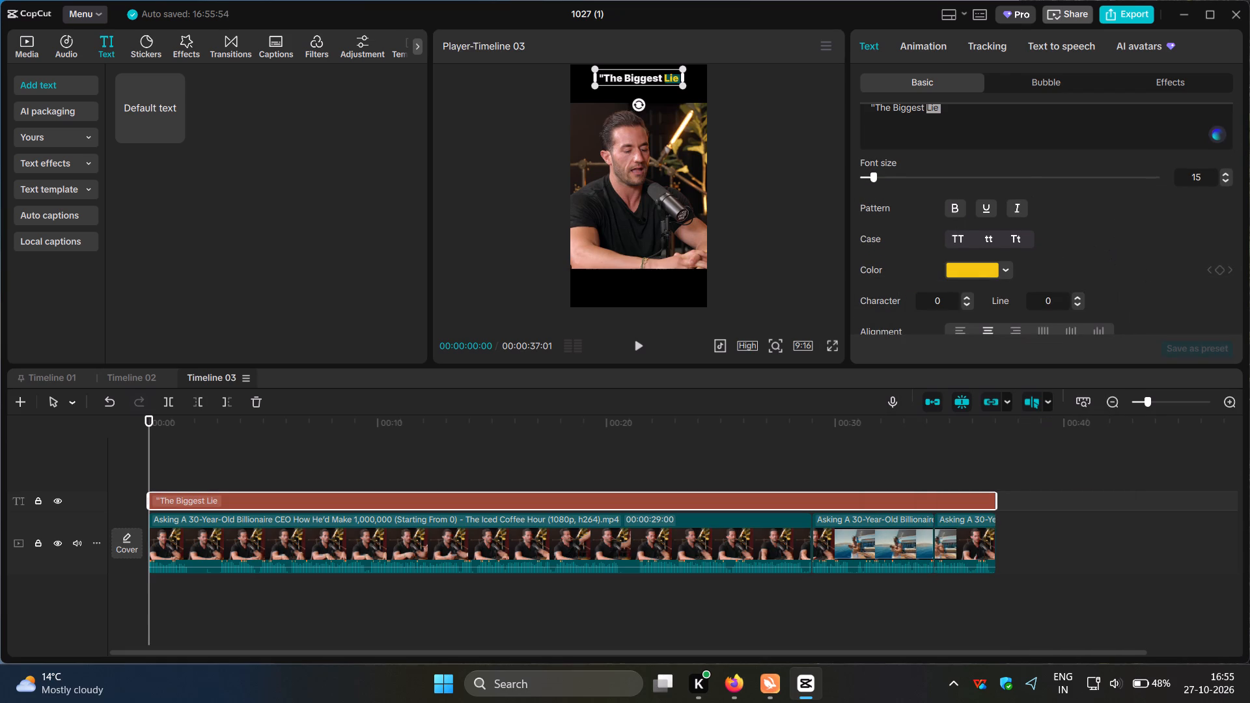
click(1015, 128)
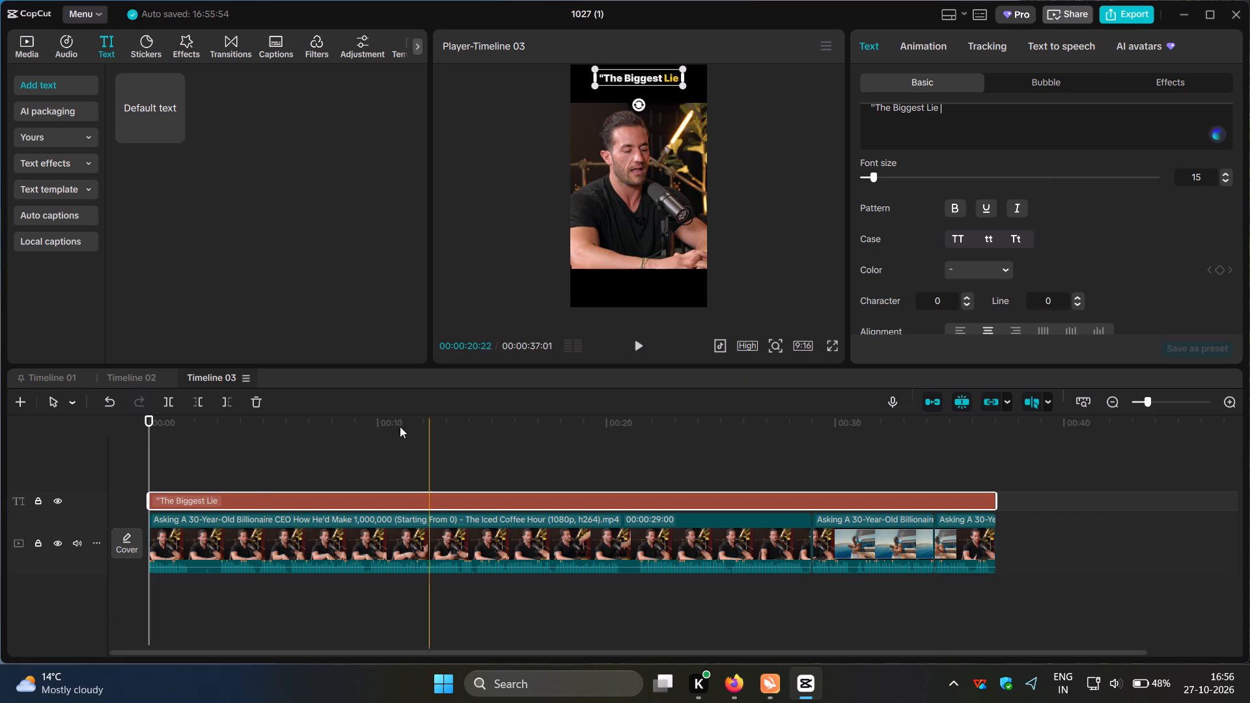
Add a second default text layer at the start of the timeline and extend it to the end of the video.
click(176, 135)
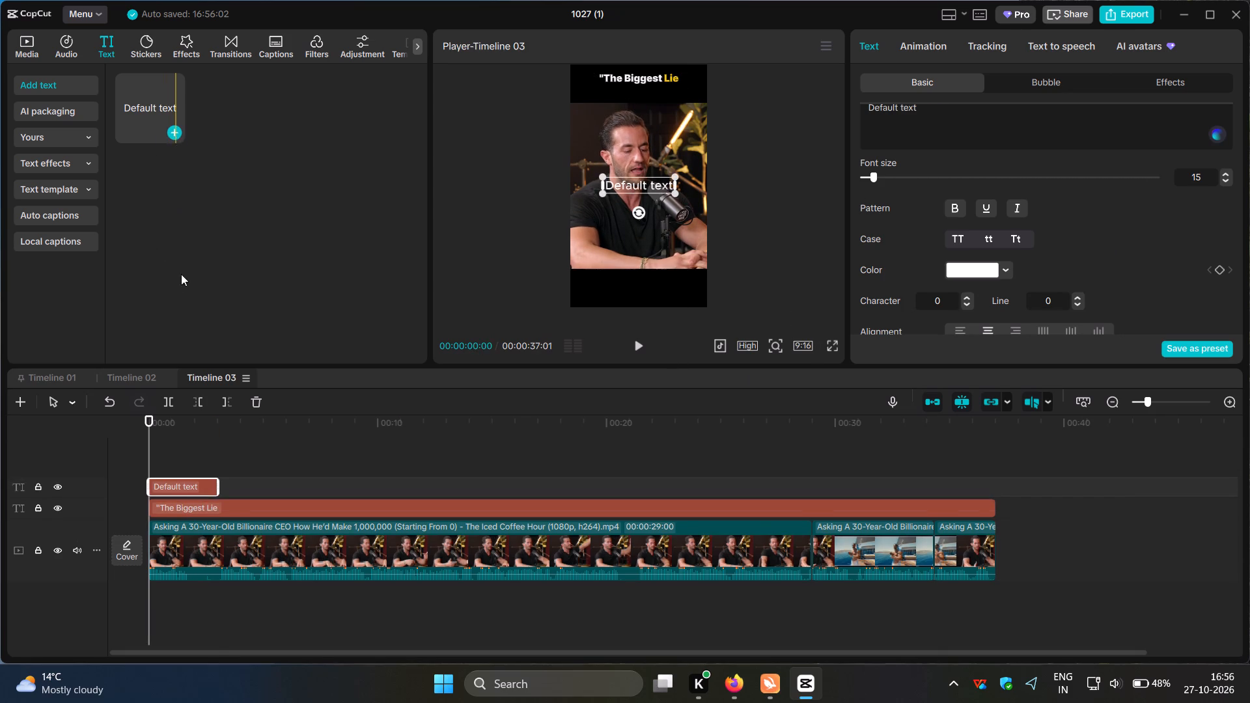
drag(219, 484, 790, 517)
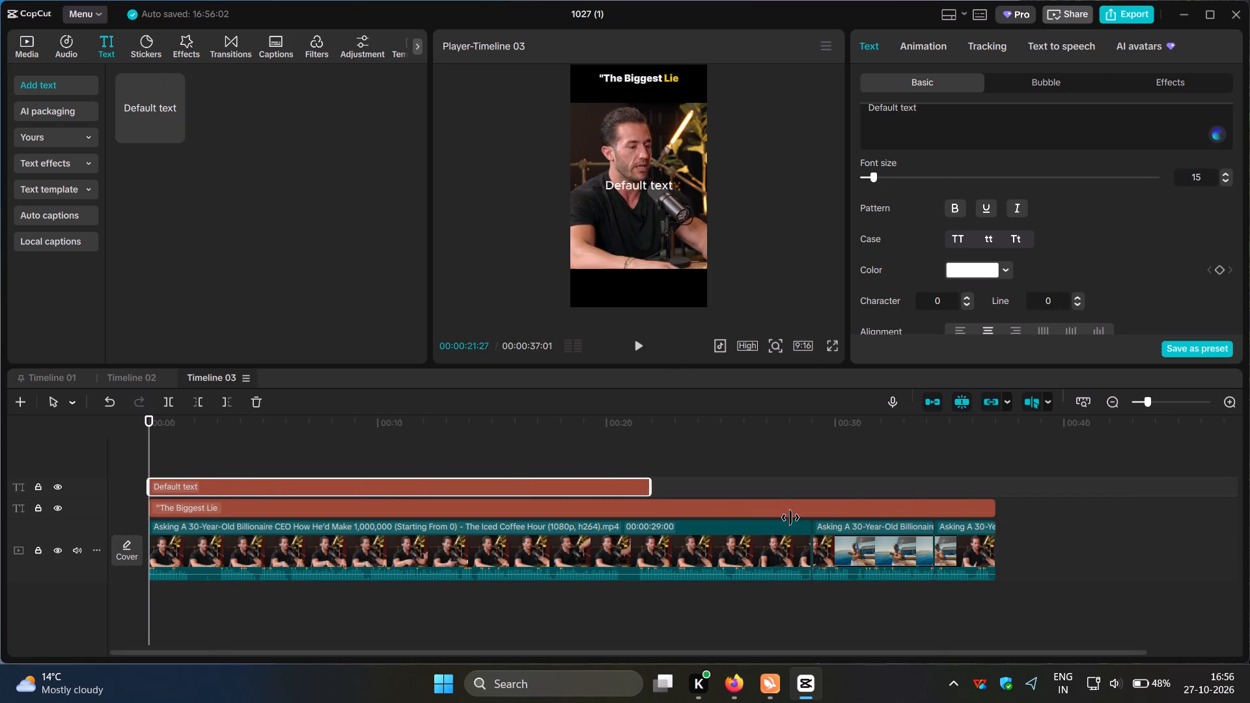
drag(790, 517, 992, 510)
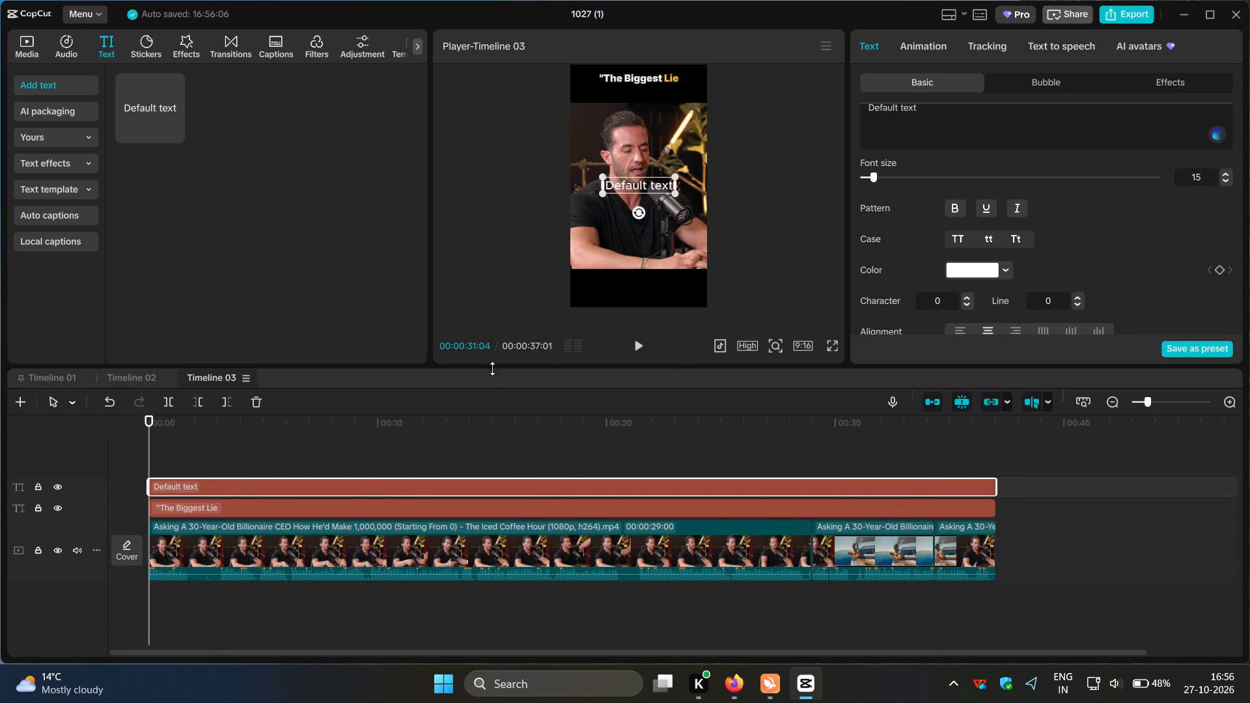
Replace the second text layer's placeholder with parents tell you'', including the closing quotation mark.
drag(951, 115, 856, 104)
key(space)
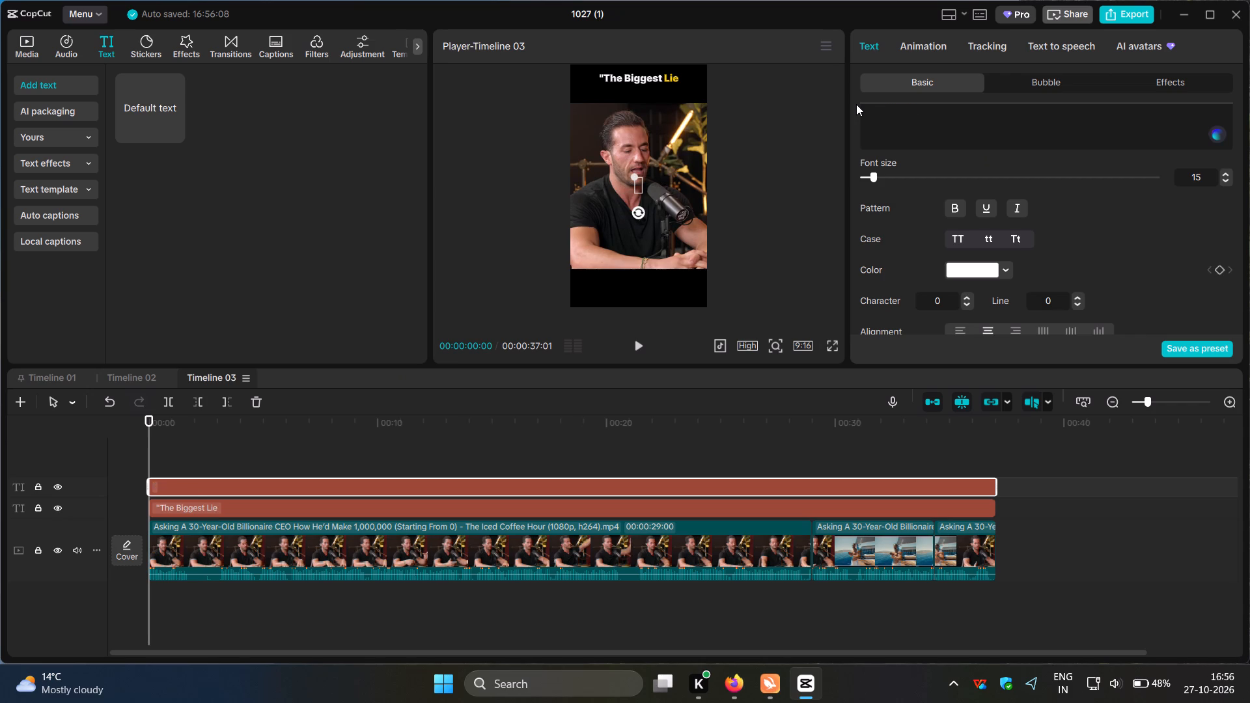
text(parents)
key(space)
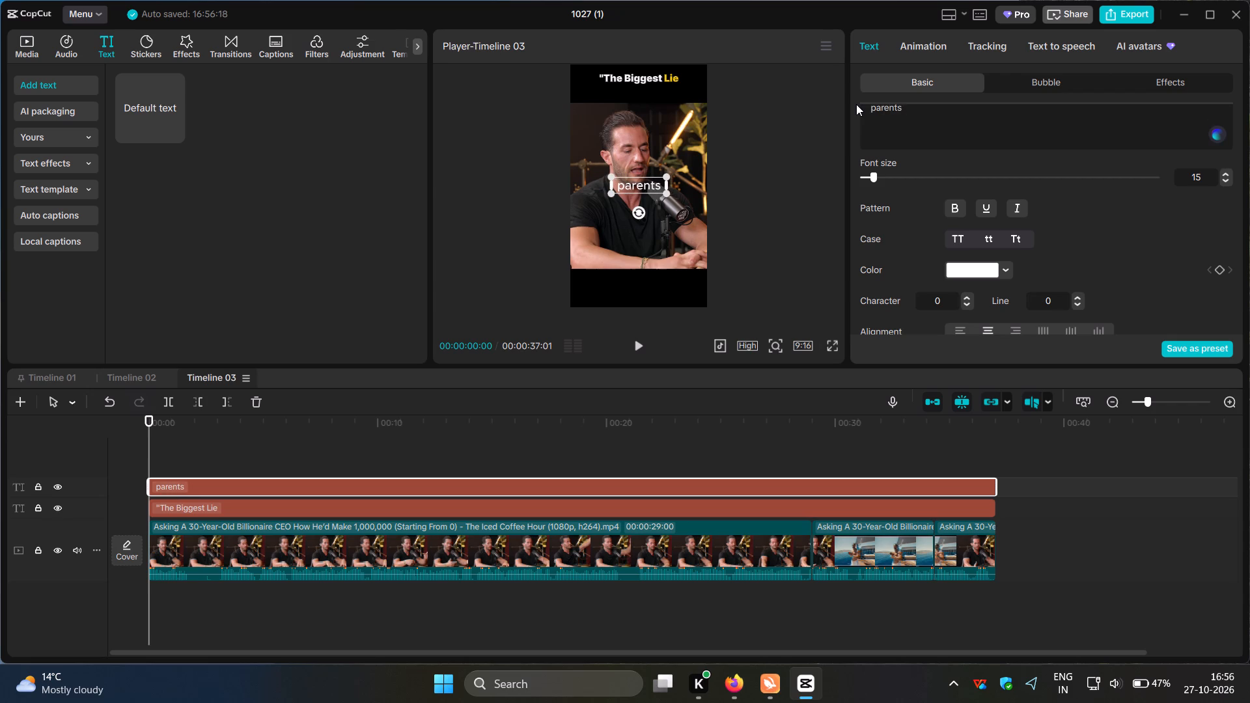
text(tell you)
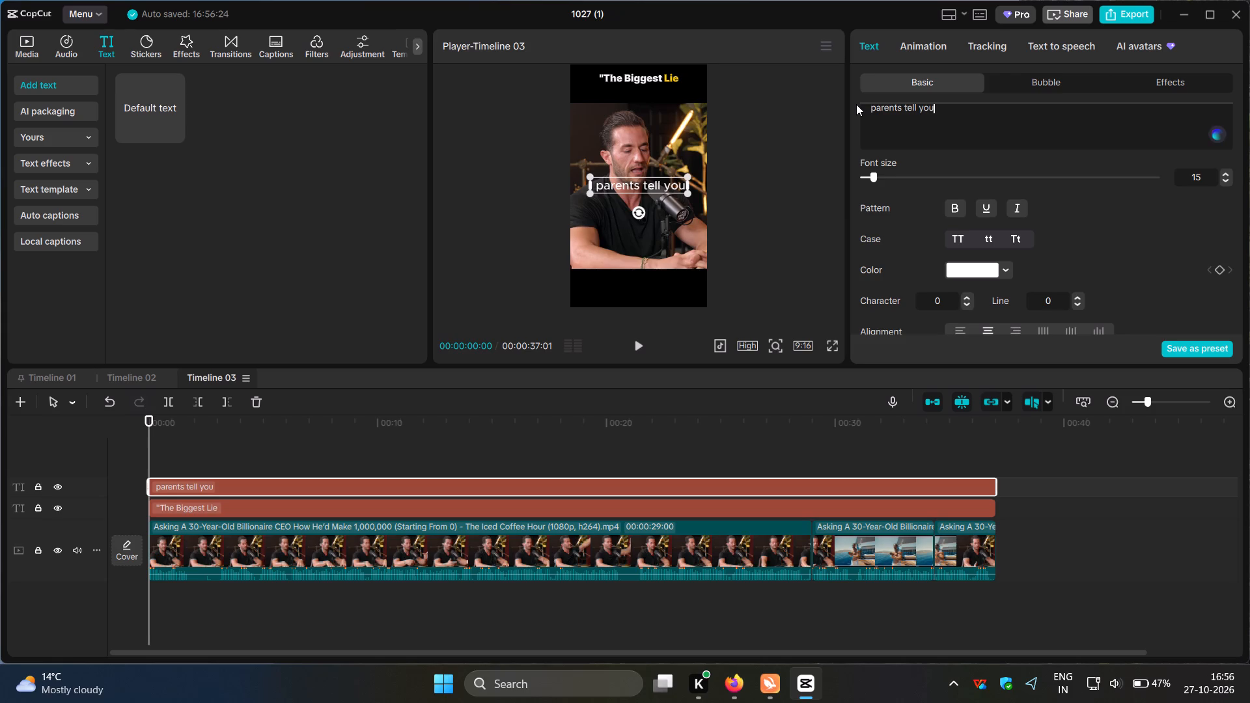
text('')
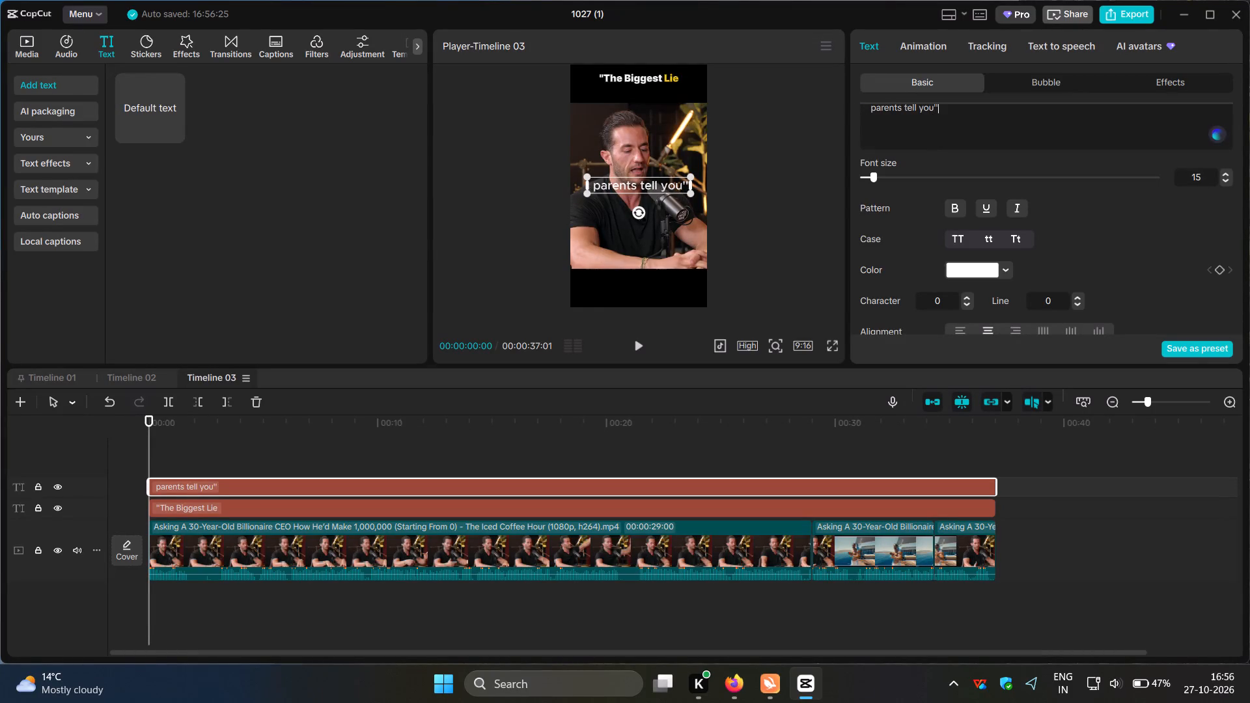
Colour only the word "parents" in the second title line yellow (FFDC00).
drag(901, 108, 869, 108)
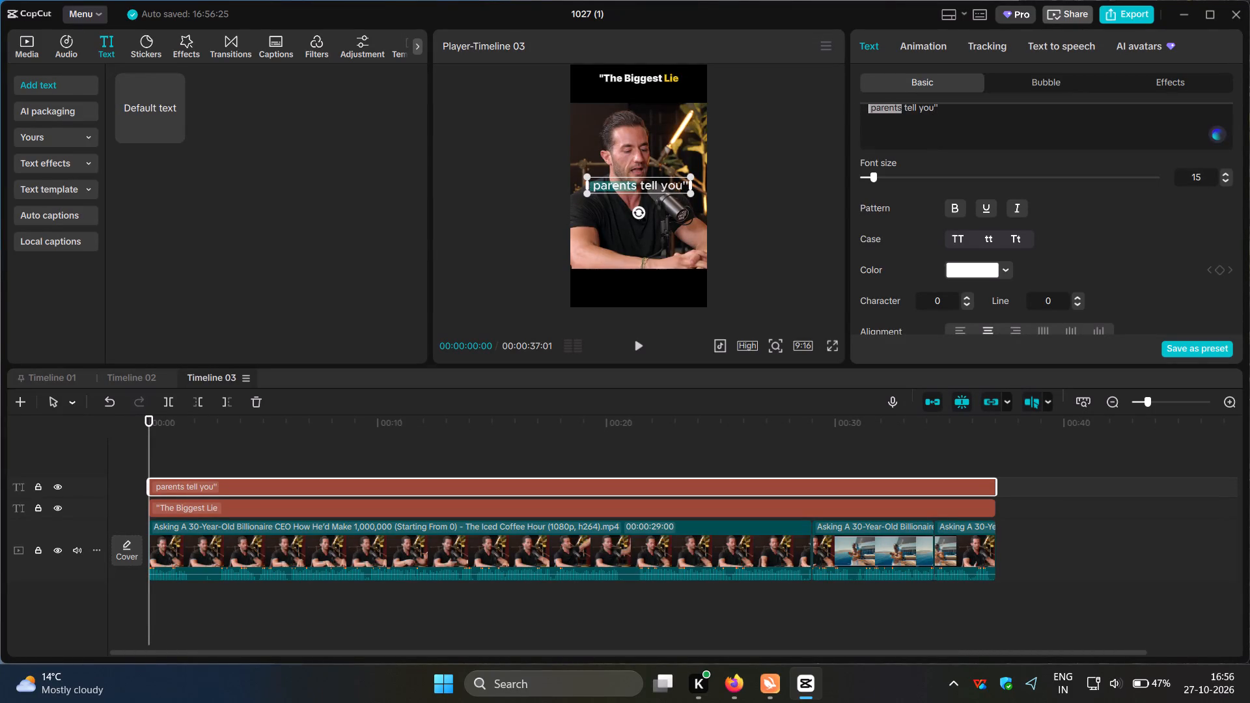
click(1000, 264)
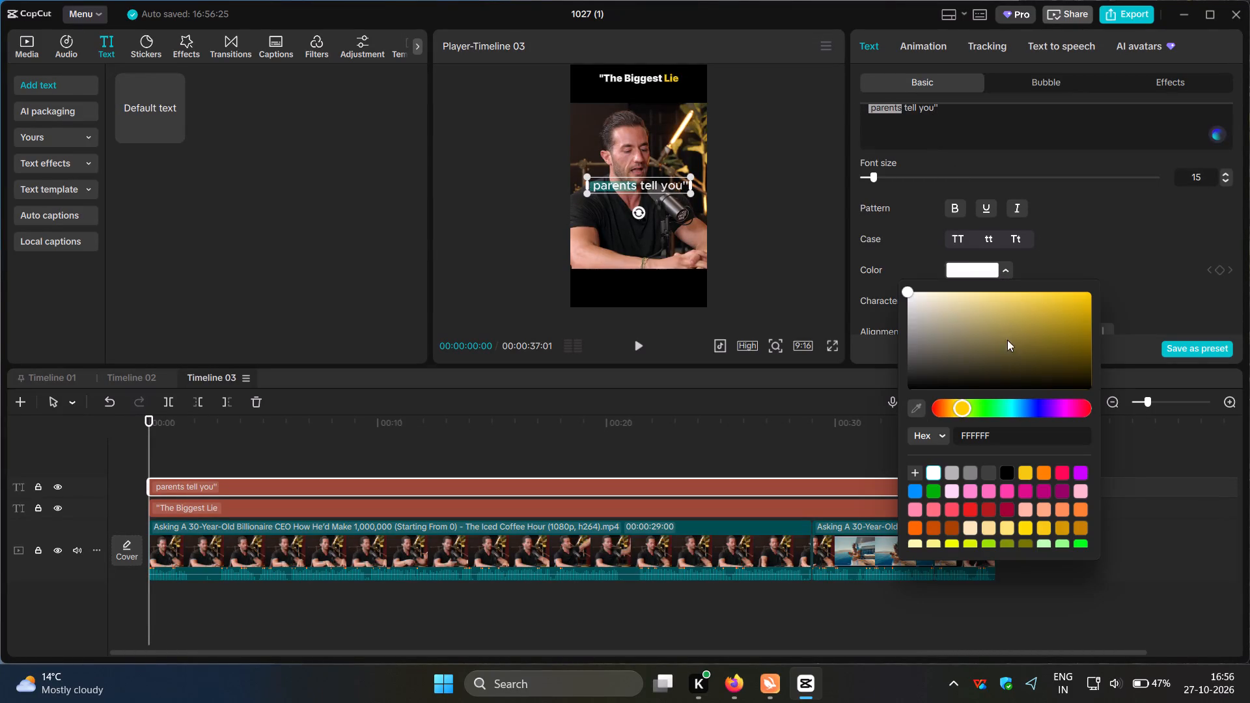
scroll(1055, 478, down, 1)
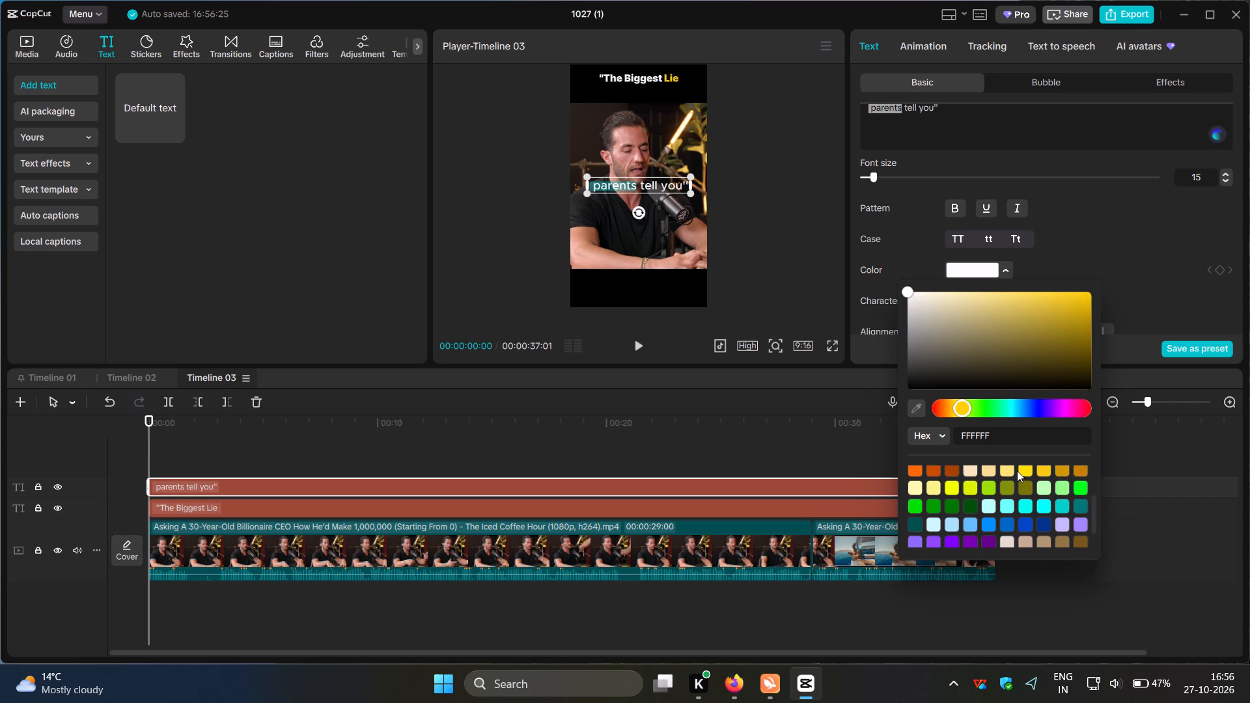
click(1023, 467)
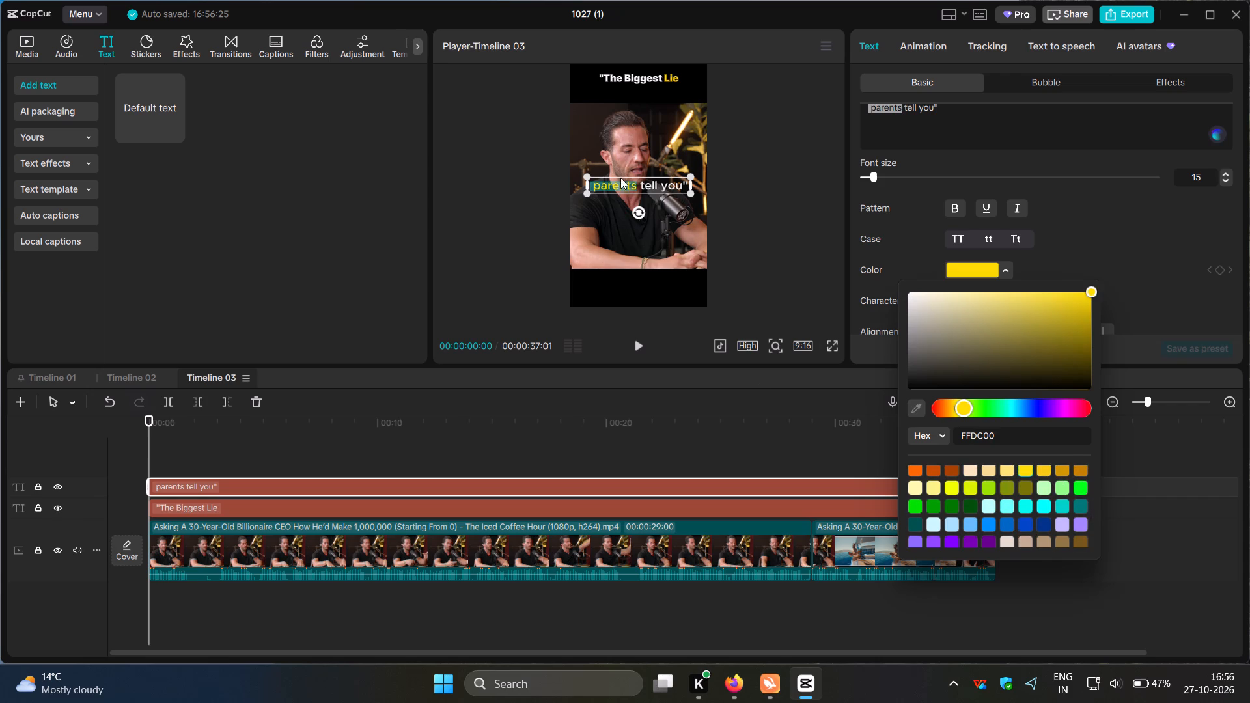
Move the second title line, horizontally centred, directly beneath "The Biggest Lie" in the black band and scale it down slightly.
drag(628, 185, 632, 90)
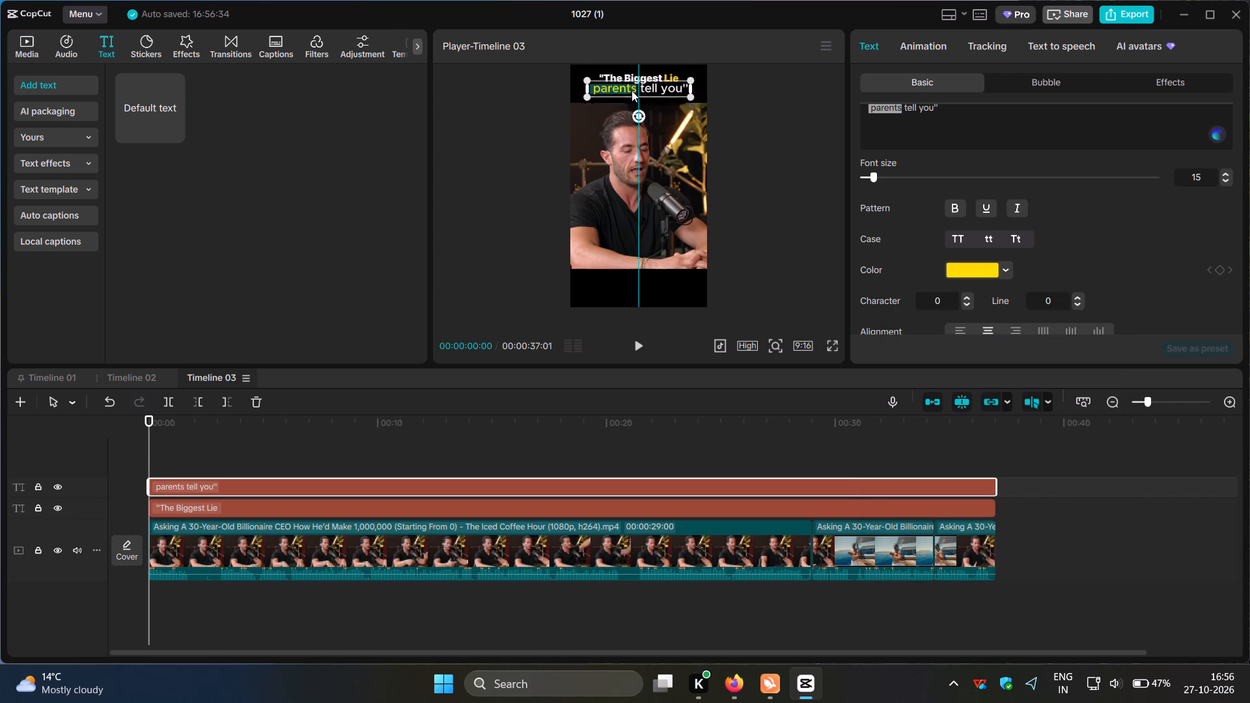
drag(632, 90, 629, 88)
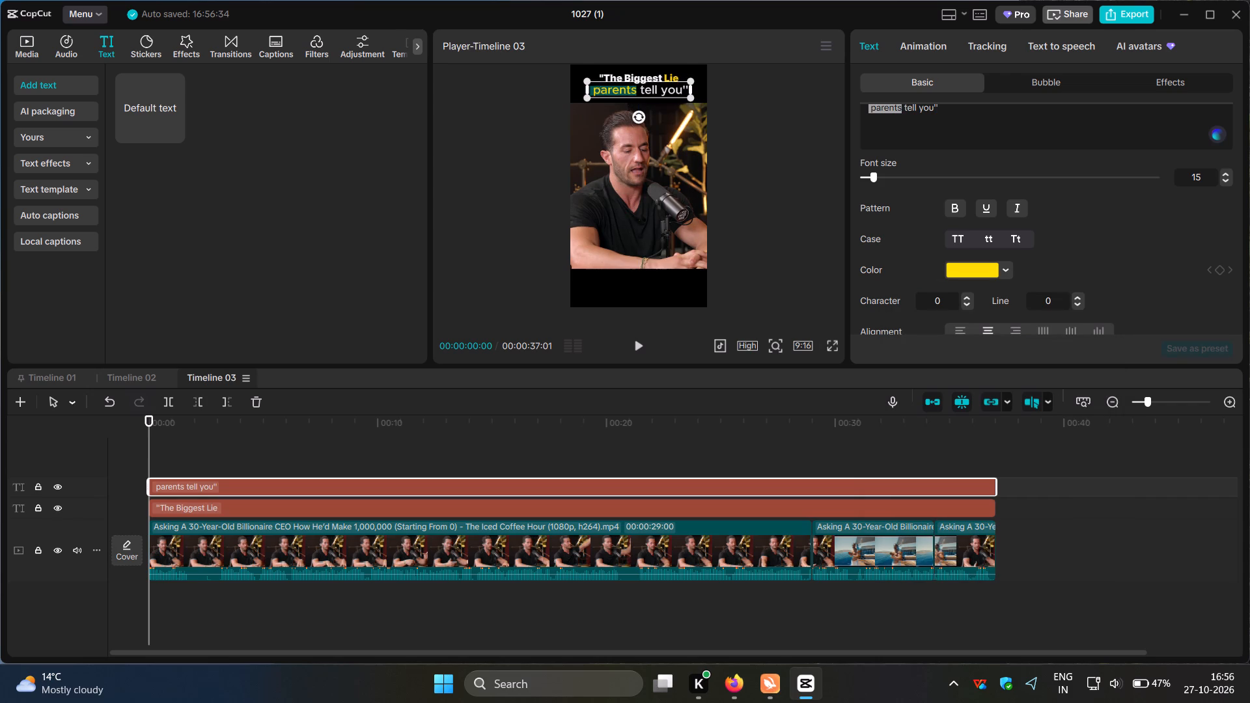
drag(587, 77, 593, 80)
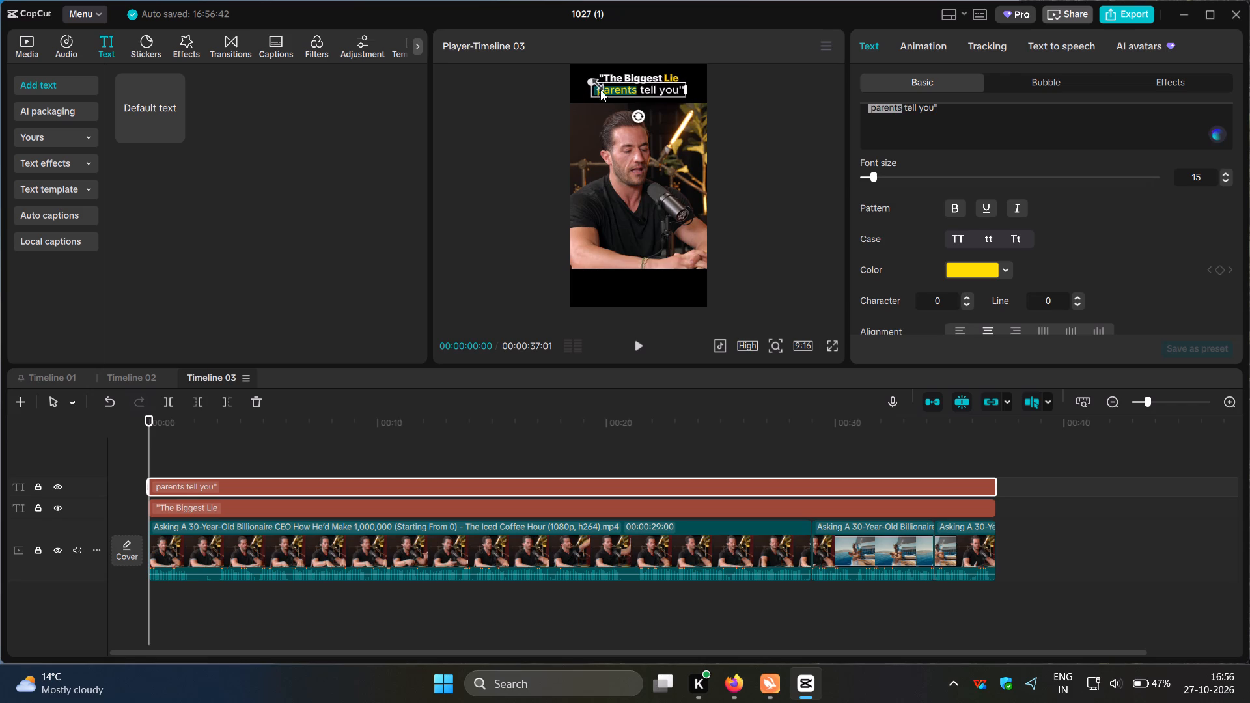
Set the word "parents" in the second title line to the Inter-Blk font and title case.
scroll(1227, 179, up, 3)
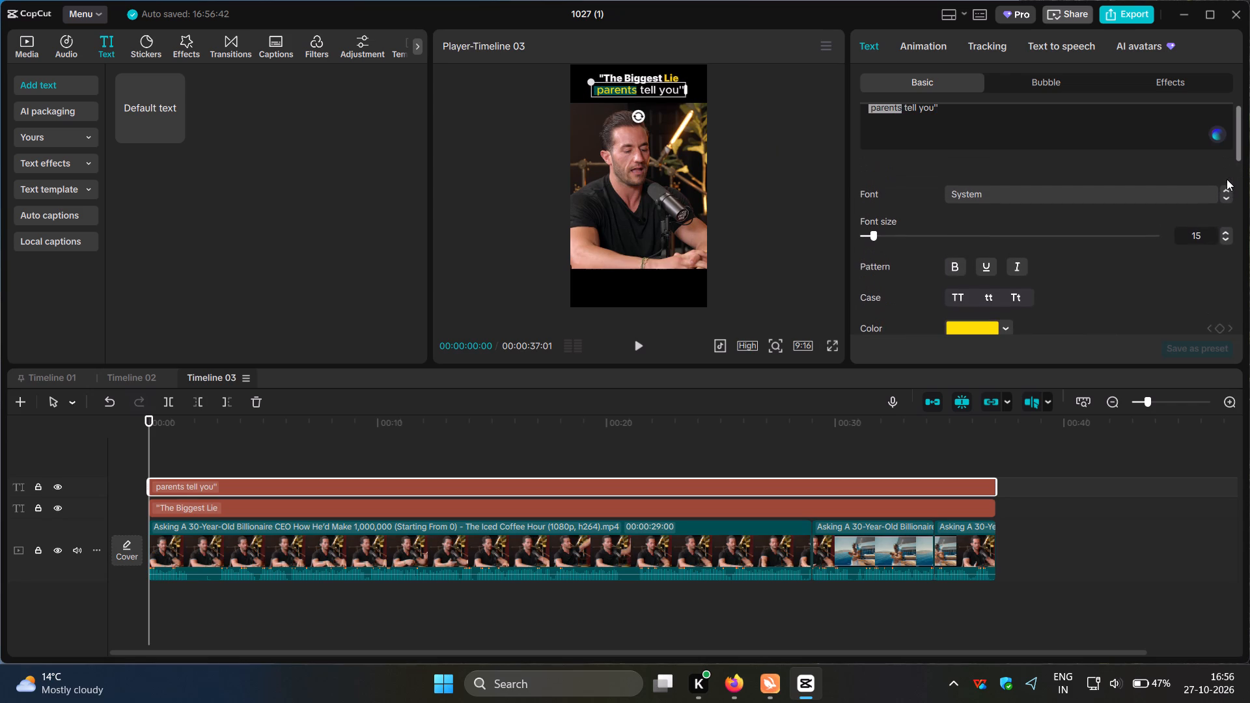
scroll(1227, 176, up, 4)
click(1226, 195)
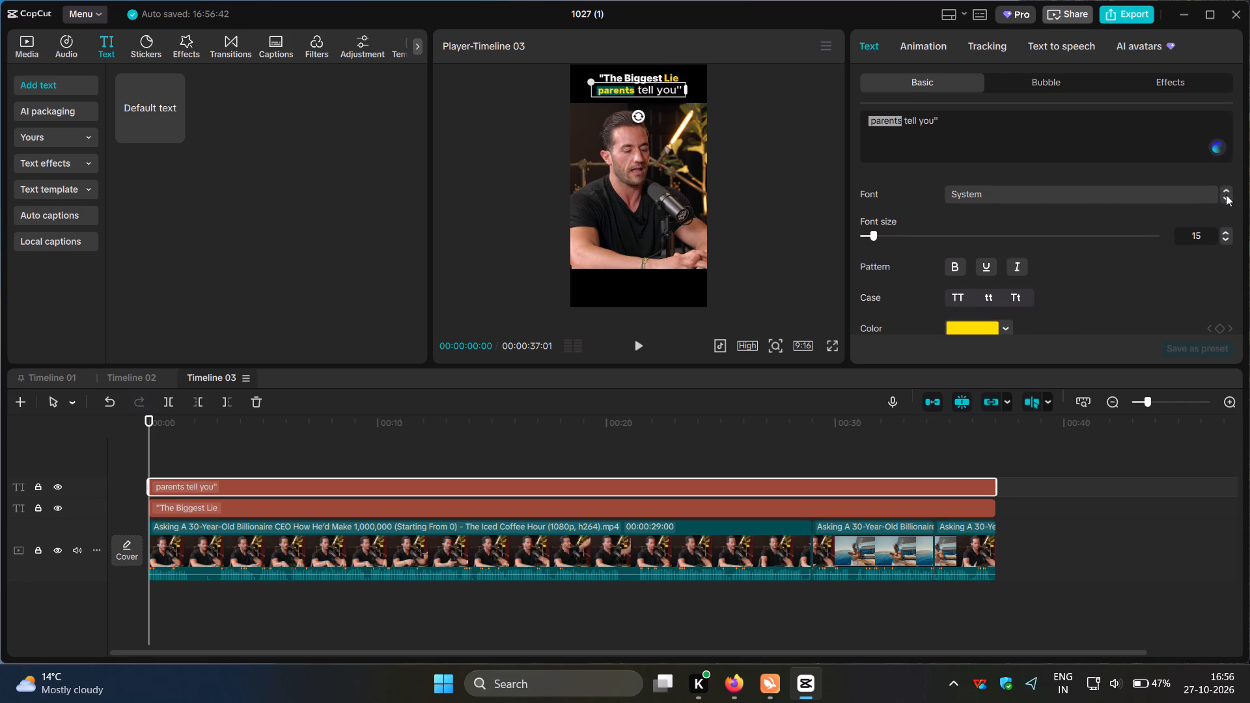
click(1226, 195)
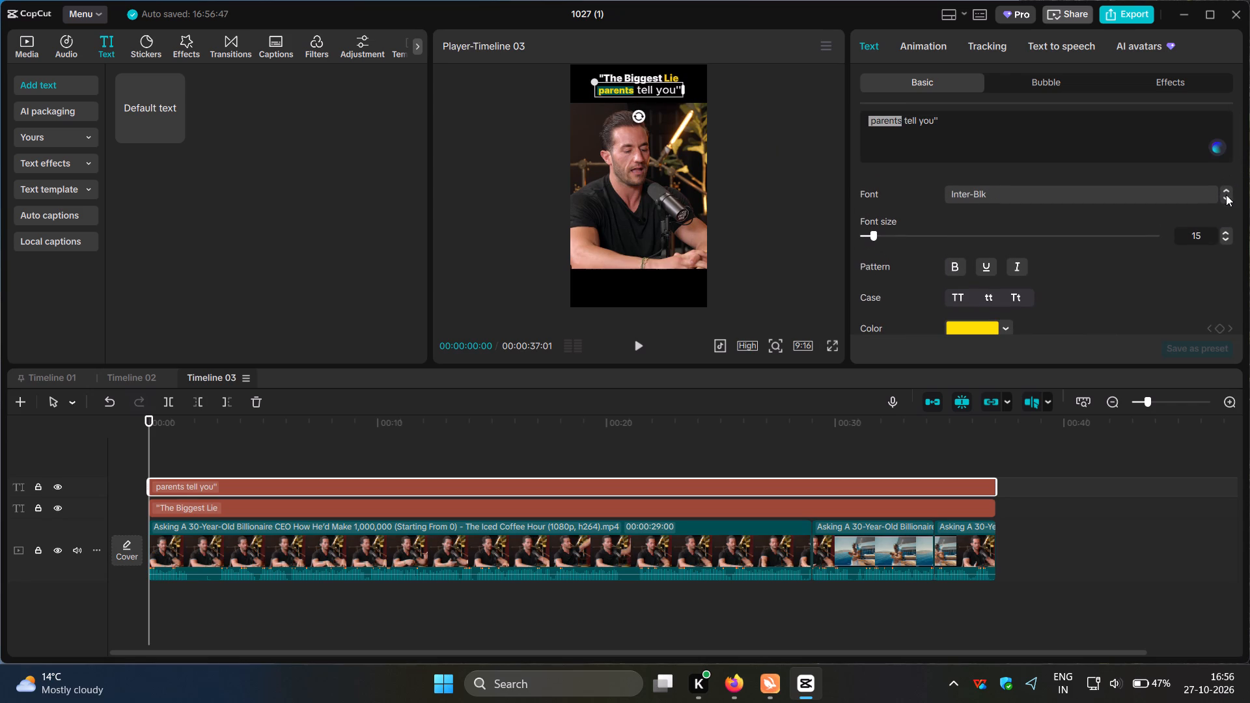
click(1018, 293)
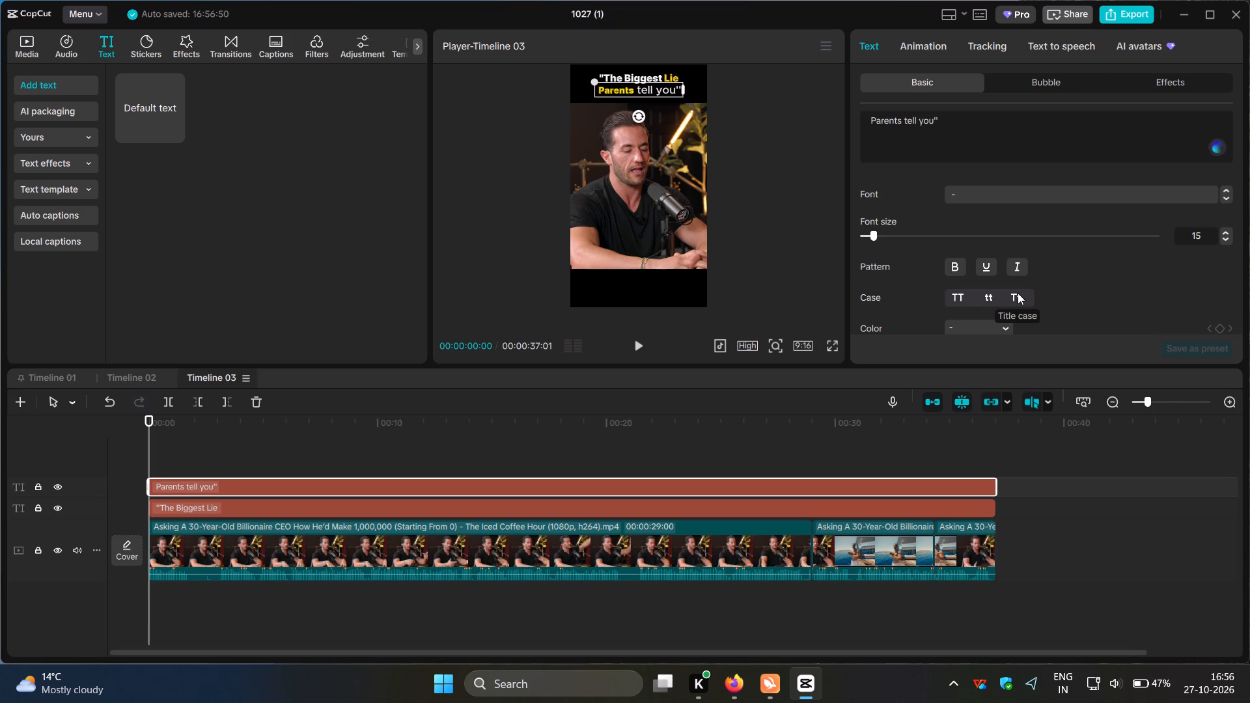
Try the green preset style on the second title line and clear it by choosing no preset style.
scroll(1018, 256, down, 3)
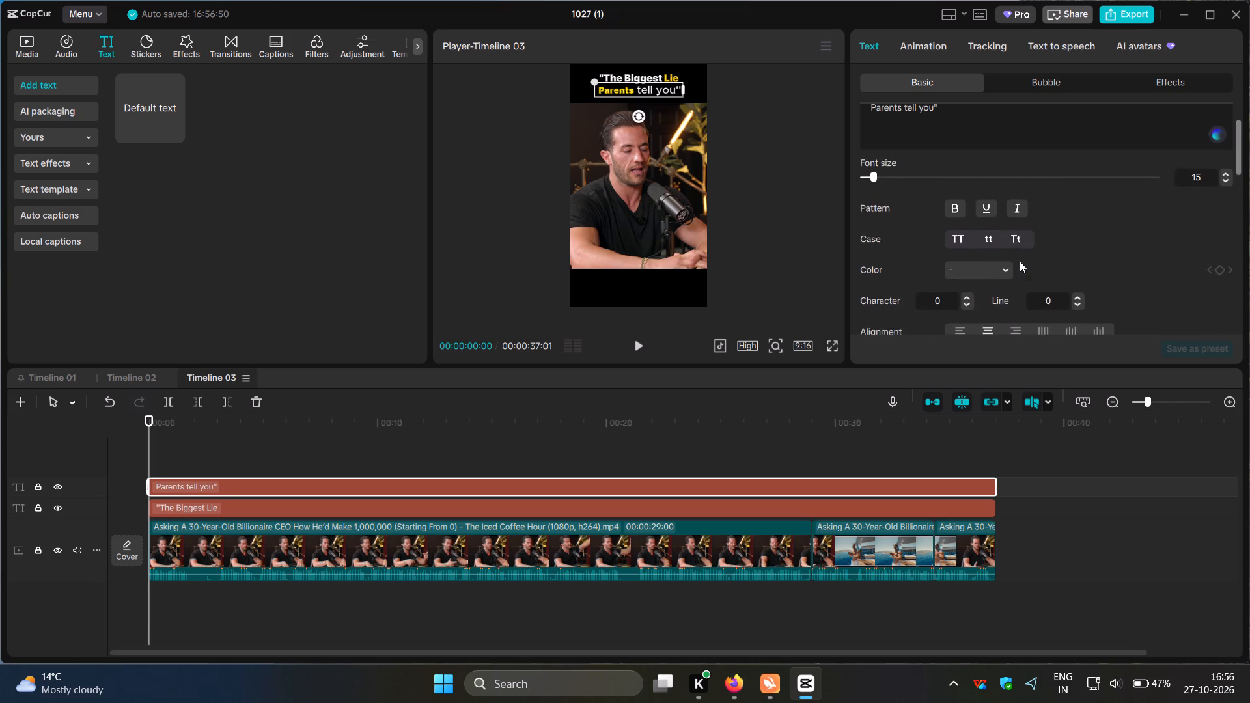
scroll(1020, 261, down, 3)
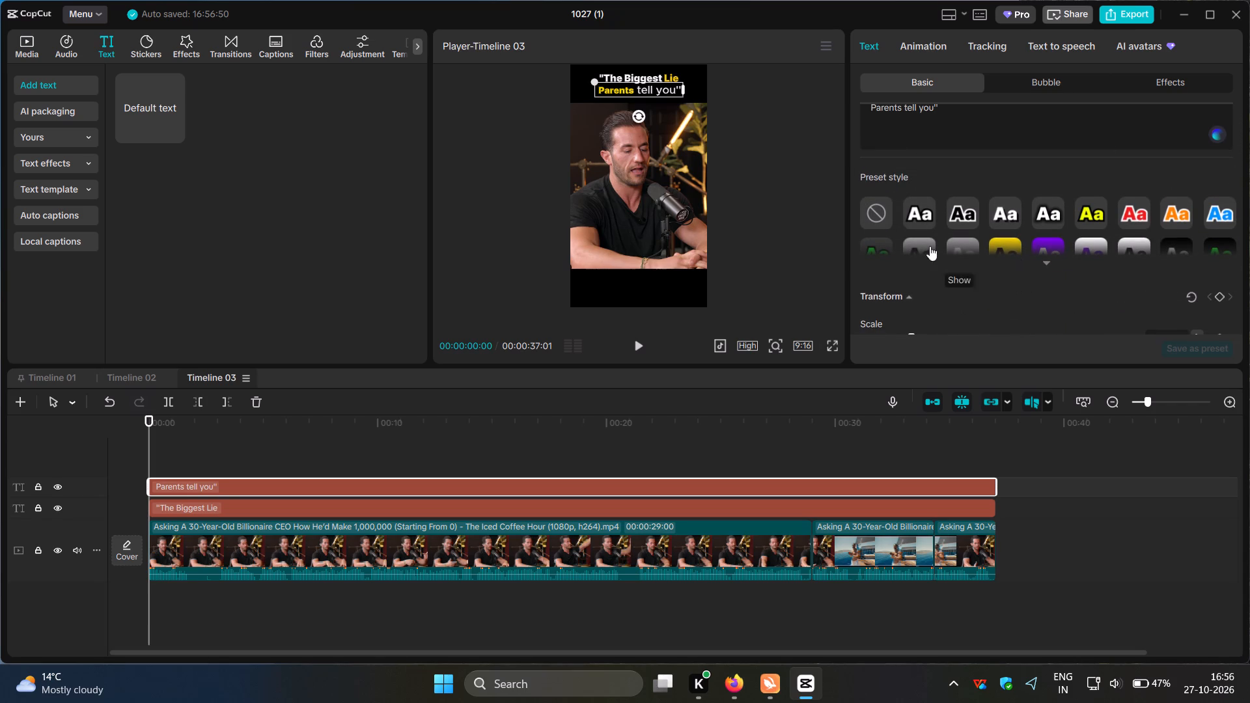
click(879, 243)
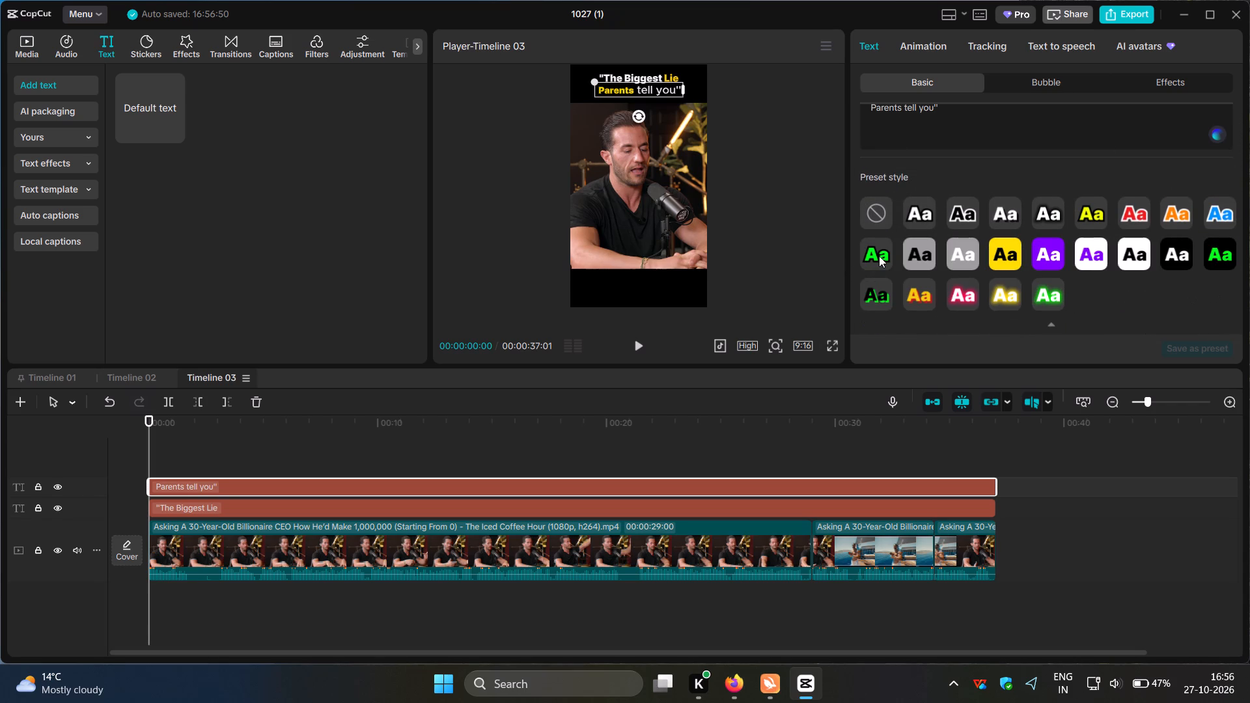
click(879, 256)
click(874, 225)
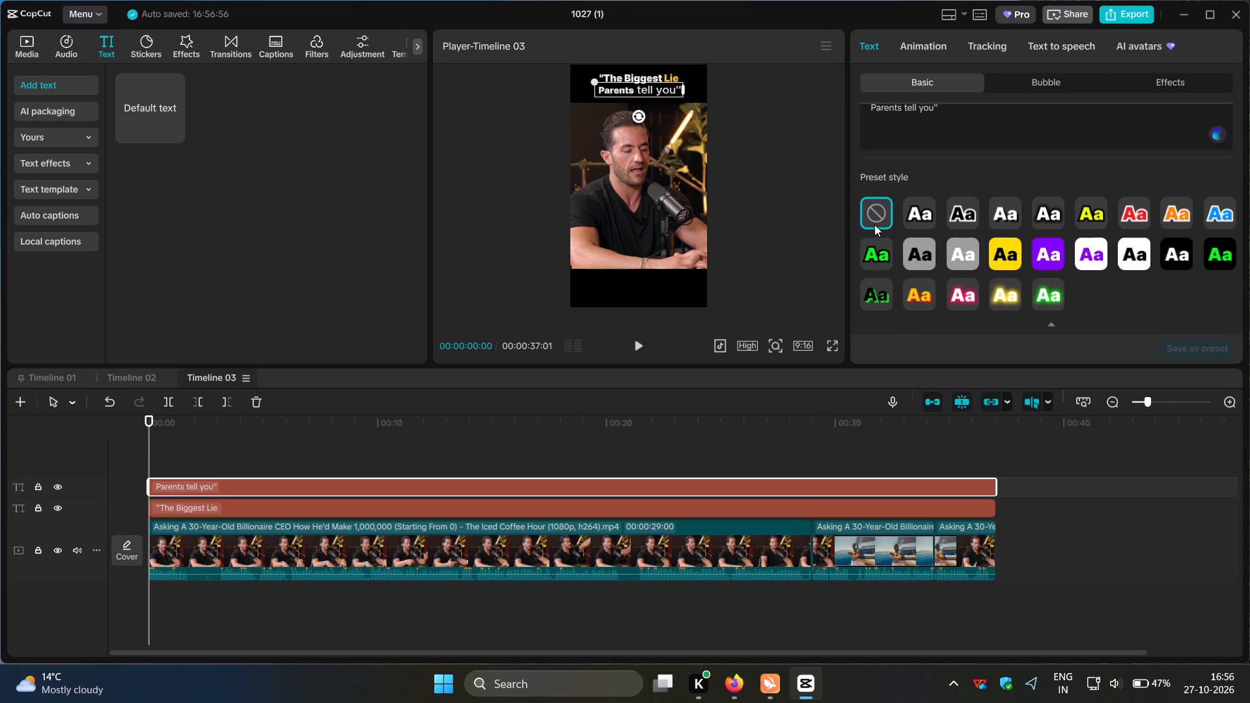
Colour only the word "Parents" in the second title line light green.
scroll(912, 200, up, 5)
scroll(896, 149, up, 5)
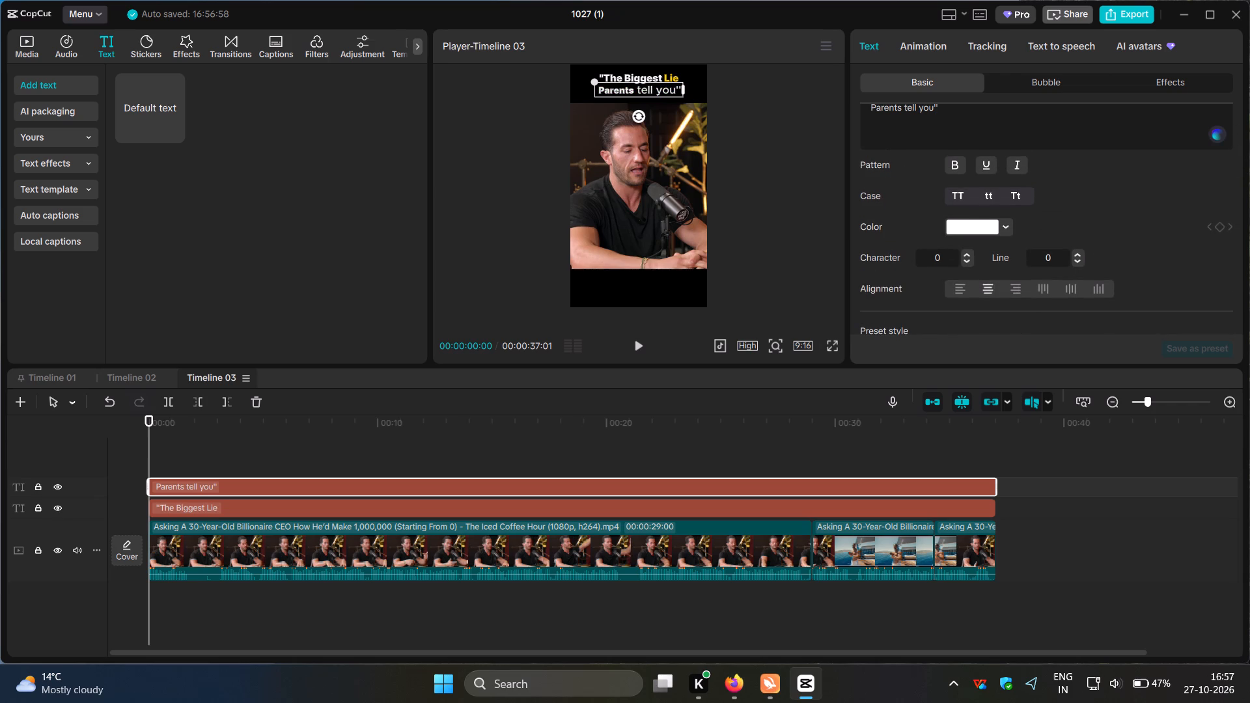
drag(870, 107, 902, 107)
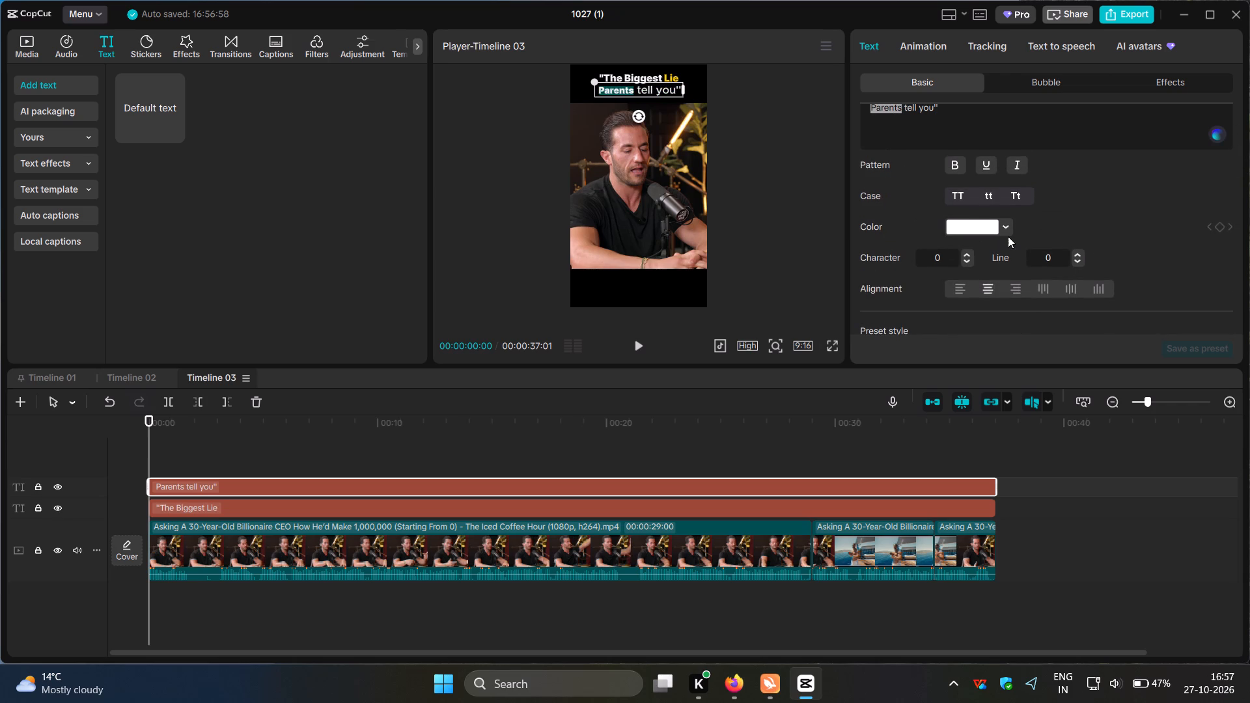
click(1008, 231)
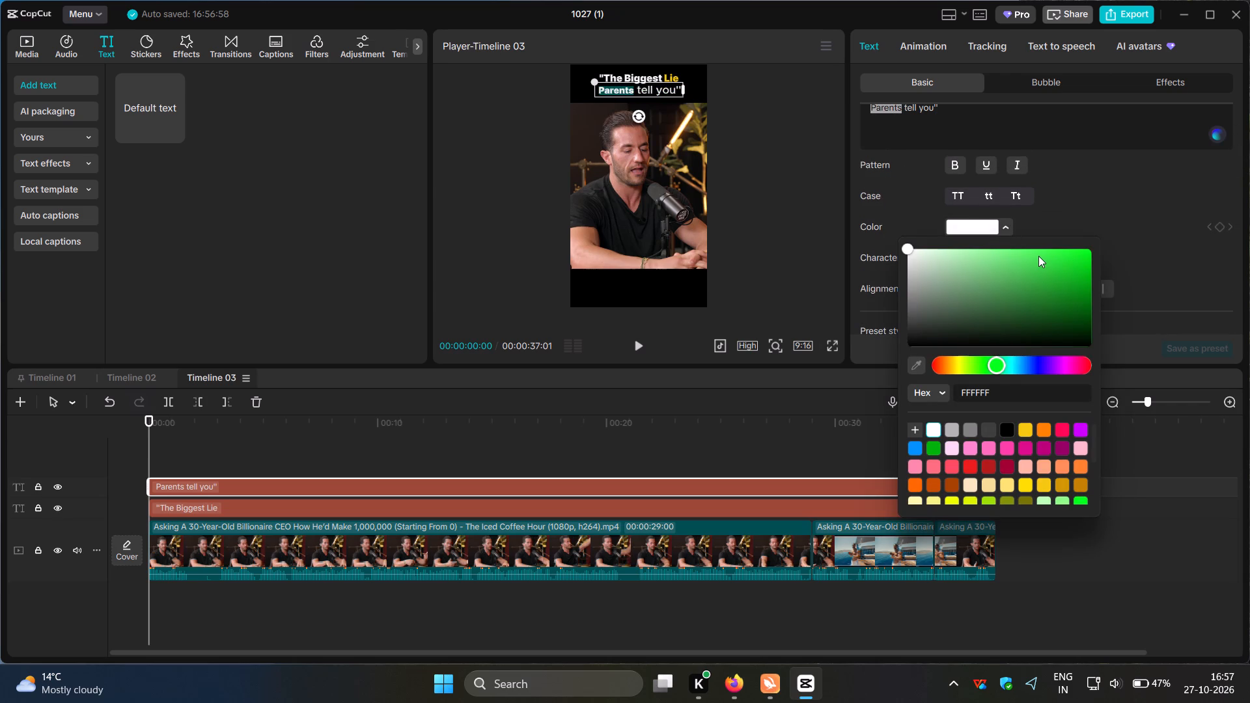
click(1027, 255)
click(1090, 167)
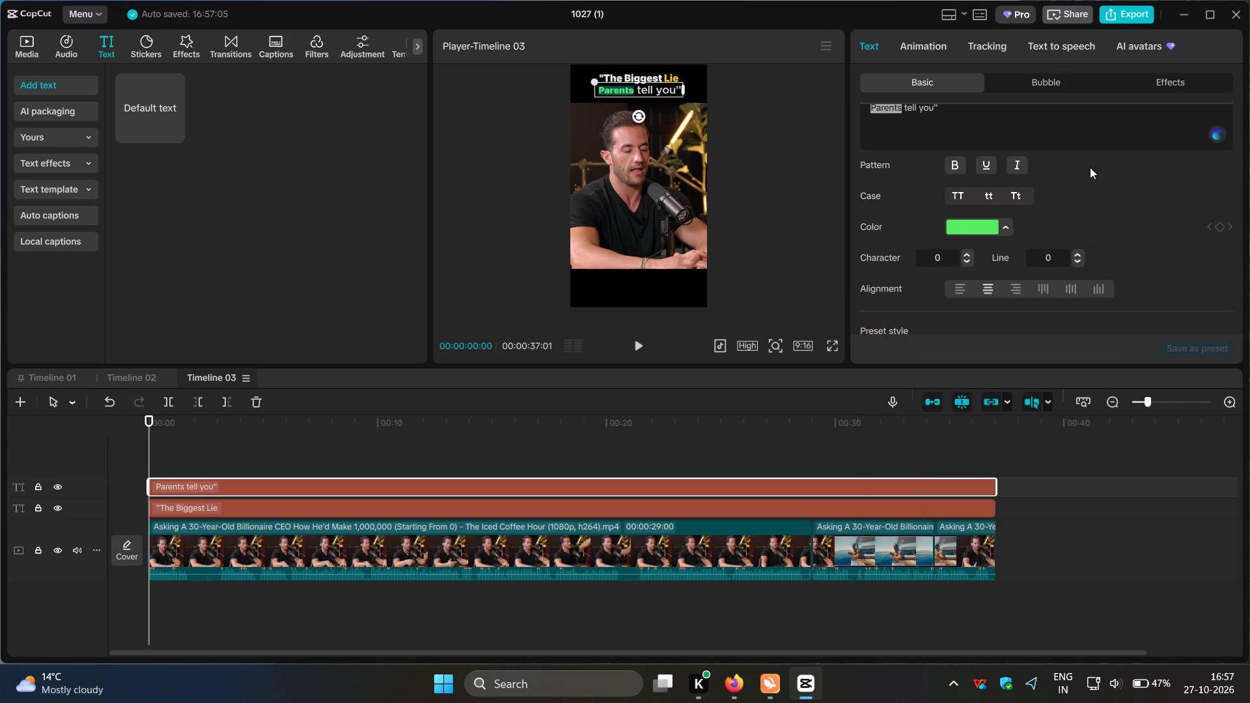
click(1014, 128)
Check the two-line title over the video in the full-screen preview and return to the editor.
click(833, 351)
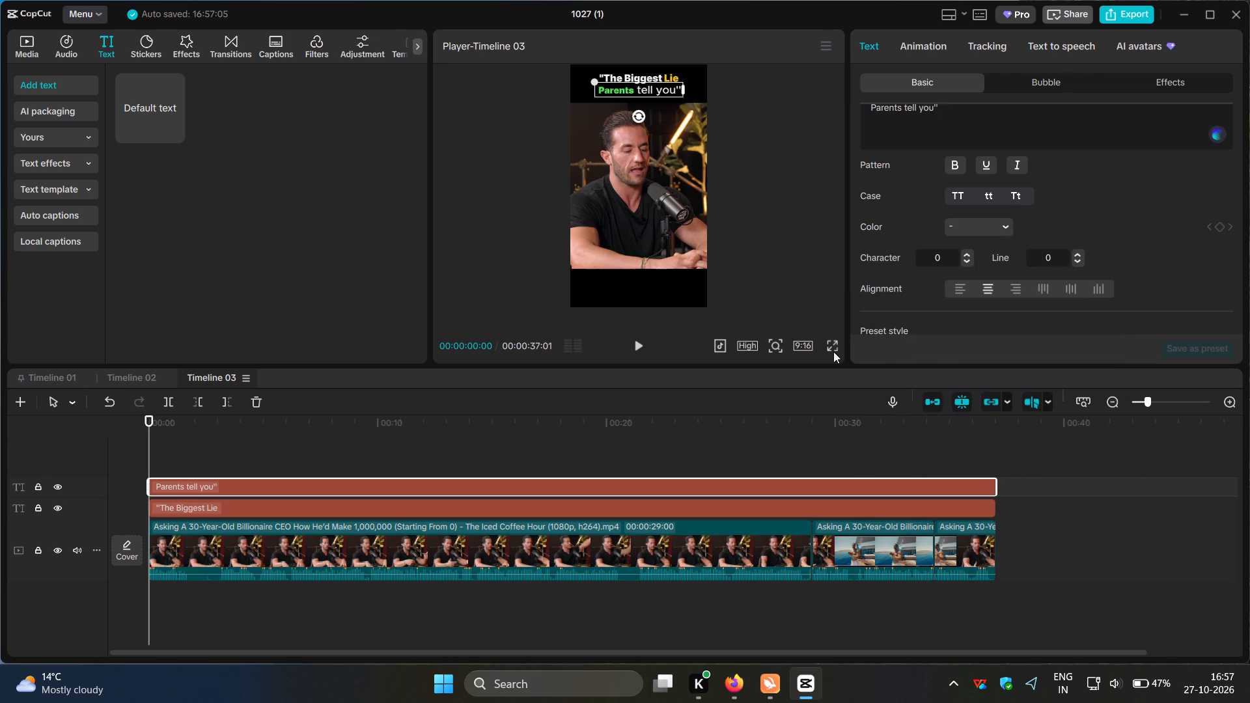
click(834, 343)
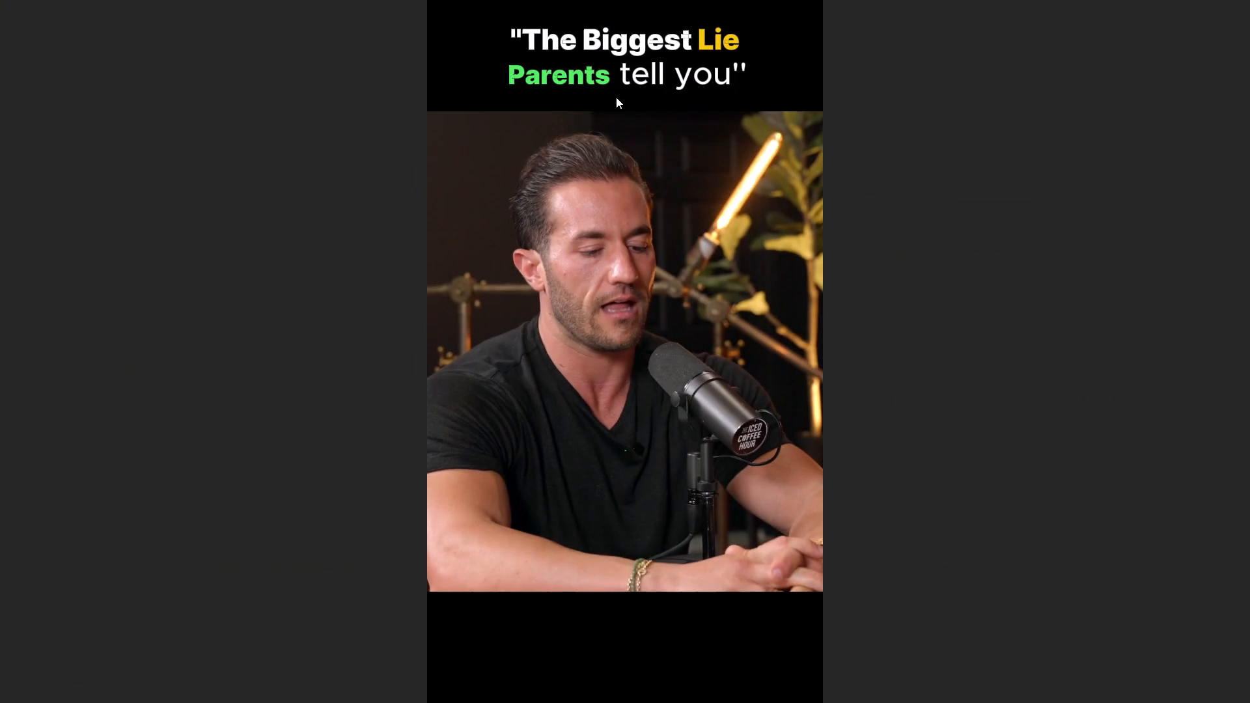
click(774, 247)
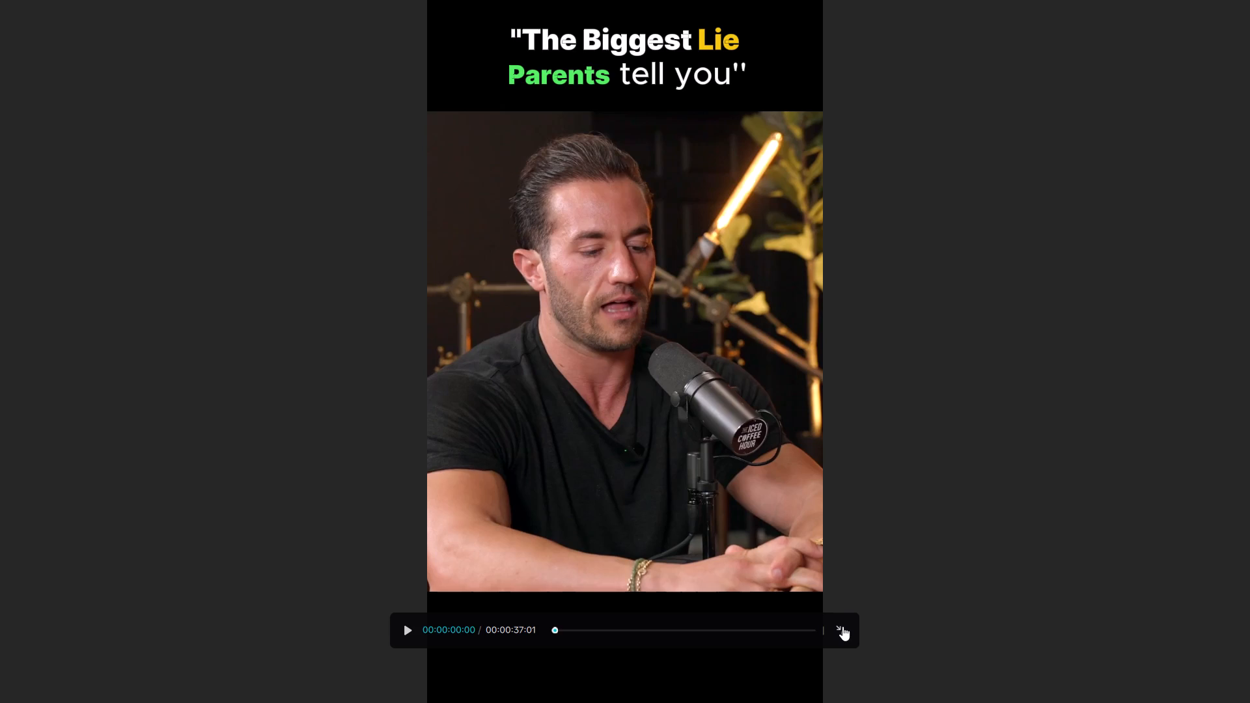
click(842, 627)
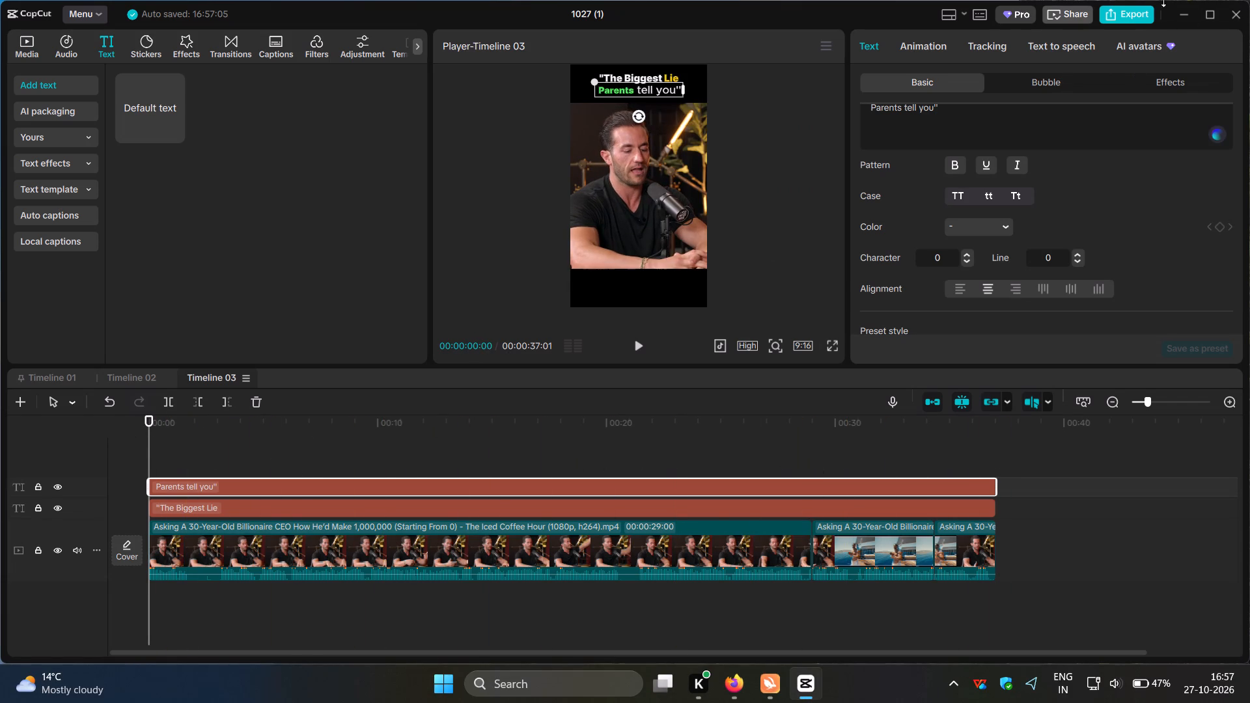
Export Timeline 03 as an mp4 video with the frame rate set to 60fps.
click(1133, 14)
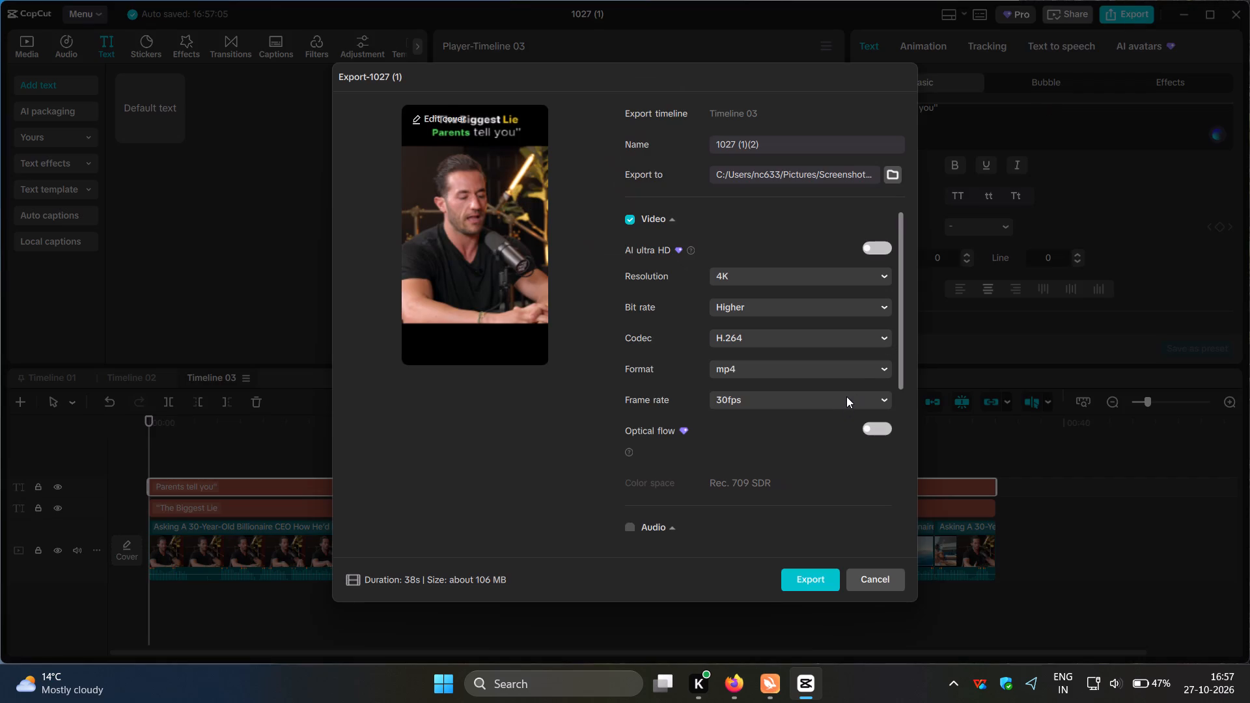
click(846, 396)
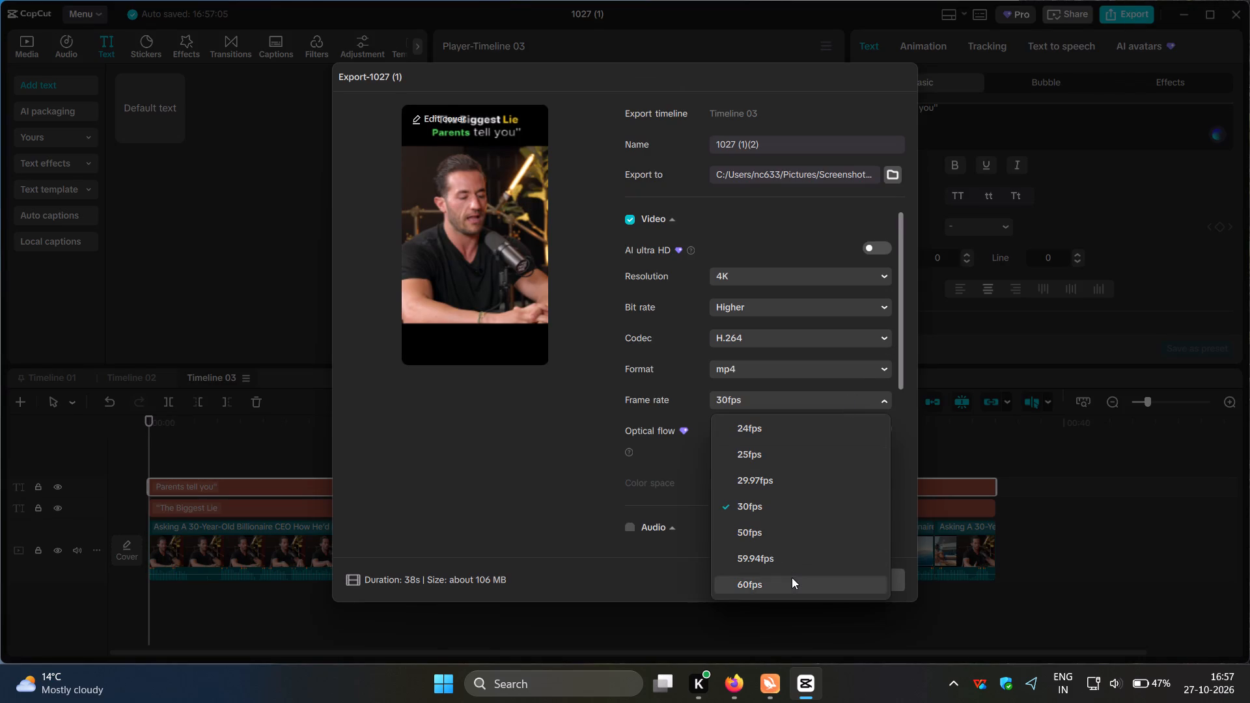
click(792, 579)
scroll(898, 386, down, 10)
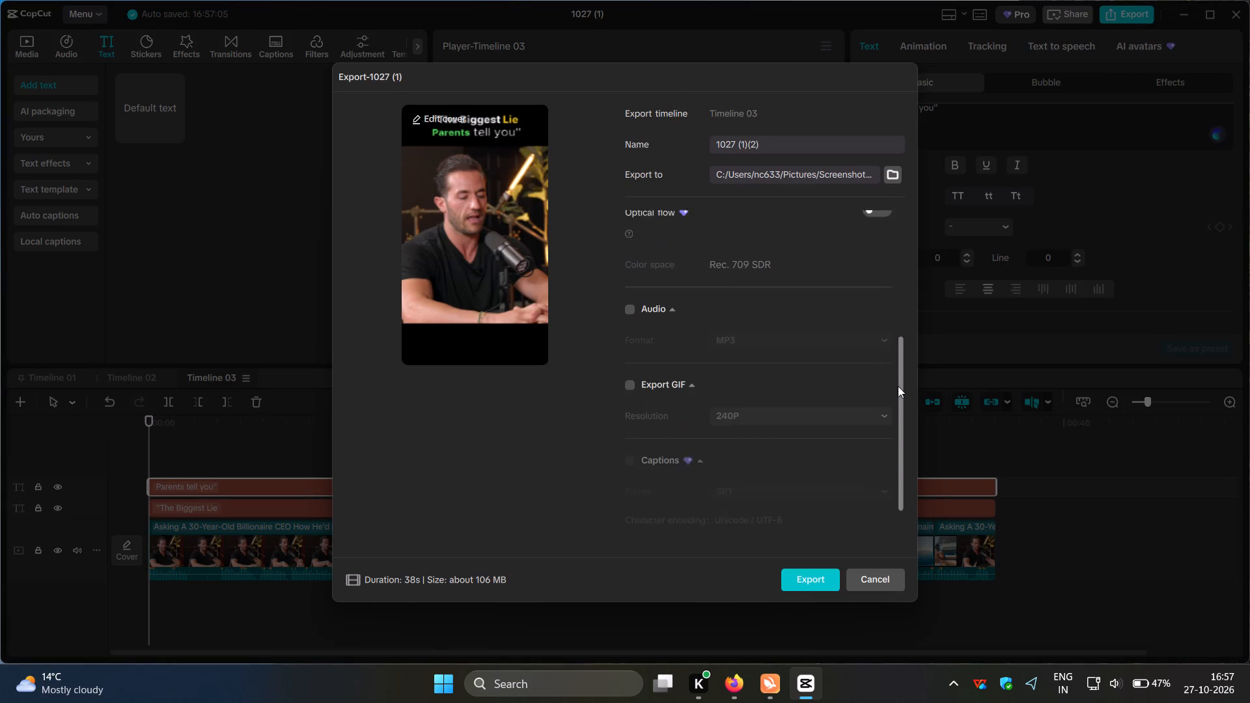
scroll(898, 386, down, 7)
scroll(898, 386, up, 10)
scroll(898, 386, up, 11)
scroll(898, 386, down, 6)
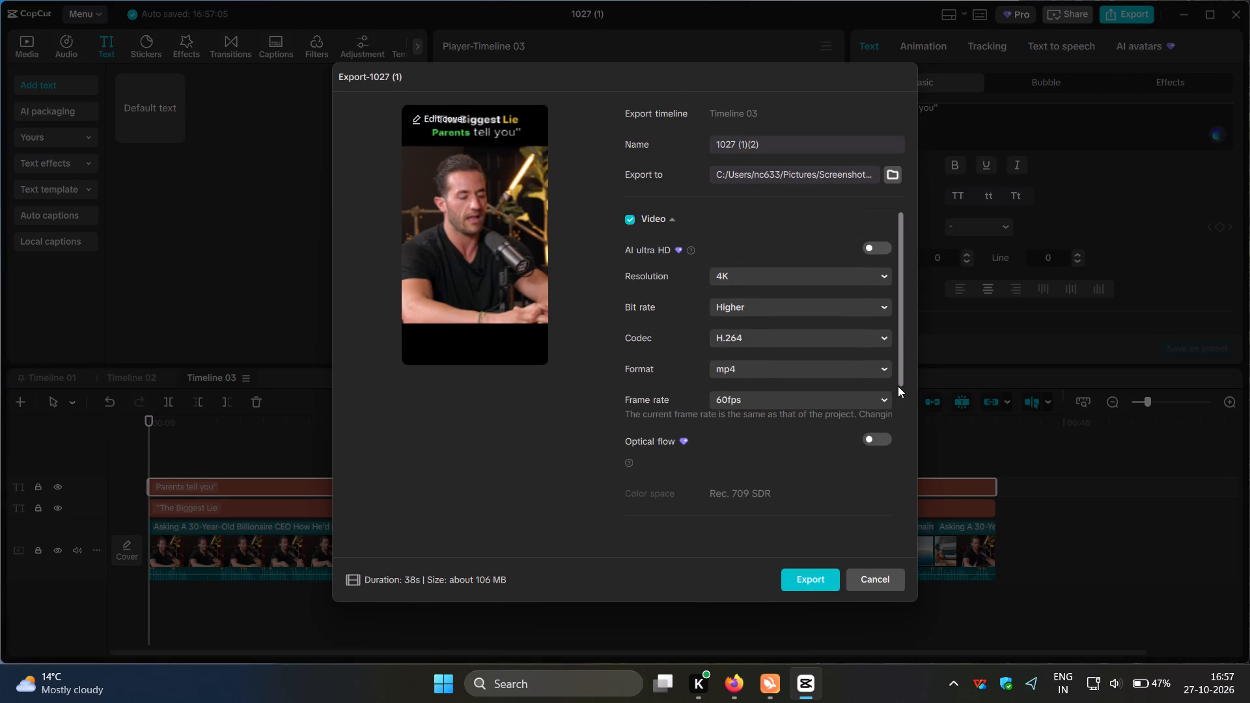
scroll(898, 386, down, 20)
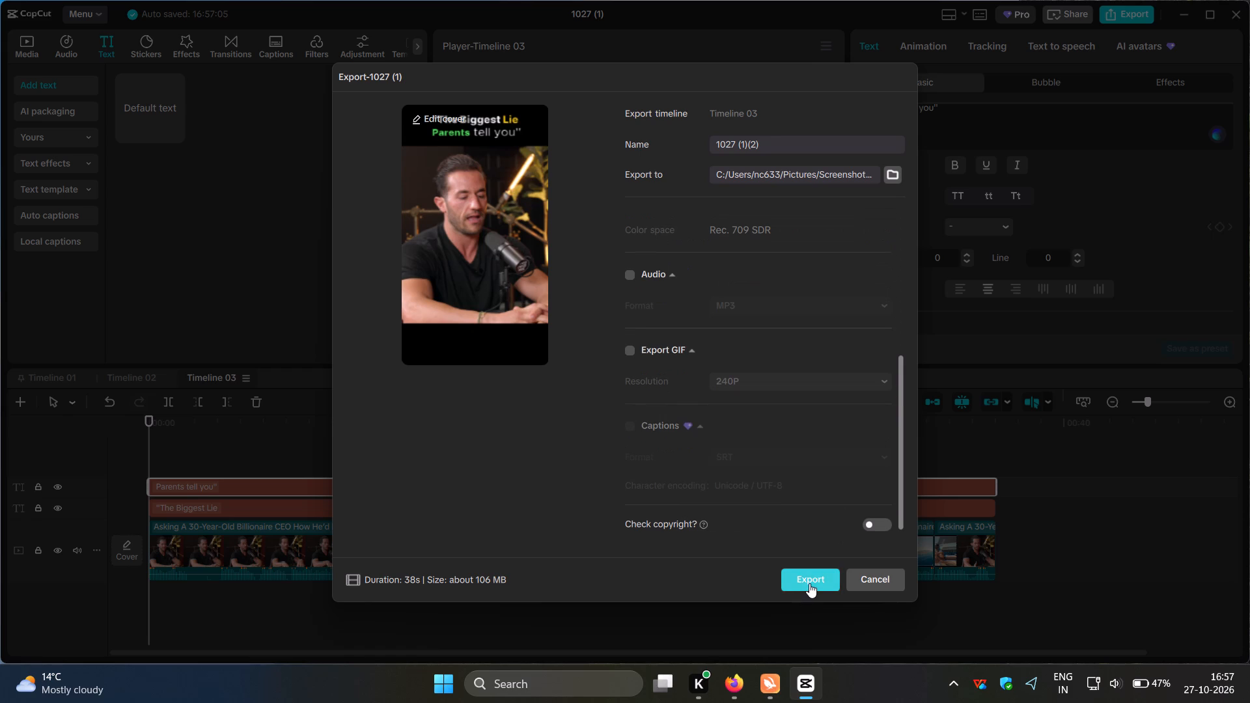
click(811, 581)
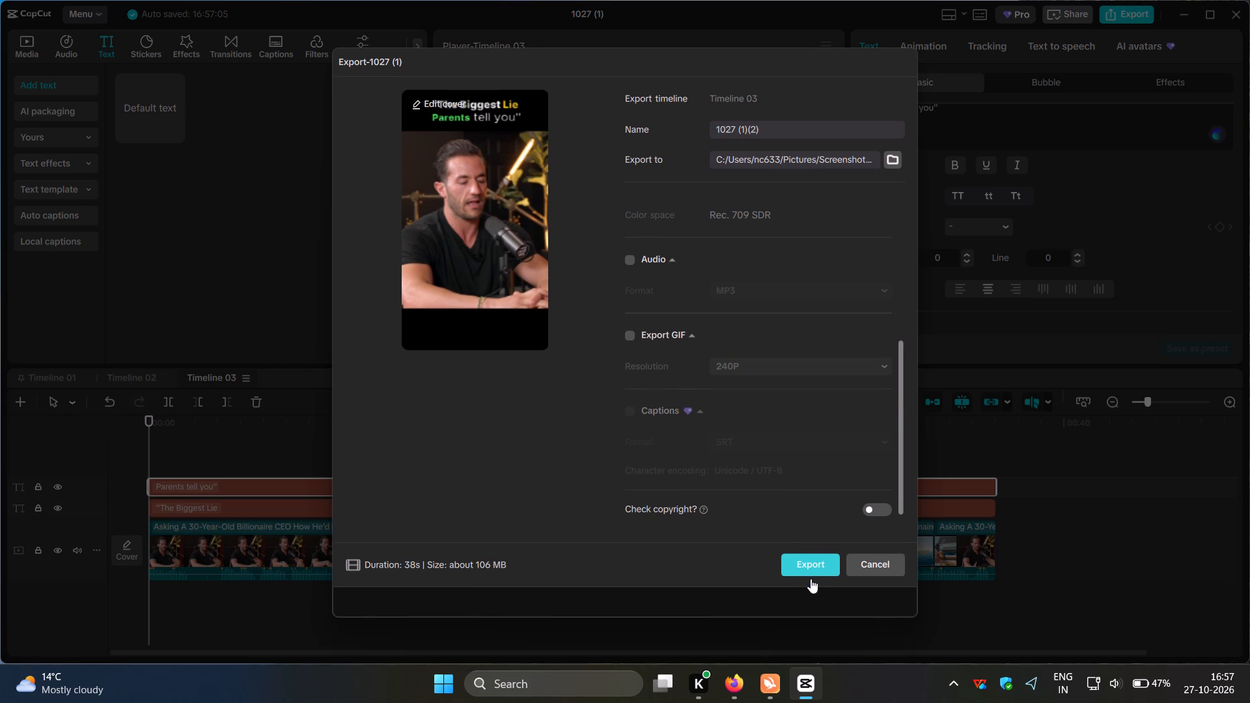
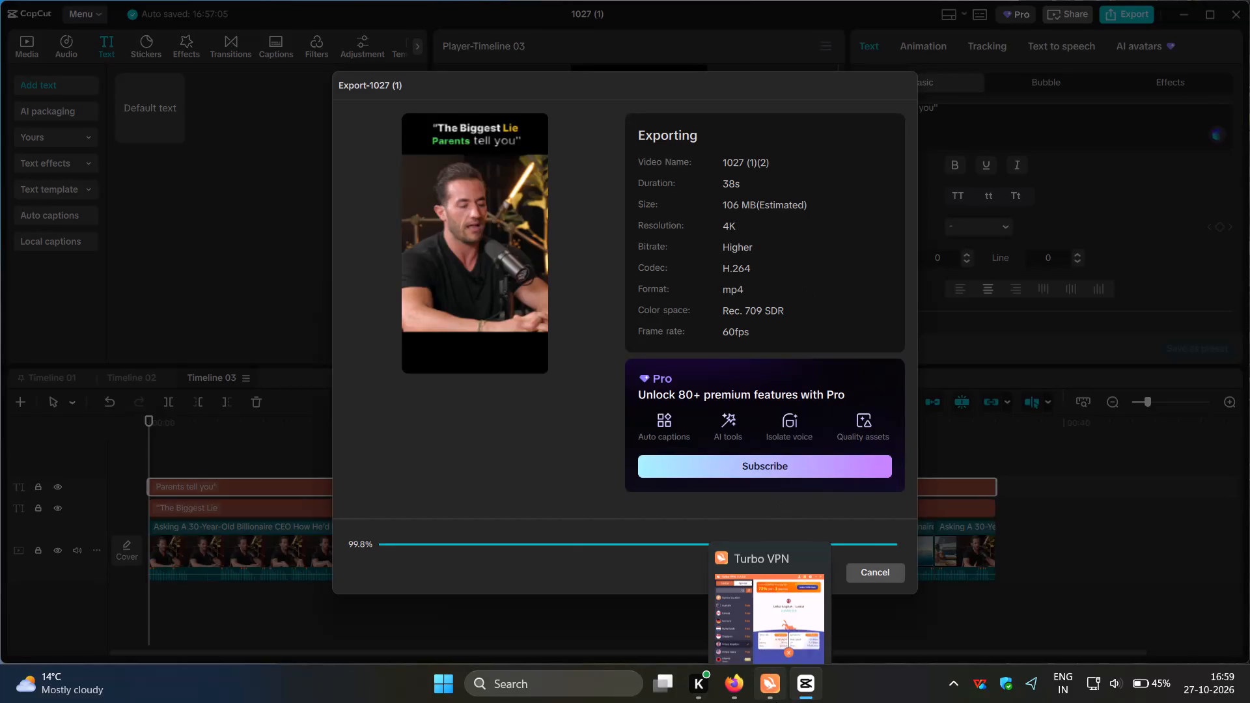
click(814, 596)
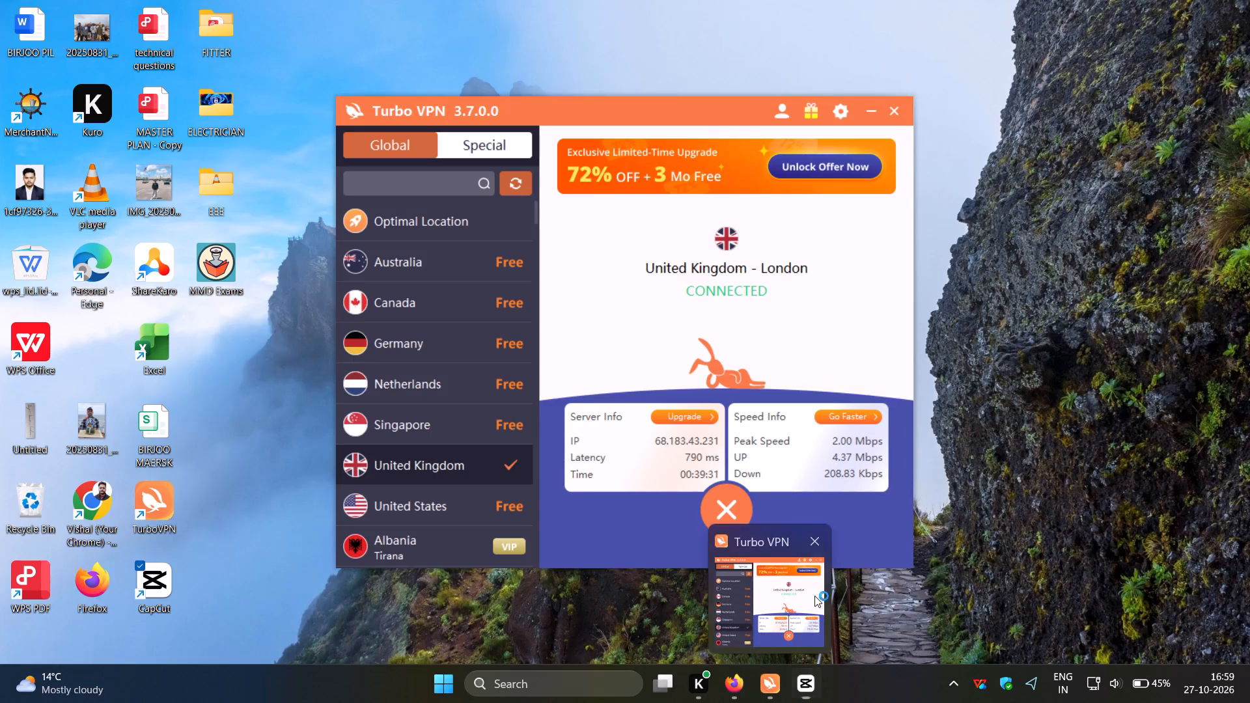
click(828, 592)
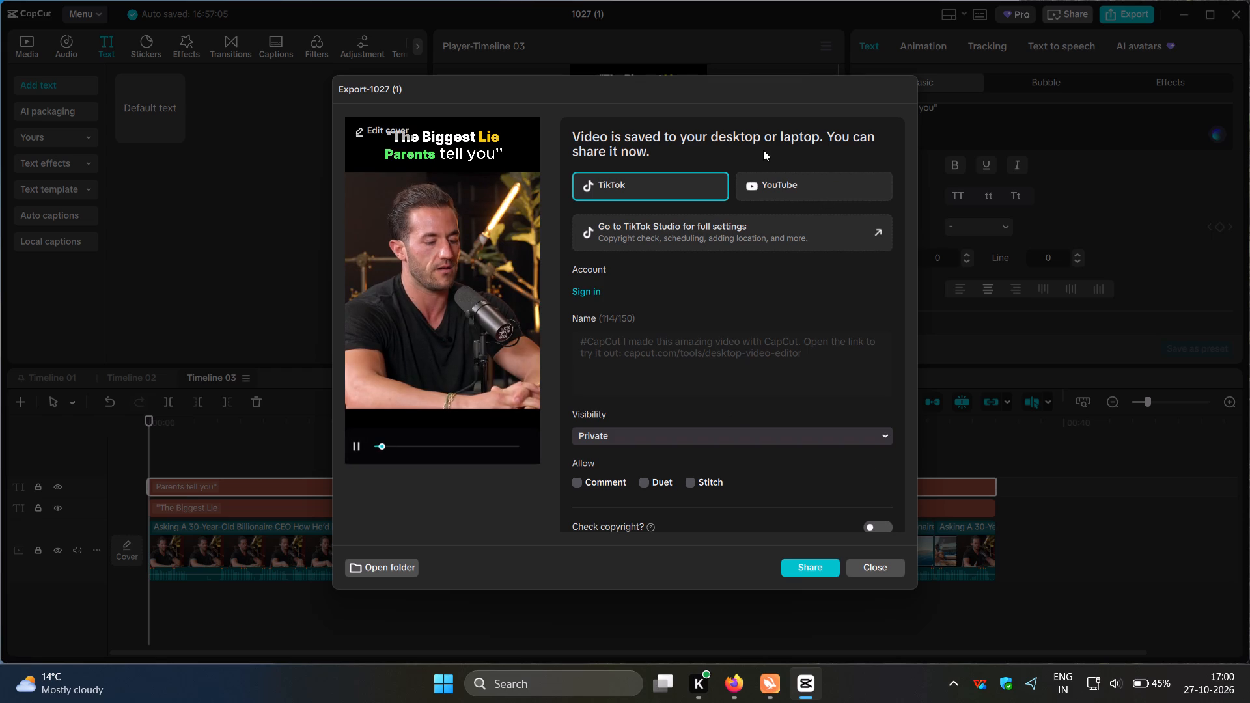
Dismiss the finished export's sharing dialog without sharing the video, and close the 1027 (1) project.
click(891, 562)
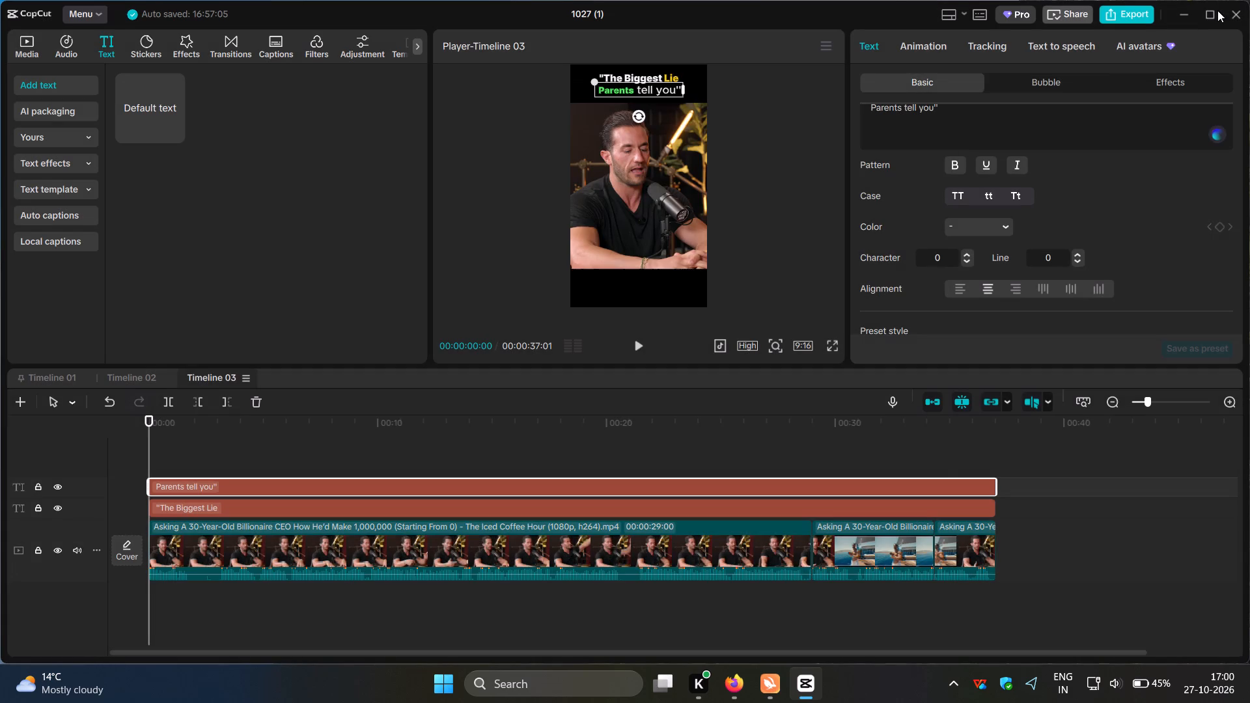
click(1225, 7)
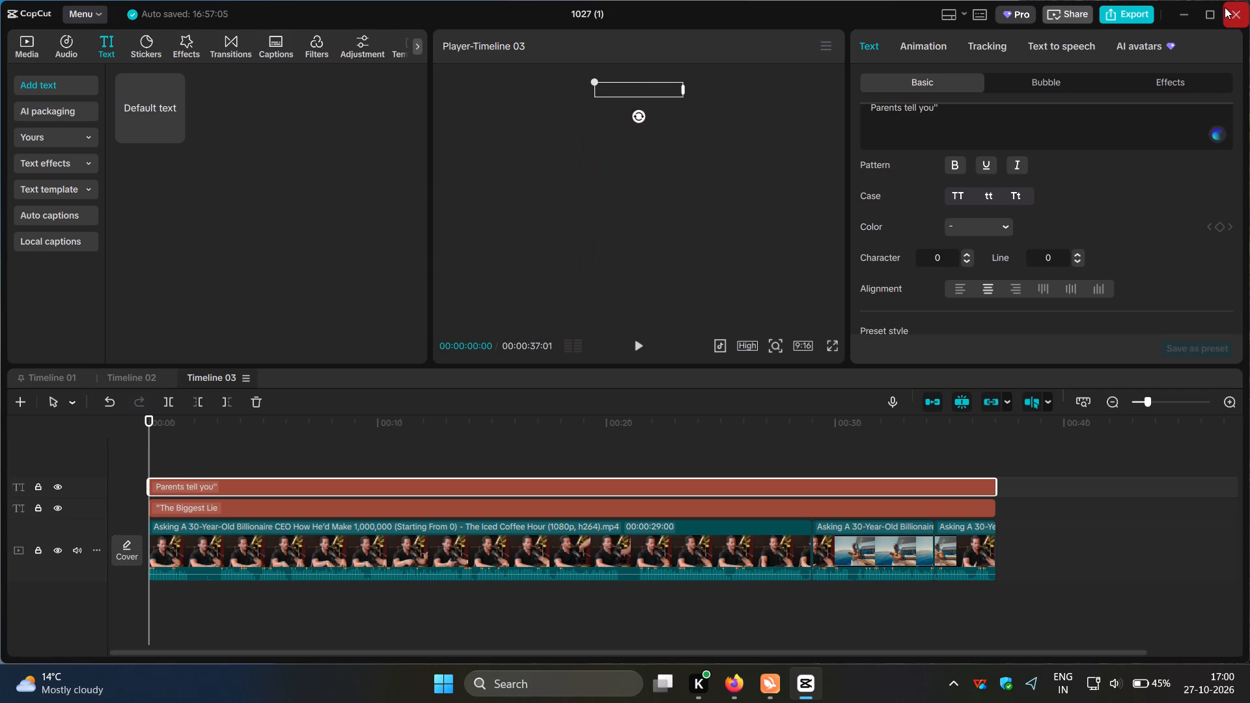
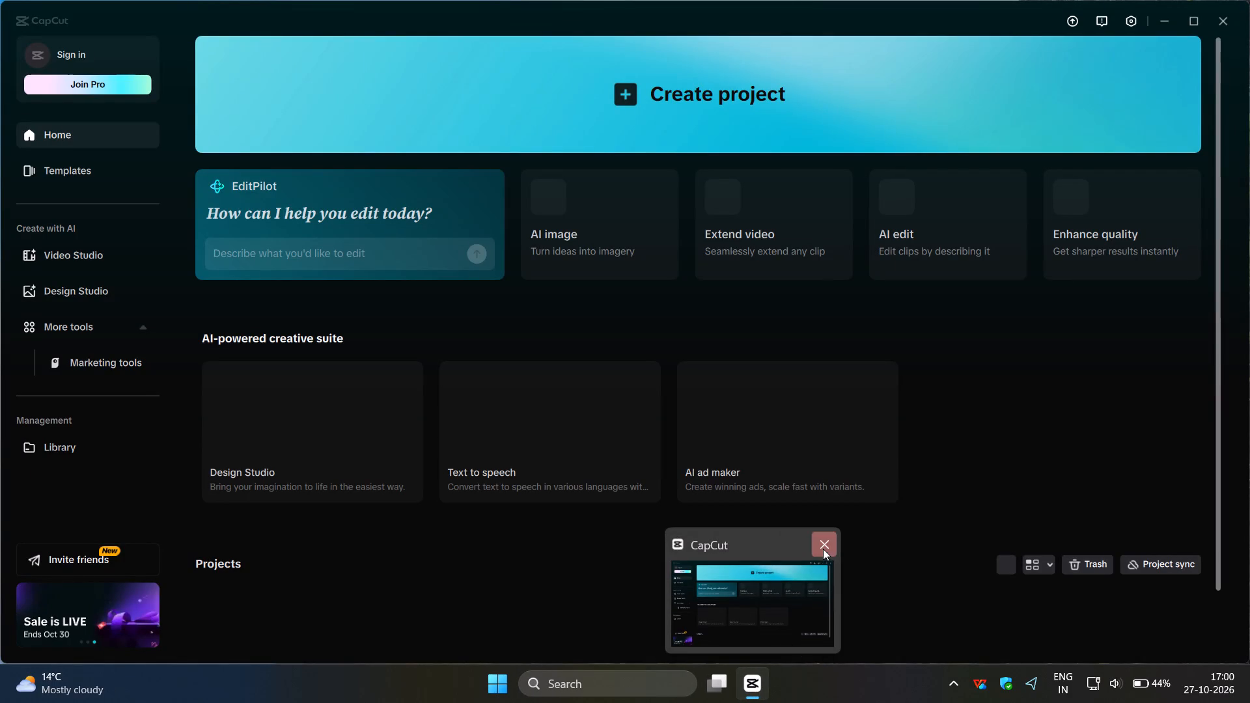
Close the CapCut home window to exit the application.
click(823, 549)
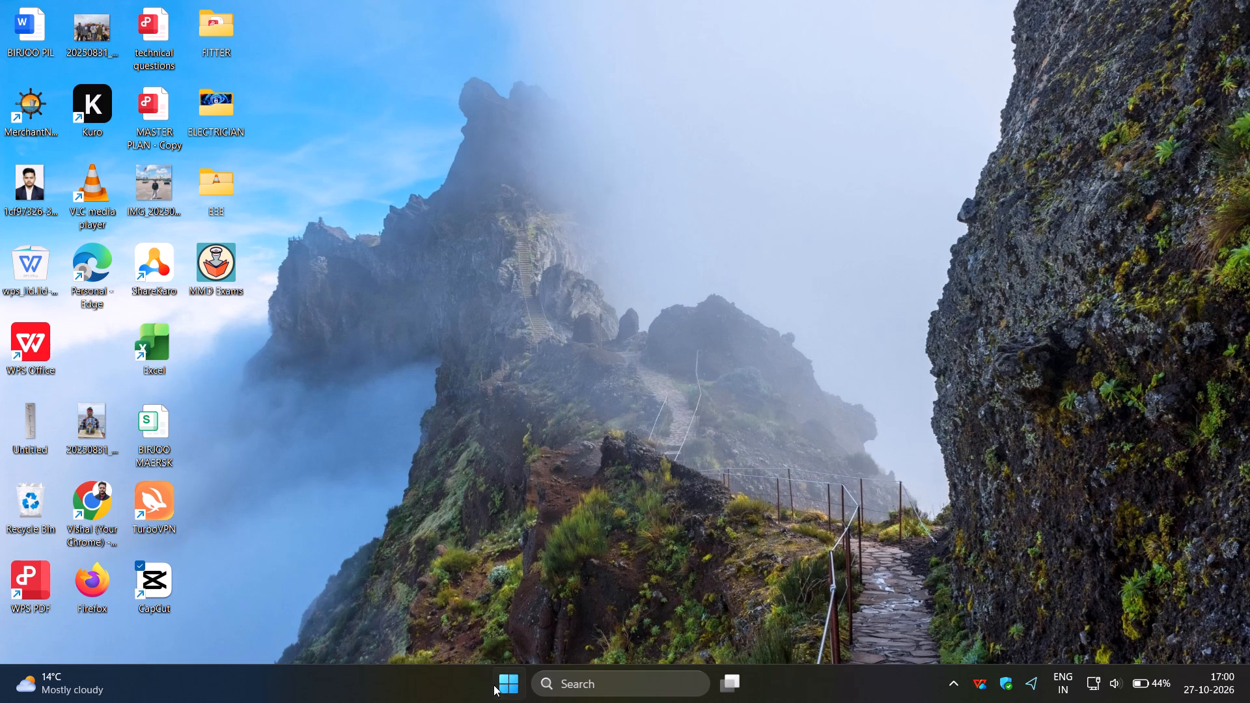
Shut down the computer from Windows.
click(493, 685)
click(501, 685)
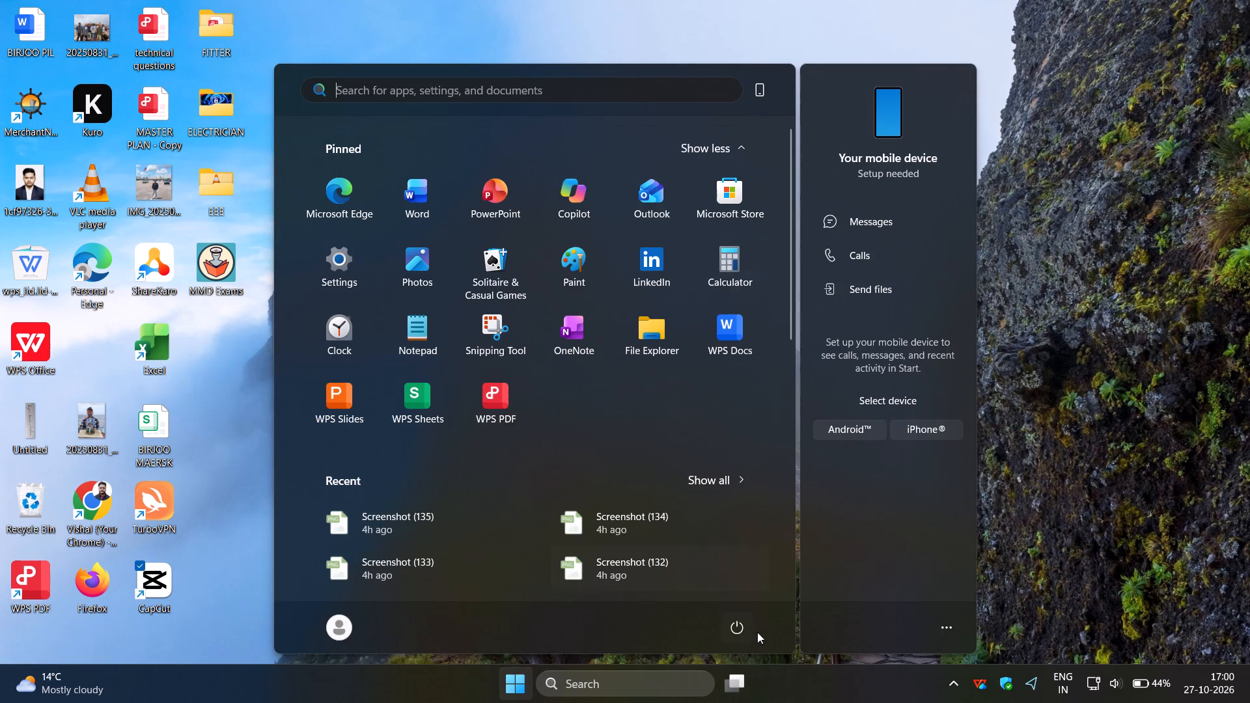
click(745, 631)
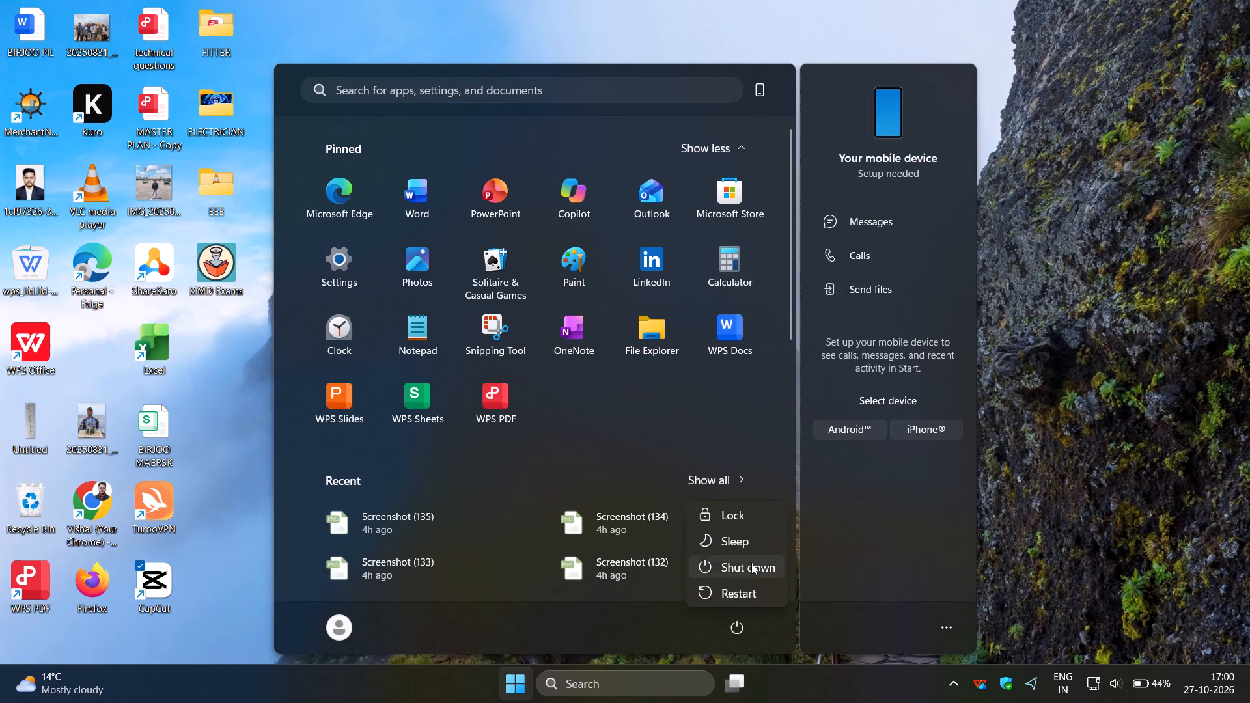
click(753, 565)
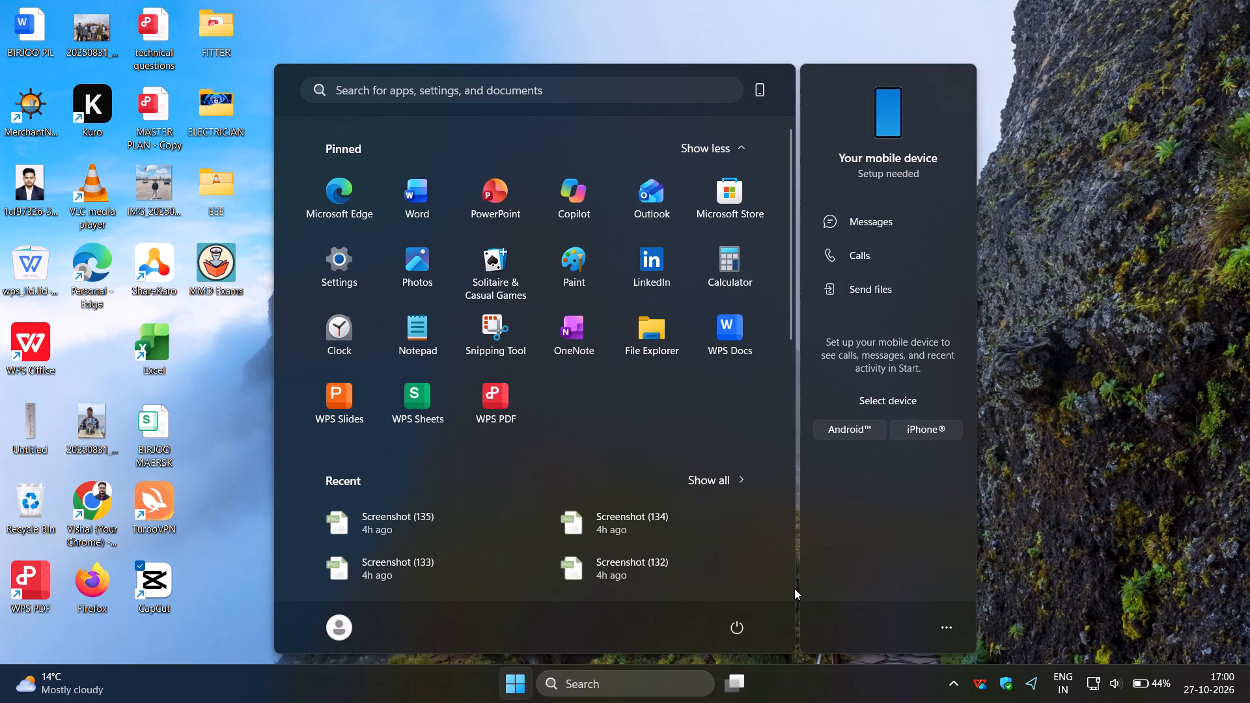